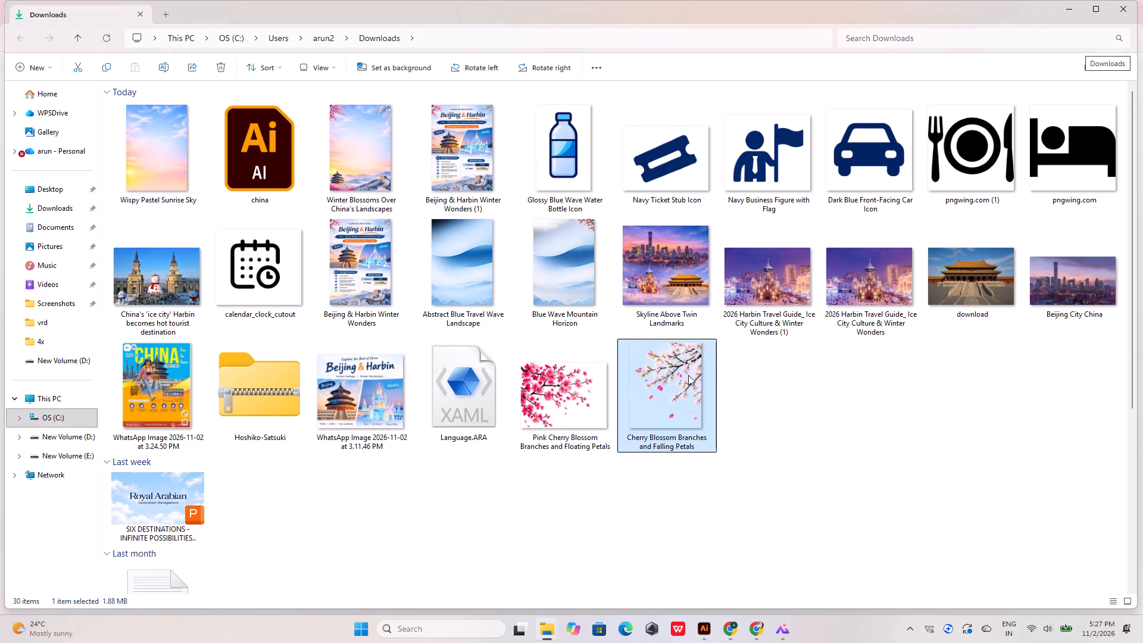
pyautogui.moveTo(690, 368); pyautogui.dragTo(483, 339)
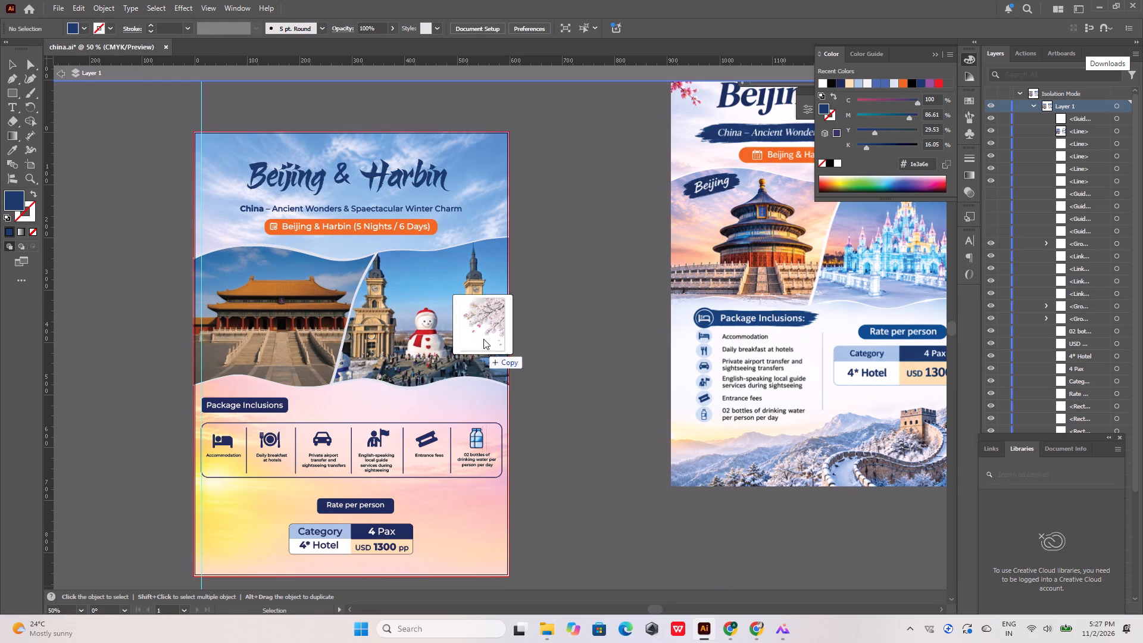
pyautogui.moveTo(483, 339); pyautogui.dragTo(456, 292)
# Move the white cherry blossom image so its top-right corner snaps to the flyer's top-right bleed corner.
pyautogui.keyDown('alt'); pyautogui.scroll(-3, 420, 286); pyautogui.keyUp('alt')
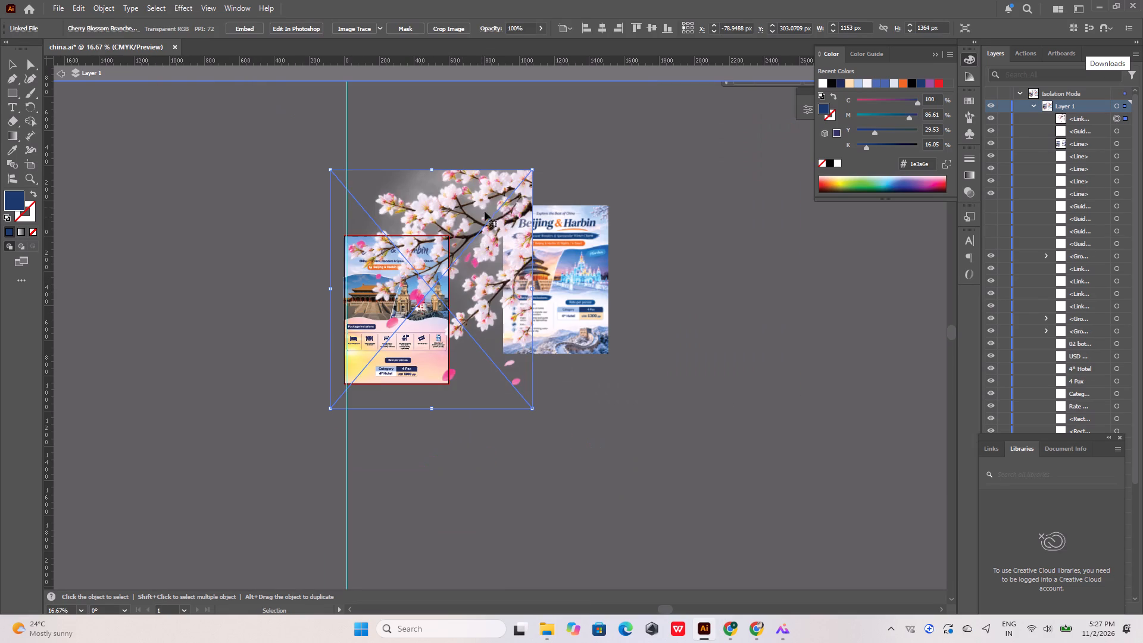
pyautogui.moveTo(521, 189); pyautogui.dragTo(437, 253)
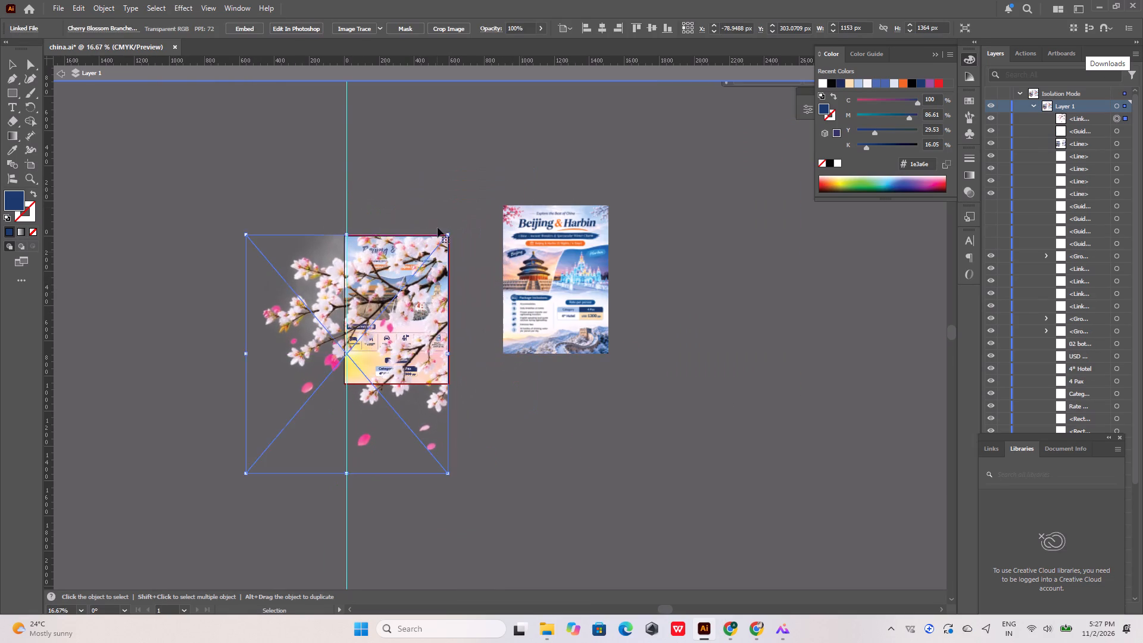
pyautogui.keyDown('alt'); pyautogui.scroll(6, 438, 226); pyautogui.keyUp('alt')
pyautogui.moveTo(498, 323); pyautogui.dragTo(514, 333)
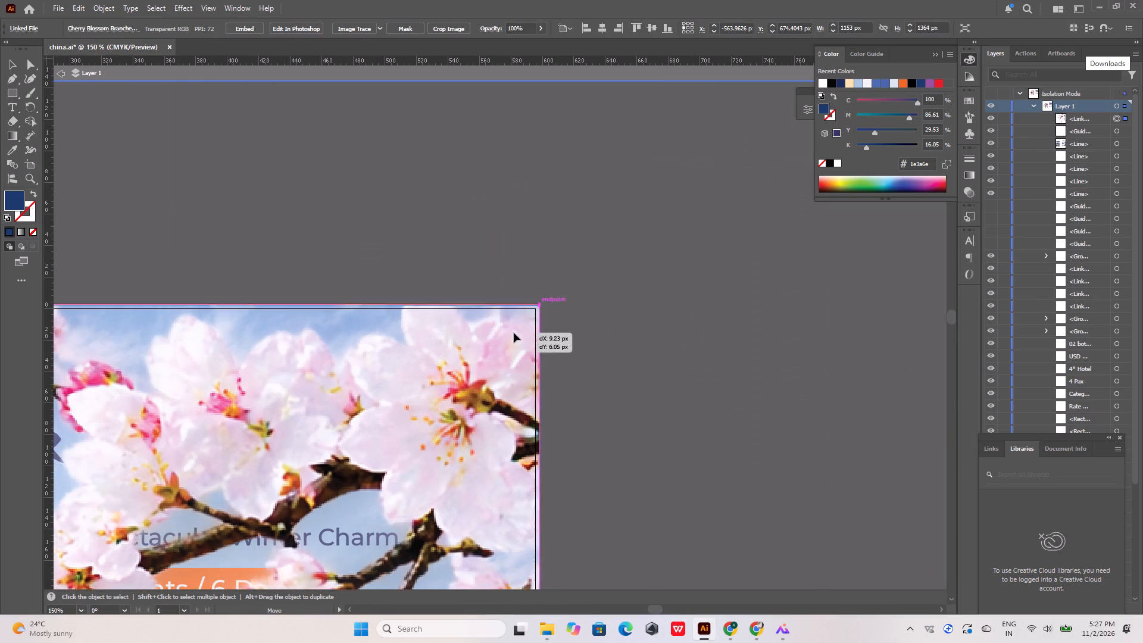
pyautogui.moveTo(514, 333); pyautogui.dragTo(513, 333)
# Scale the white blossom image down proportionally to a small accent beside the title, keeping it anchored at the flyer's top-right corner.
pyautogui.keyDown('alt'); pyautogui.scroll(-5, 510, 216); pyautogui.keyUp('alt')
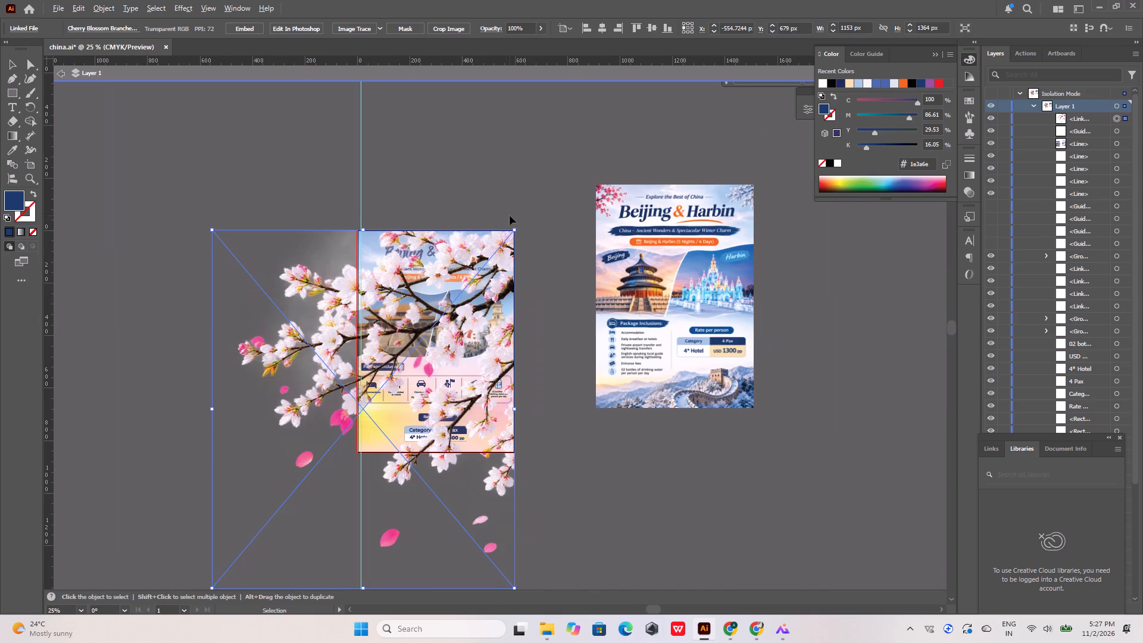
pyautogui.scroll(-2, 226, 474)
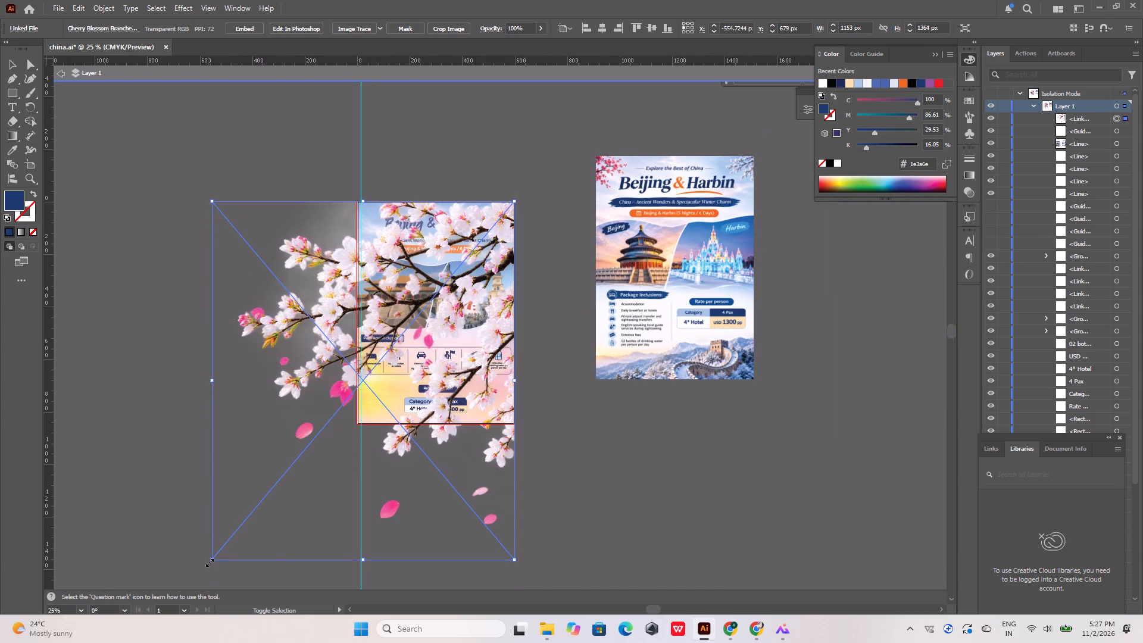
pyautogui.keyDown('shift'); pyautogui.moveTo(210, 561); pyautogui.dragTo(455, 233); pyautogui.keyUp('shift')
pyautogui.keyDown('alt'); pyautogui.scroll(5, 485, 209); pyautogui.keyUp('alt')
pyautogui.click(591, 138)
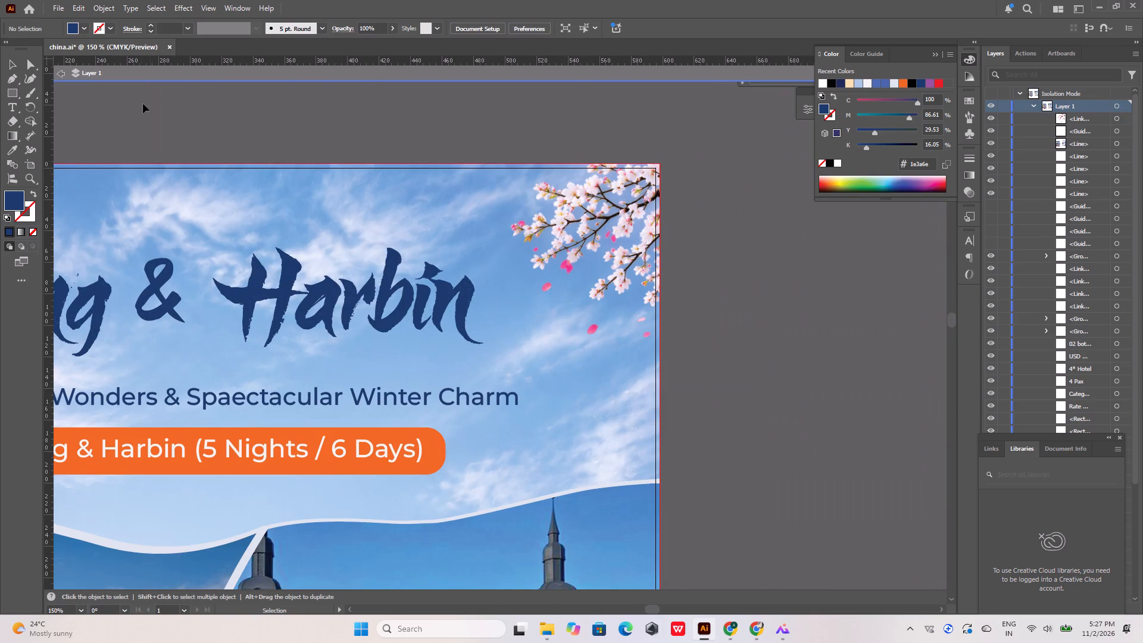
# Exit isolation mode on Layer 1.
pyautogui.click(65, 73)
pyautogui.click(189, 124)
# Place the Pink Cherry Blossom Branches and Floating Petals image from Downloads into the china.ai flyer in Illustrator.
pyautogui.keyDown('alt'); pyautogui.scroll(-4, 354, 181); pyautogui.keyUp('alt')
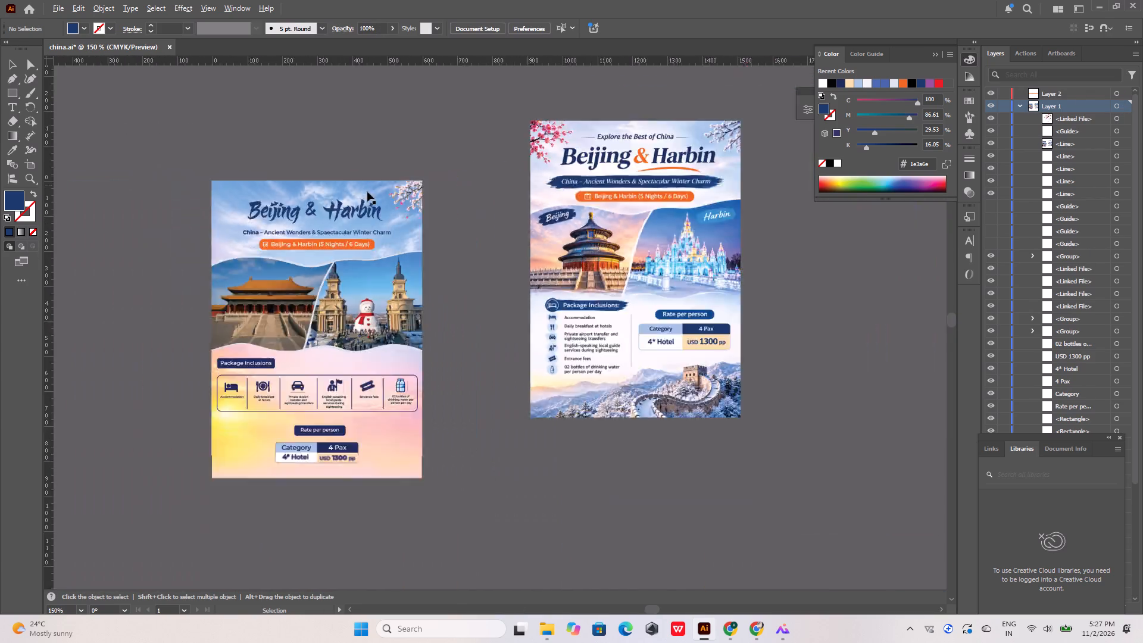
pyautogui.keyDown('alt'); pyautogui.scroll(-3, 367, 192); pyautogui.keyUp('alt')
pyautogui.keyDown('alt'); pyautogui.scroll(4, 310, 178); pyautogui.keyUp('alt')
pyautogui.click(545, 628)
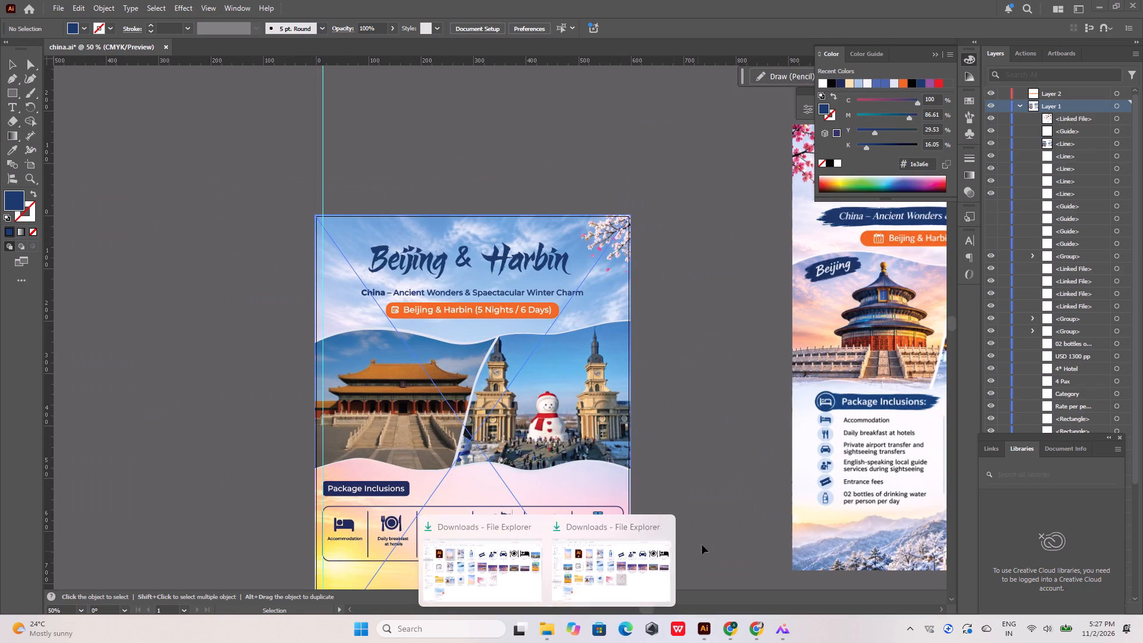
pyautogui.click(601, 562)
pyautogui.moveTo(567, 369); pyautogui.dragTo(727, 622)
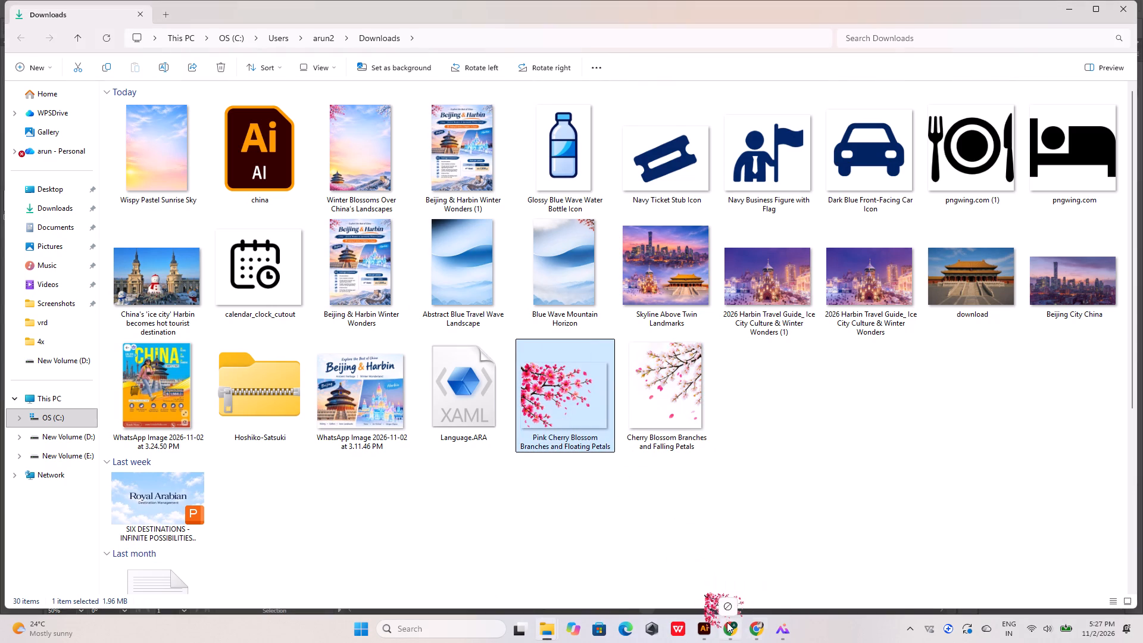
pyautogui.moveTo(727, 622); pyautogui.dragTo(513, 365)
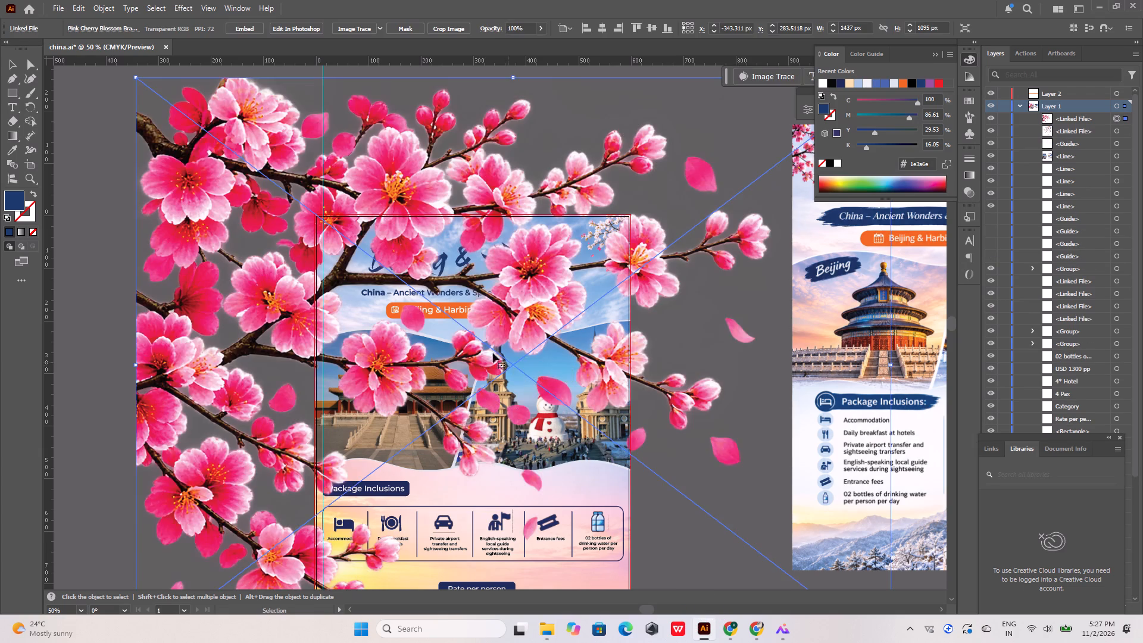
# Move the pink blossom image so its top-left corner snaps to the flyer's top-left bleed corner.
pyautogui.keyDown('alt'); pyautogui.scroll(-3, 458, 334); pyautogui.keyUp('alt')
pyautogui.moveTo(371, 265); pyautogui.dragTo(433, 311)
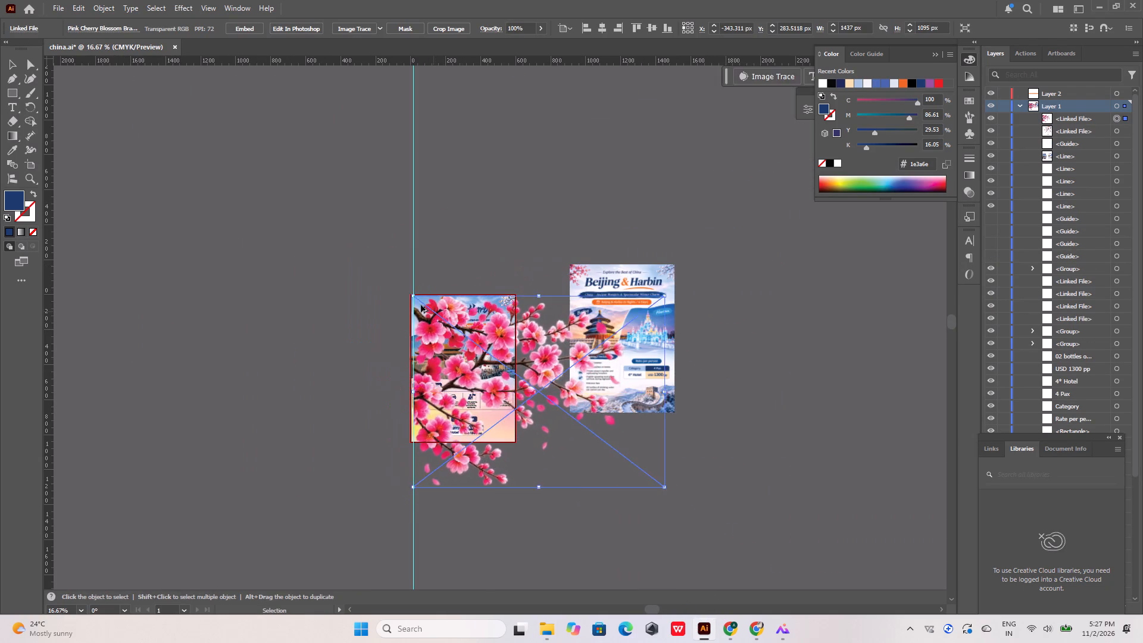
pyautogui.keyDown('alt'); pyautogui.scroll(7, 420, 304); pyautogui.keyUp('alt')
pyautogui.moveTo(388, 394); pyautogui.dragTo(364, 373)
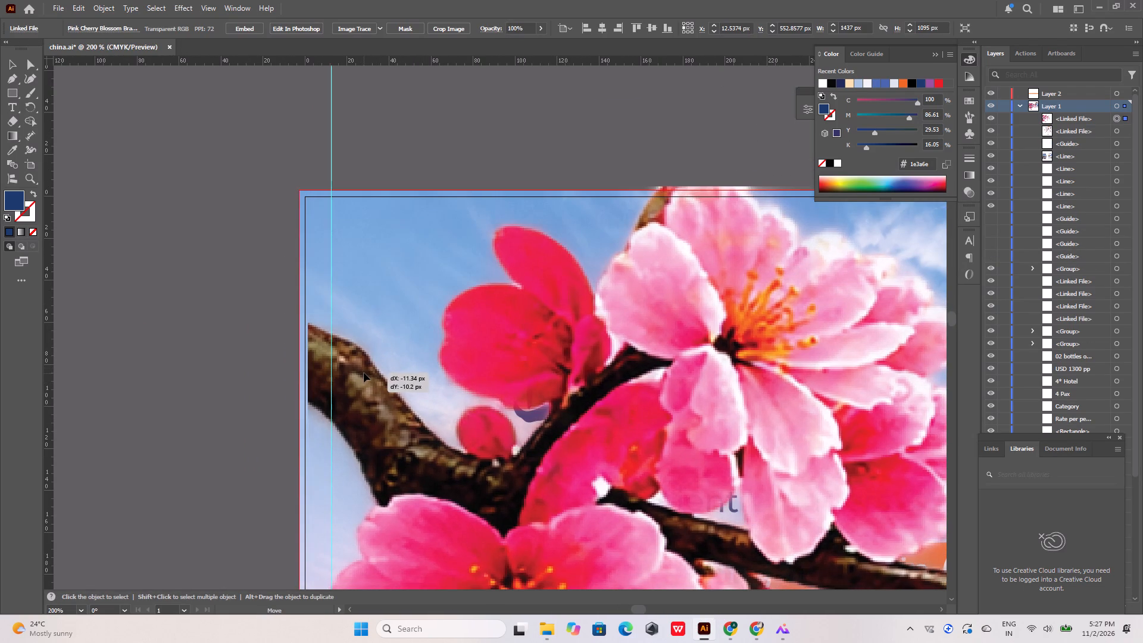
pyautogui.moveTo(364, 373); pyautogui.dragTo(354, 379)
# Scale the pink blossom image down proportionally to about 119 by 91 px, keeping it anchored at the flyer's top-left corner.
pyautogui.keyDown('alt'); pyautogui.scroll(-5, 266, 289); pyautogui.keyUp('alt')
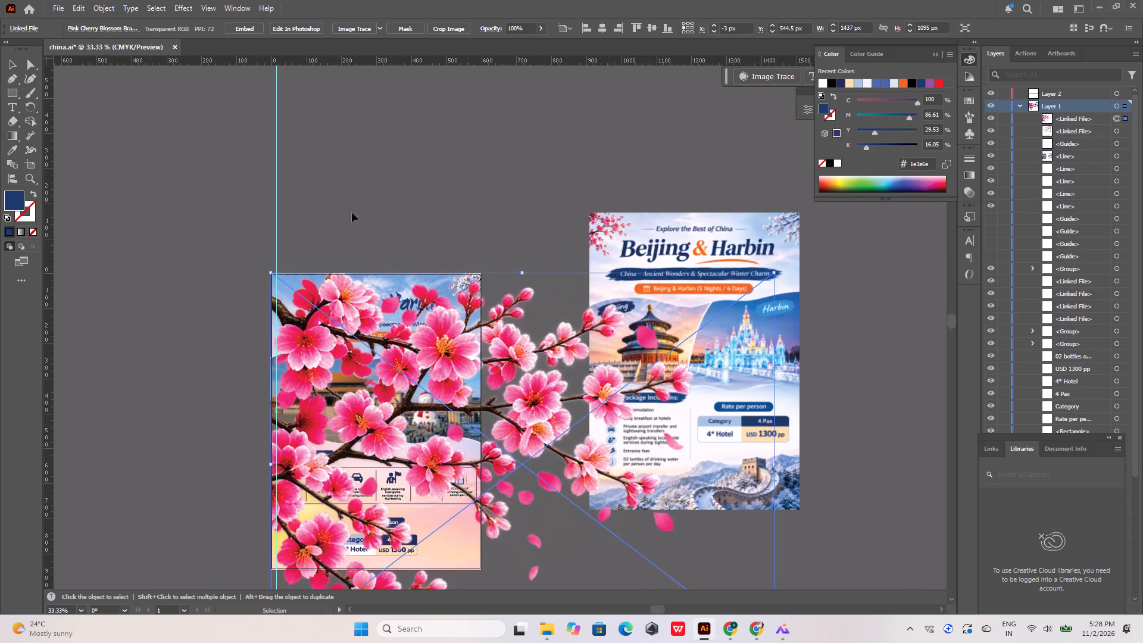
pyautogui.scroll(-4, 323, 149)
pyautogui.keyDown('shift'); pyautogui.moveTo(490, 334); pyautogui.dragTo(402, 259); pyautogui.keyUp('shift')
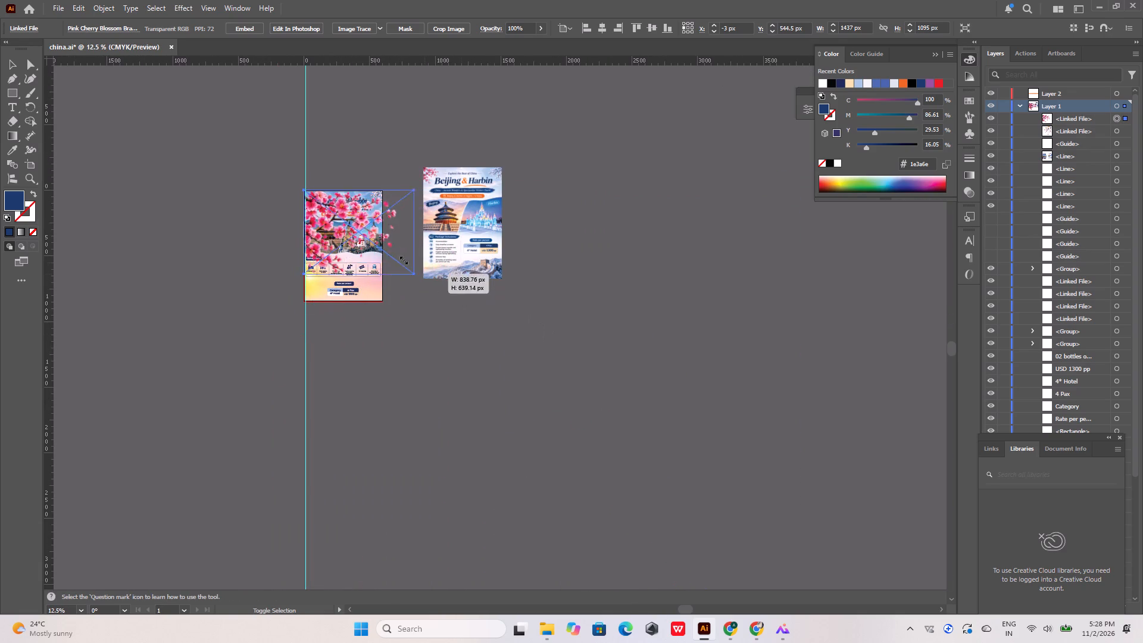
pyautogui.keyDown('shift'); pyautogui.moveTo(402, 259); pyautogui.dragTo(383, 246); pyautogui.keyUp('shift')
pyautogui.keyDown('alt'); pyautogui.scroll(3, 322, 222); pyautogui.keyUp('alt')
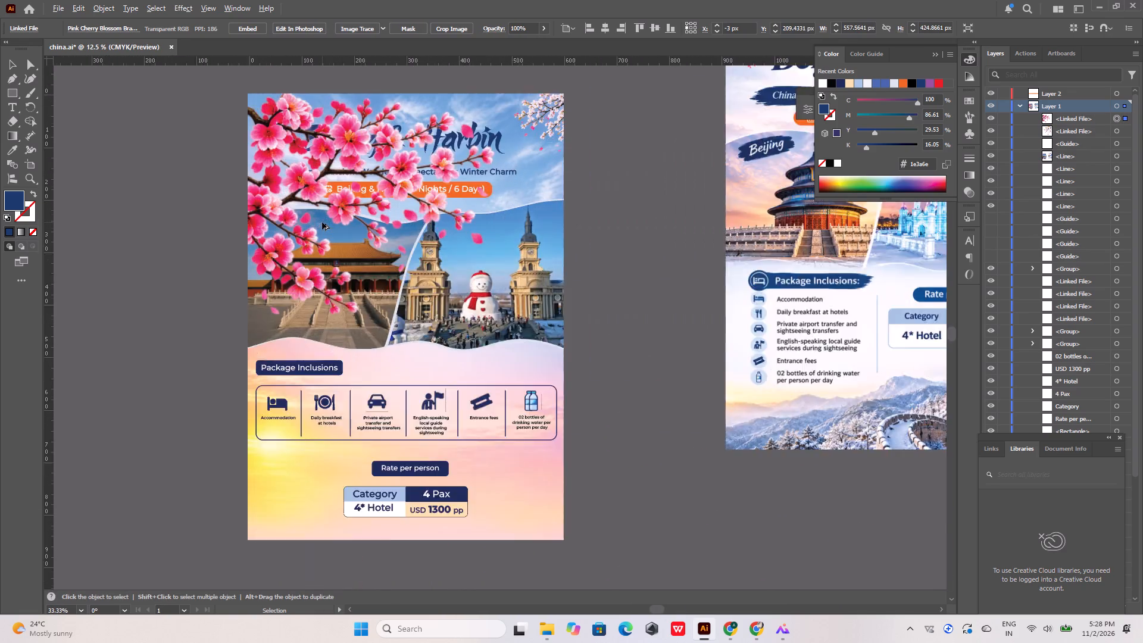
pyautogui.keyDown('alt'); pyautogui.scroll(2, 322, 222); pyautogui.keyUp('alt')
pyautogui.keyDown('shift'); pyautogui.moveTo(611, 346); pyautogui.dragTo(448, 188); pyautogui.keyUp('shift')
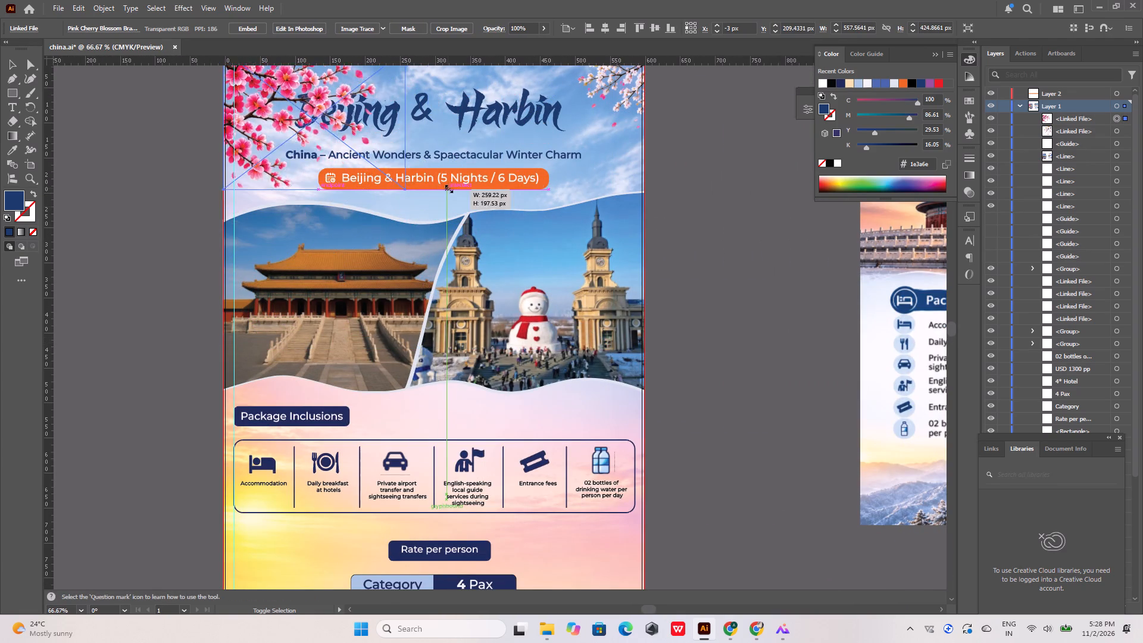
pyautogui.keyDown('shift'); pyautogui.moveTo(448, 188); pyautogui.dragTo(347, 114); pyautogui.keyUp('shift')
pyautogui.keyDown('alt'); pyautogui.scroll(-3, 336, 248); pyautogui.keyUp('alt')
pyautogui.click(444, 126)
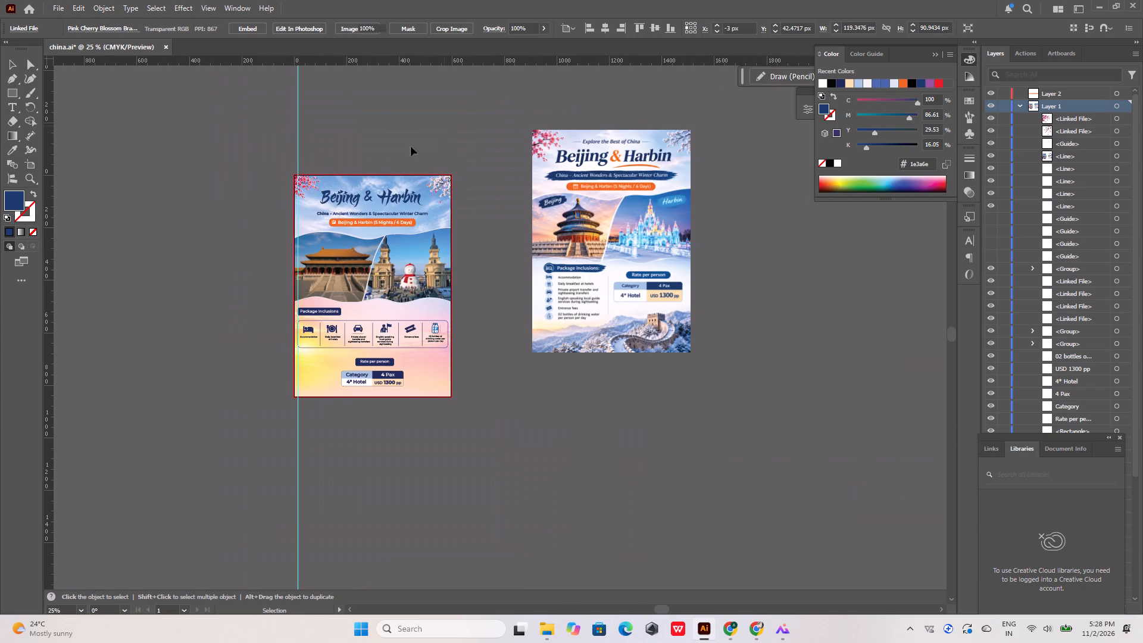
# Inspect the blossom branches in the flyer's two top corners up close and in the full layout.
pyautogui.keyDown('alt'); pyautogui.scroll(4, 370, 171); pyautogui.keyUp('alt')
pyautogui.keyDown('alt'); pyautogui.scroll(-2, 373, 148); pyautogui.keyUp('alt')
pyautogui.keyDown('alt'); pyautogui.scroll(5, 222, 158); pyautogui.keyUp('alt')
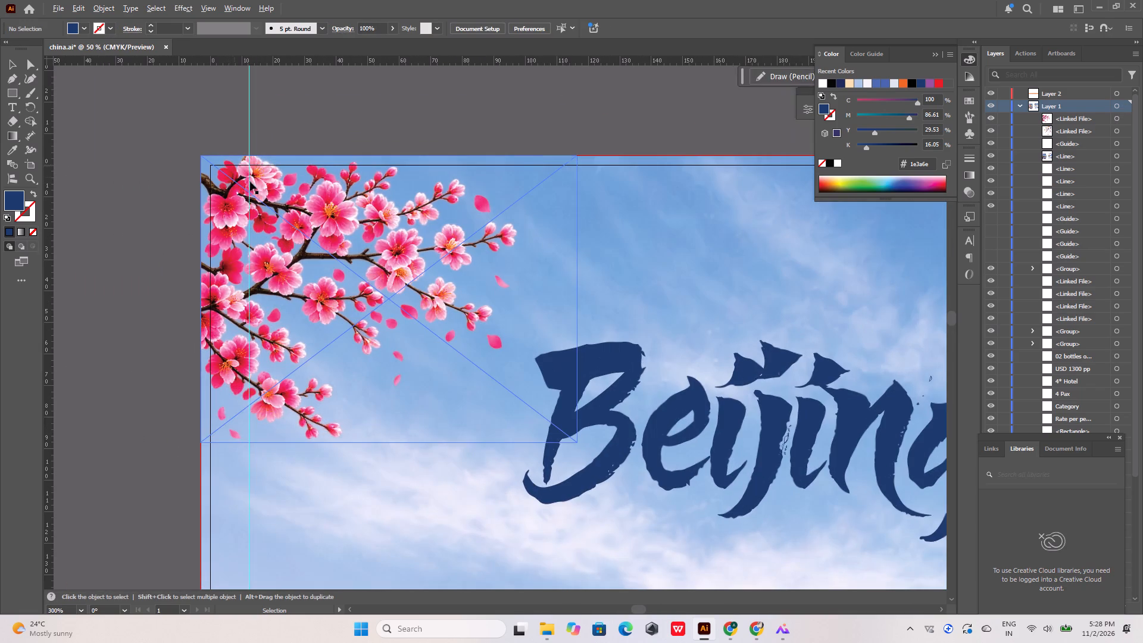
pyautogui.click(324, 129)
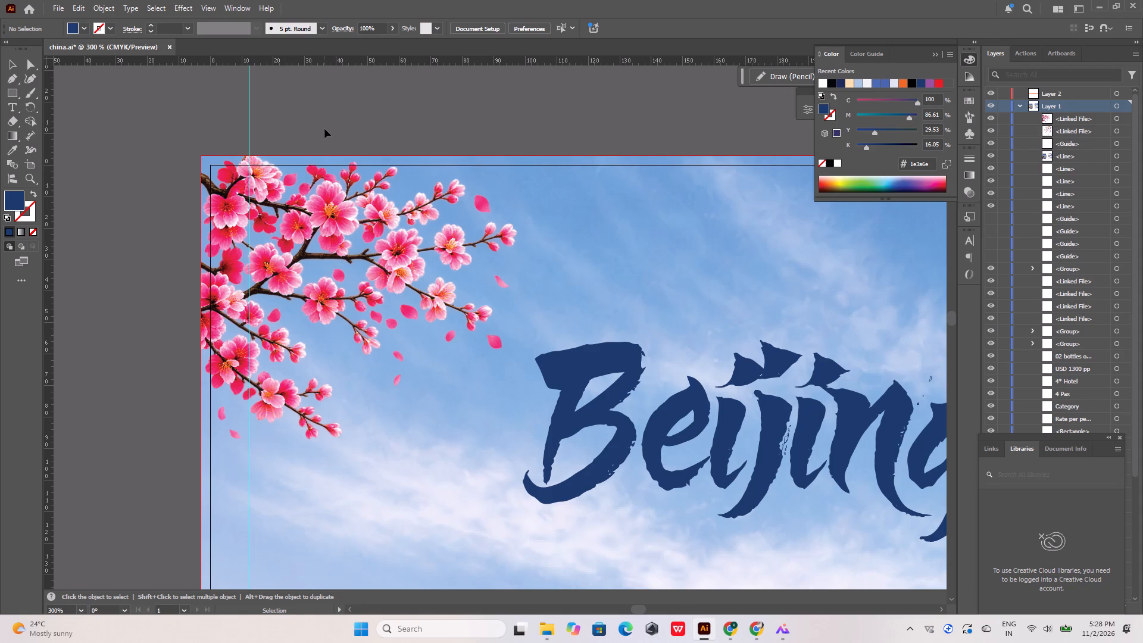
pyautogui.keyDown('alt'); pyautogui.scroll(-5, 379, 226); pyautogui.keyUp('alt')
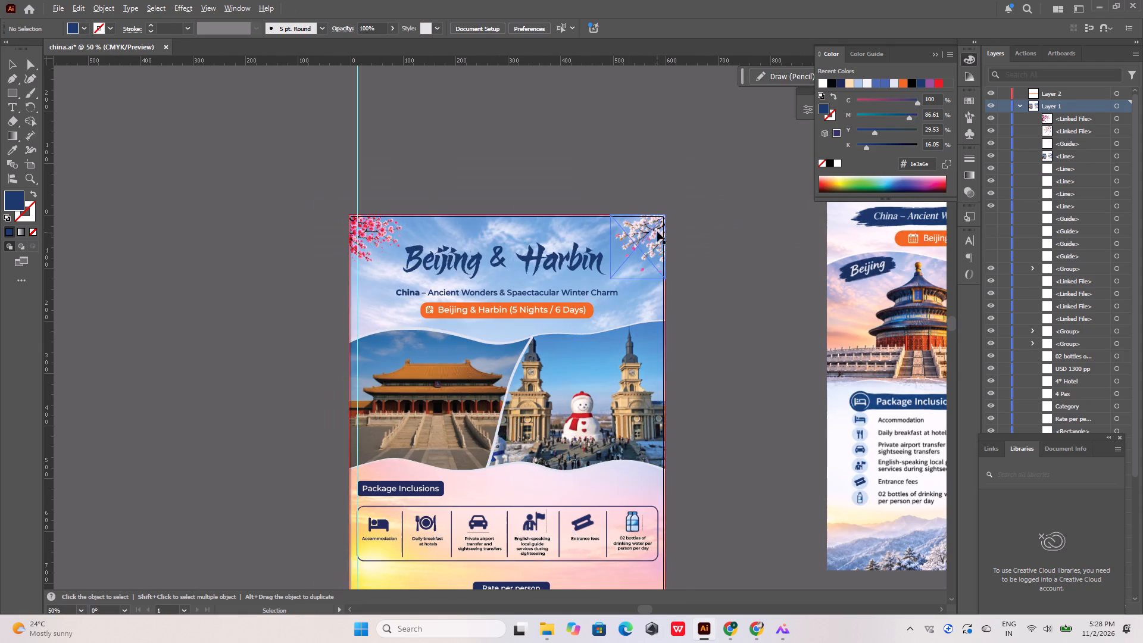
pyautogui.keyDown('alt'); pyautogui.scroll(2, 658, 232); pyautogui.keyUp('alt')
pyautogui.keyDown('alt'); pyautogui.scroll(-3, 484, 202); pyautogui.keyUp('alt')
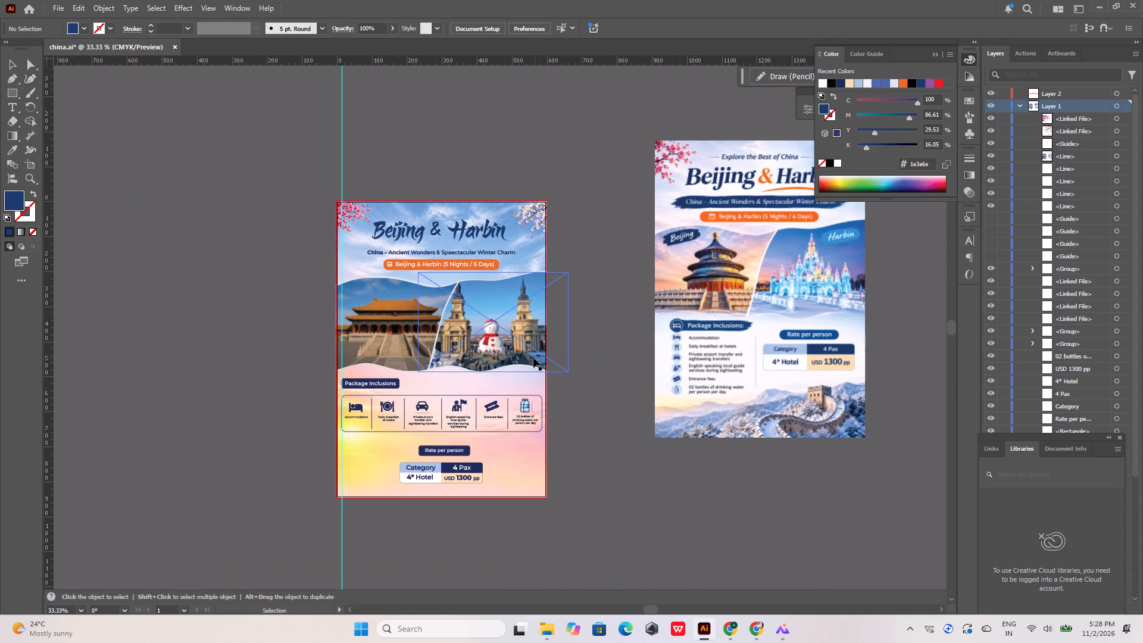
# Open the Winter Blossoms Over China's Landscapes image from Downloads in the image viewer.
pyautogui.click(554, 629)
pyautogui.click(601, 583)
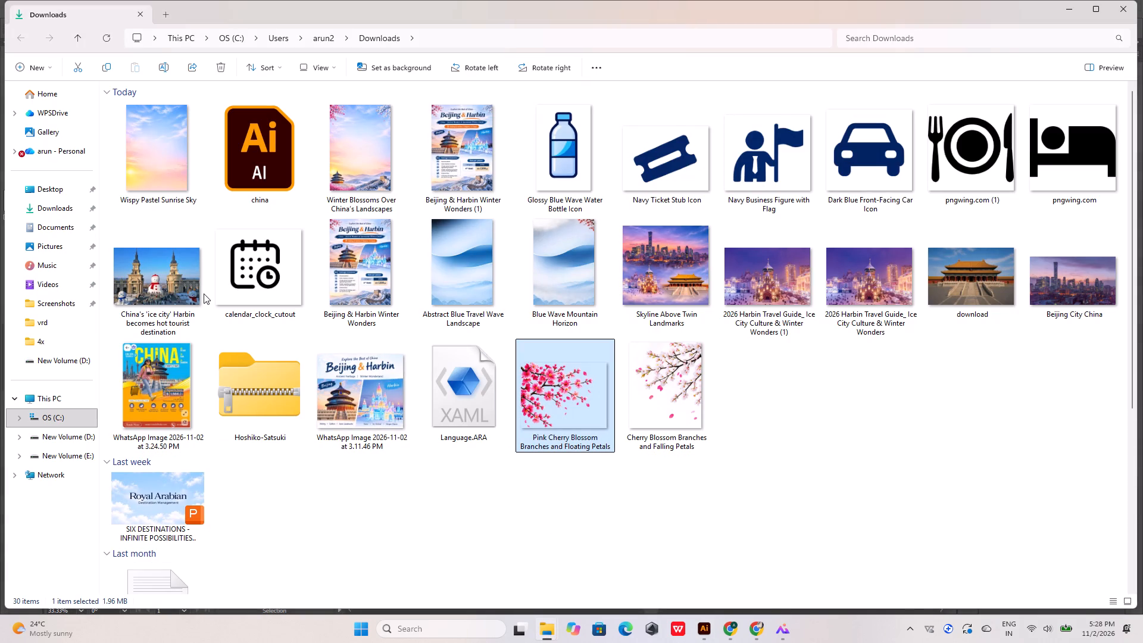
pyautogui.doubleClick(349, 161)
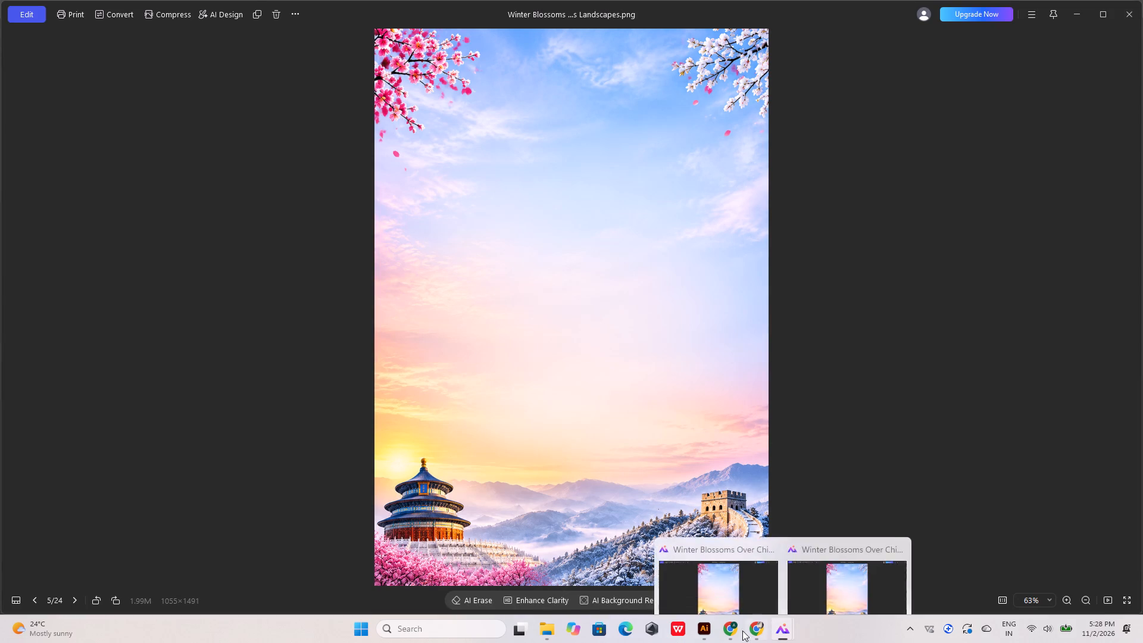
# Switch to Illustrator and examine the flyer's photo area, package inclusions row and rate table on the new background.
pyautogui.click(704, 631)
pyautogui.keyDown('alt'); pyautogui.scroll(1, 422, 314); pyautogui.keyUp('alt')
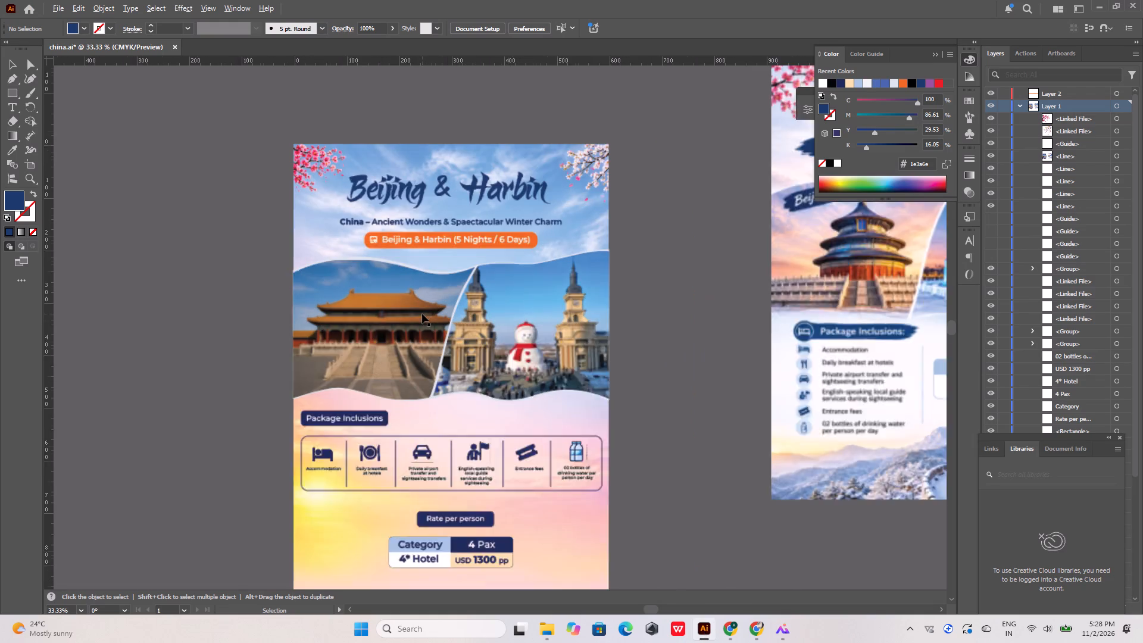
pyautogui.keyDown('alt'); pyautogui.scroll(1, 422, 314); pyautogui.keyUp('alt')
pyautogui.scroll(-3, 422, 314)
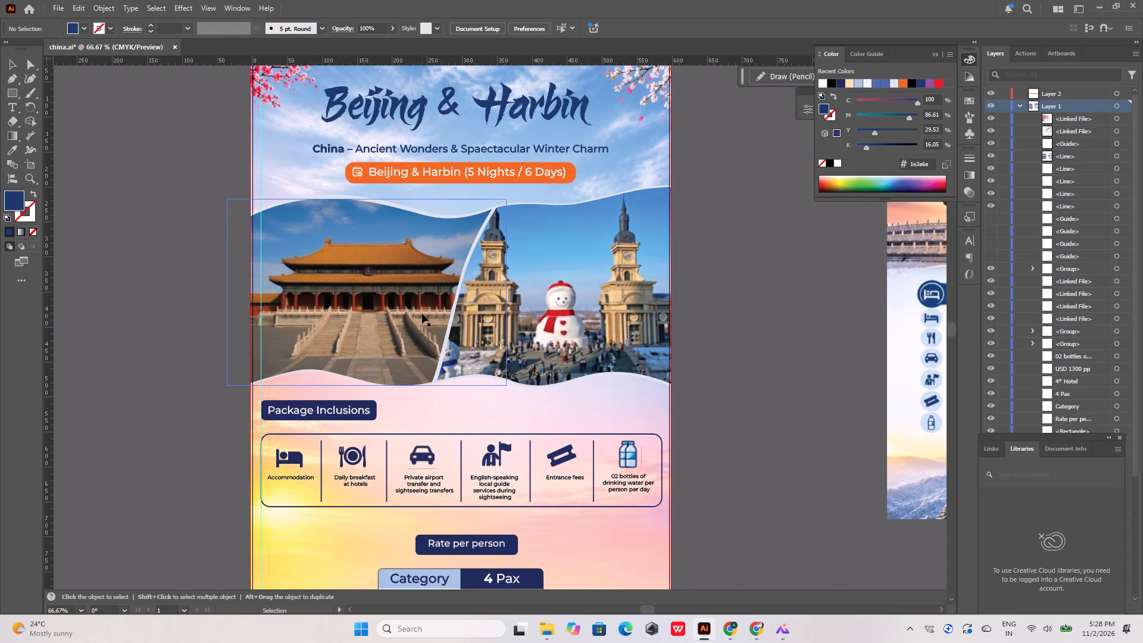
pyautogui.scroll(-2, 422, 314)
pyautogui.click(713, 391)
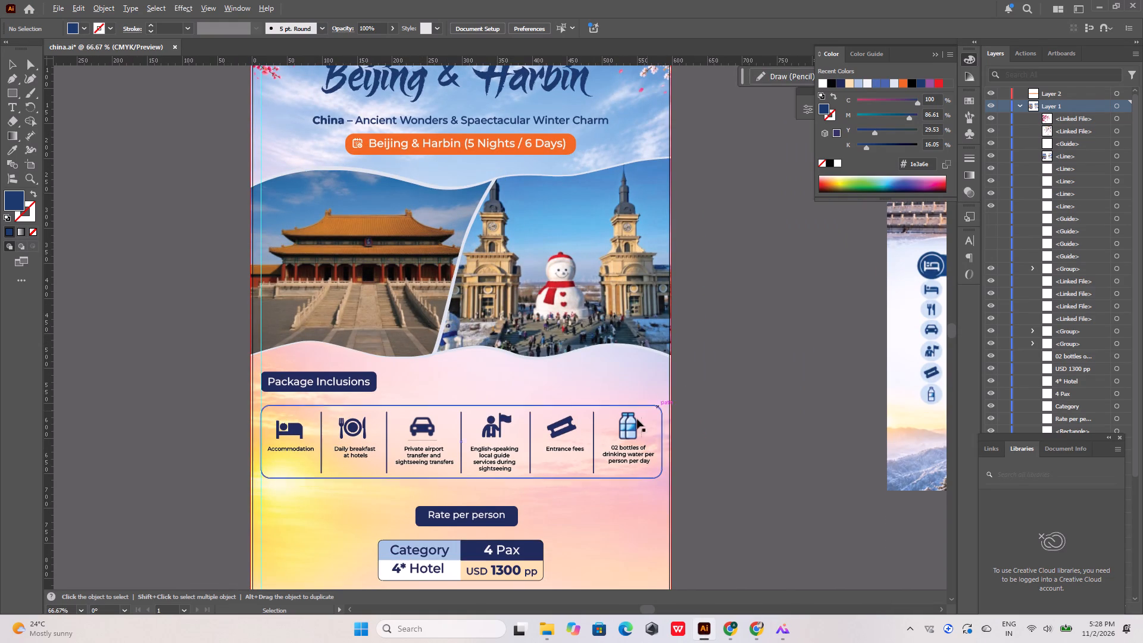
pyautogui.keyDown('alt'); pyautogui.scroll(1, 583, 449); pyautogui.keyUp('alt')
pyautogui.keyDown('alt'); pyautogui.scroll(-2, 583, 447); pyautogui.keyUp('alt')
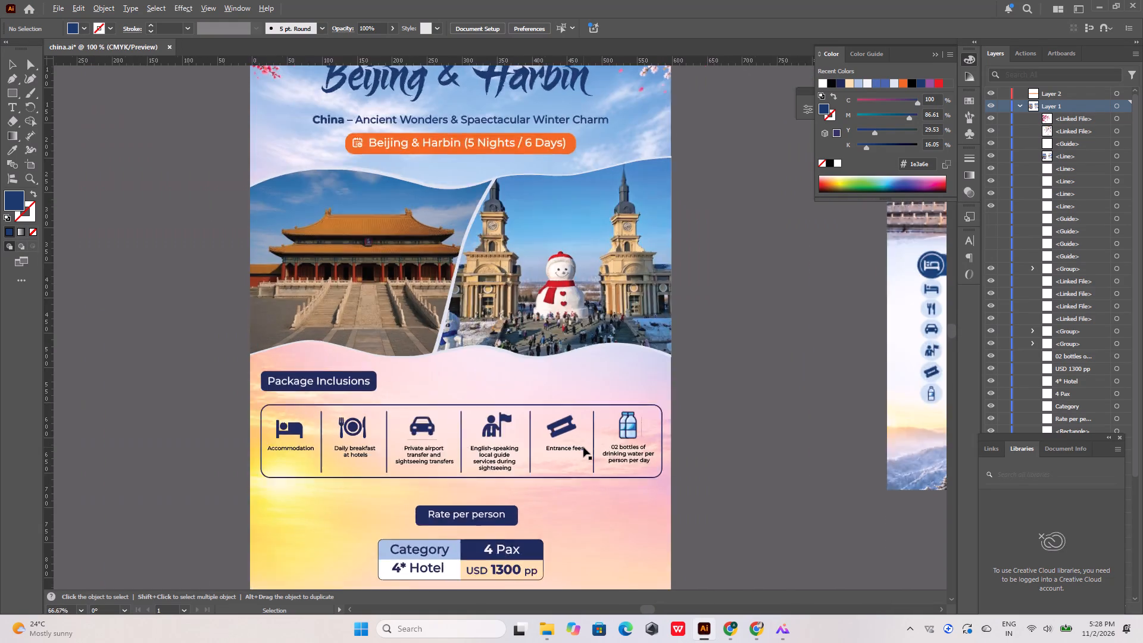
pyautogui.scroll(1, 583, 447)
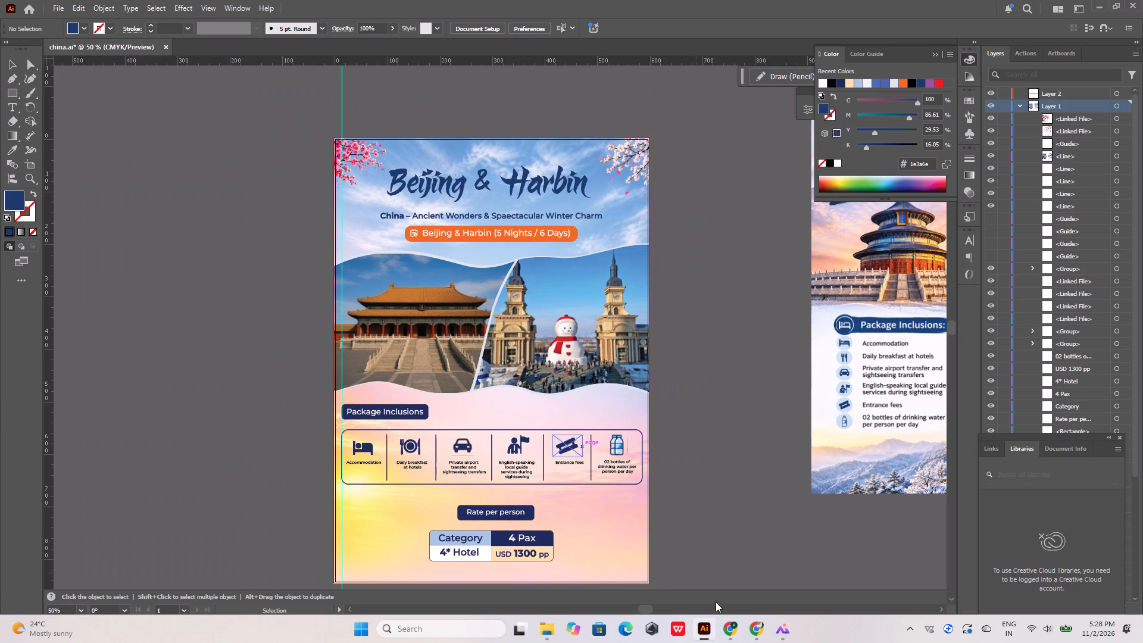
# Reopen the Winter Blossoms Over China's Landscapes image from Downloads and browse the neighbouring images in the viewer.
pyautogui.click(677, 627)
pyautogui.click(706, 629)
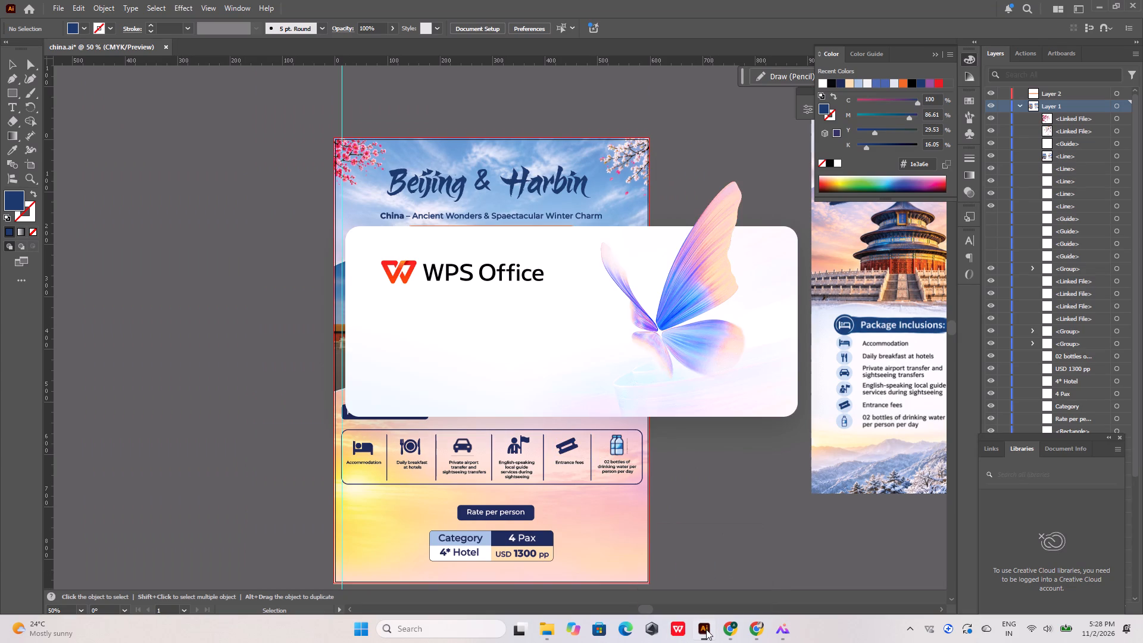
pyautogui.click(551, 633)
pyautogui.click(617, 573)
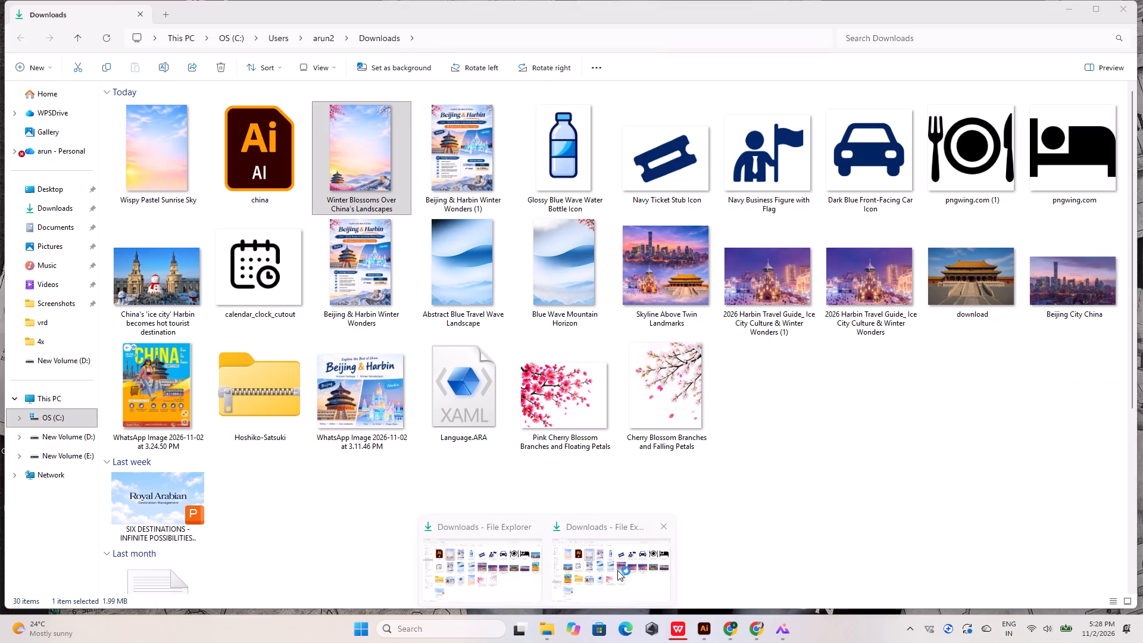
pyautogui.doubleClick(339, 180)
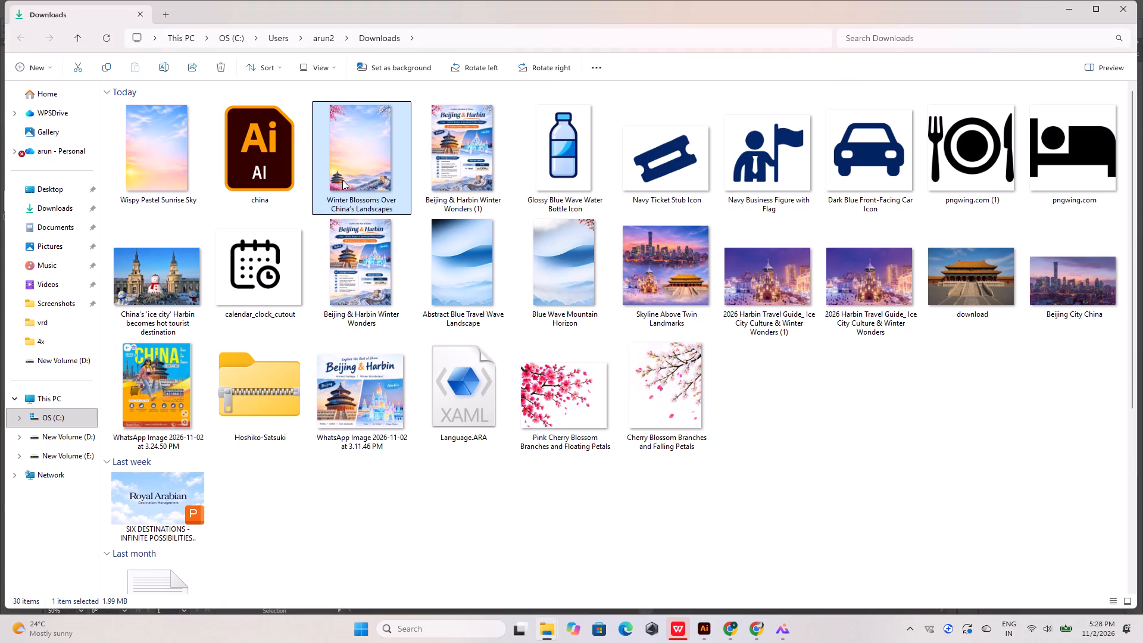
pyautogui.doubleClick(342, 180)
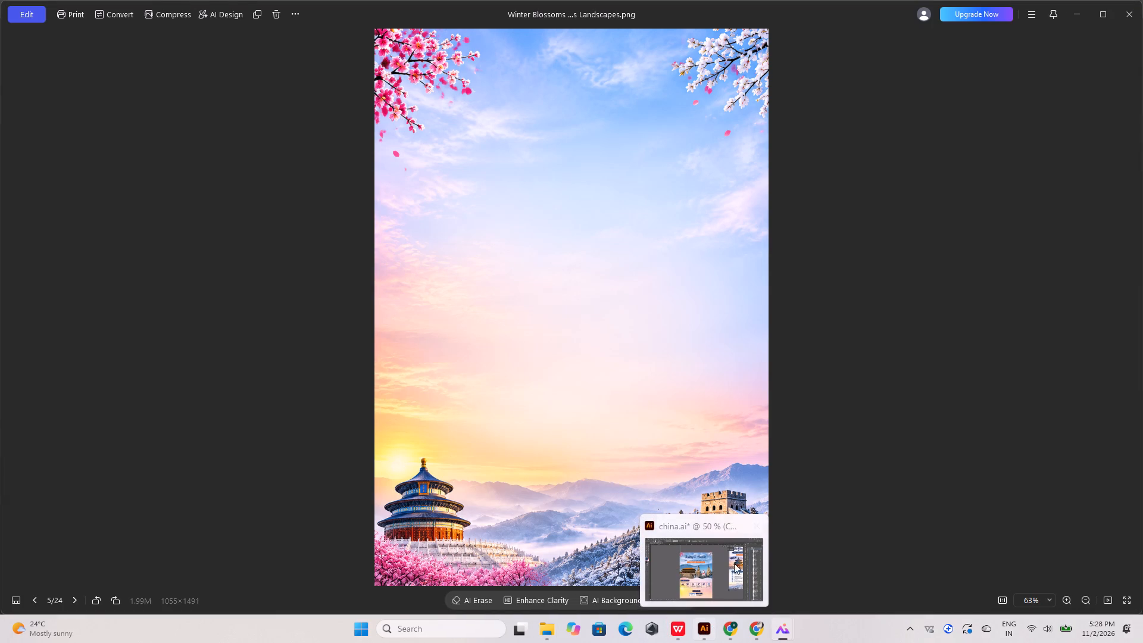
pyautogui.press('Right')
pyautogui.press('Right')
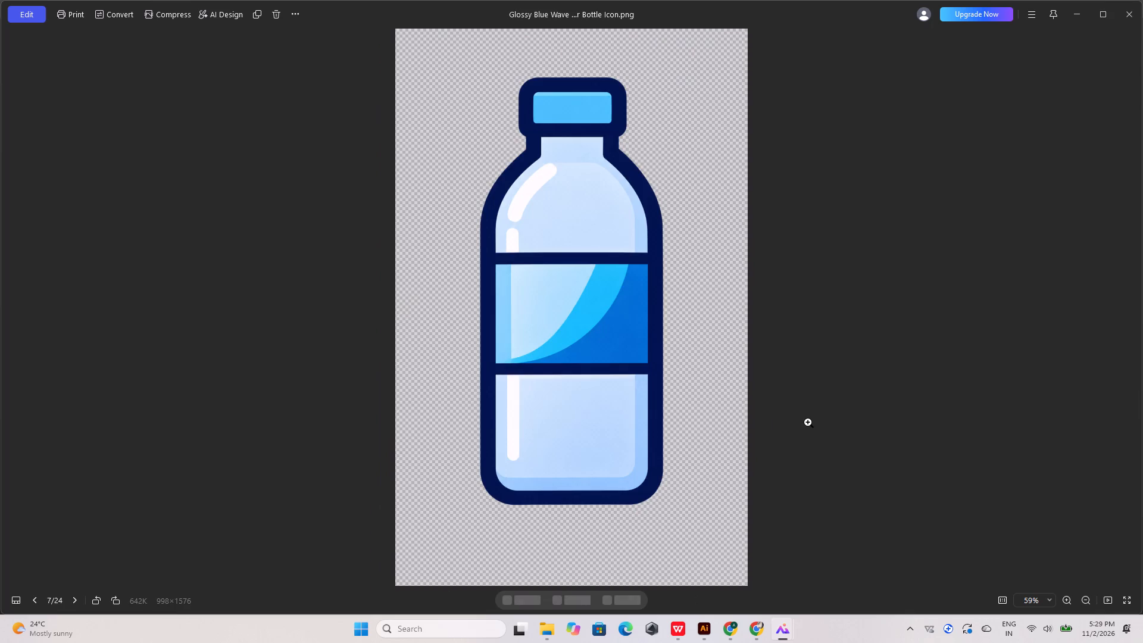
pyautogui.press('Left')
pyautogui.press('Left')
pyautogui.press('Left')
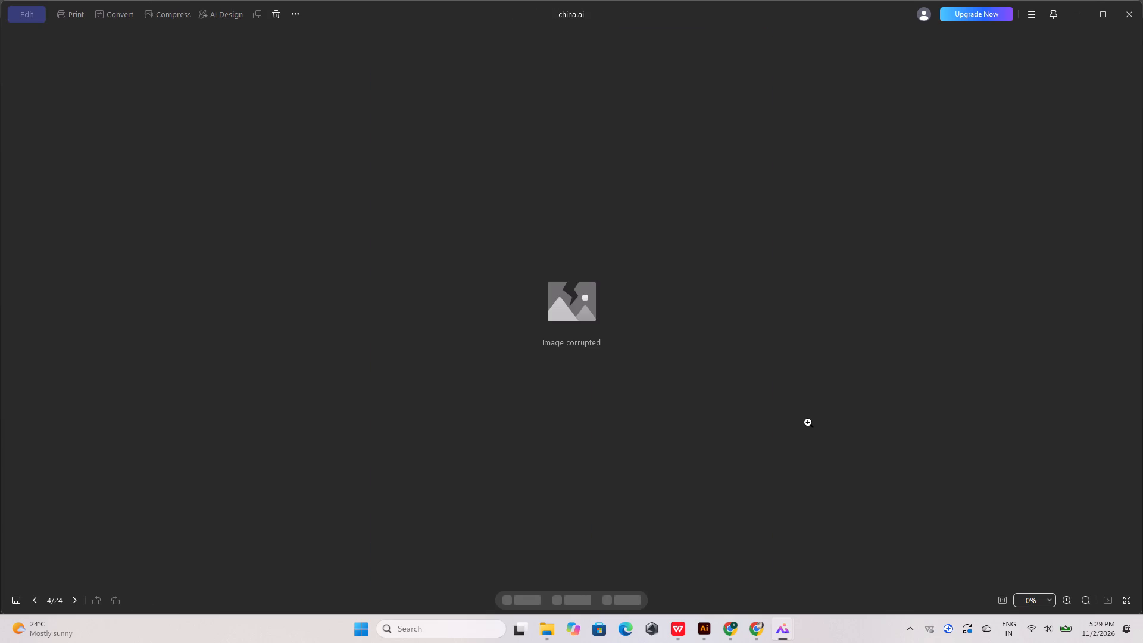
# Close the image viewer window showing the china.ai file.
pyautogui.click(1130, 8)
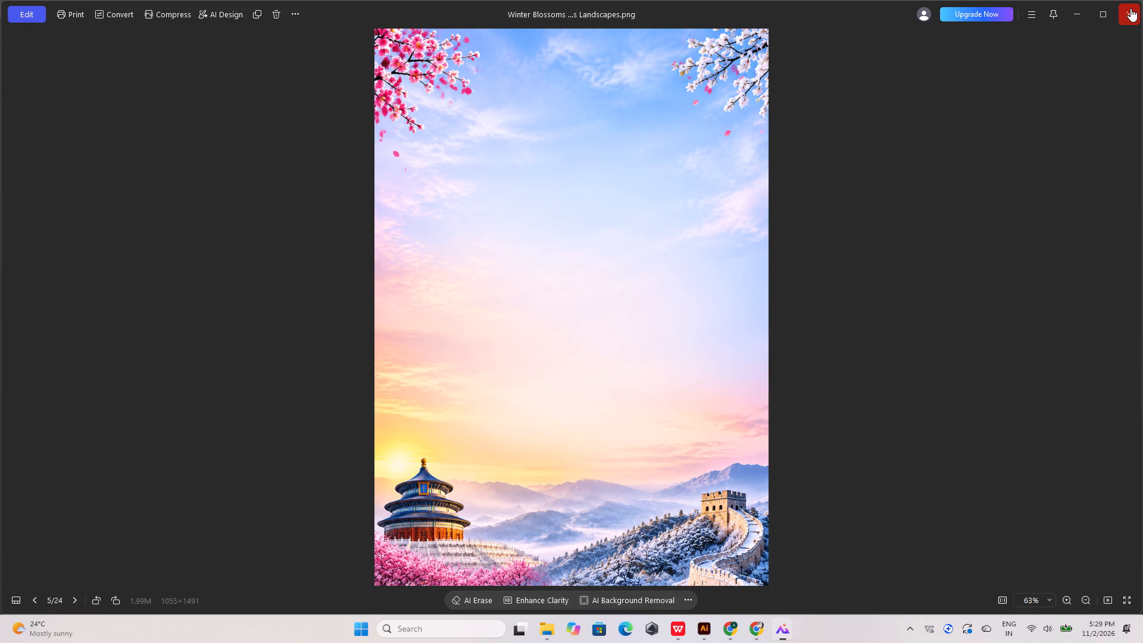
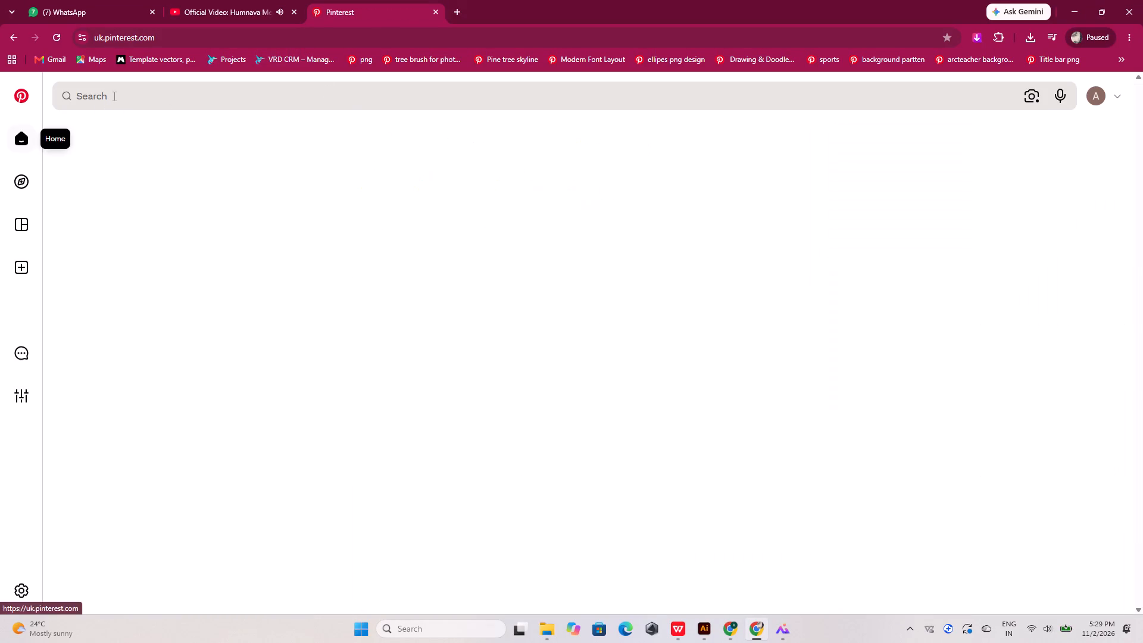
# Search Pinterest for China-themed images, starting the query with "china lanc".
pyautogui.click(113, 95)
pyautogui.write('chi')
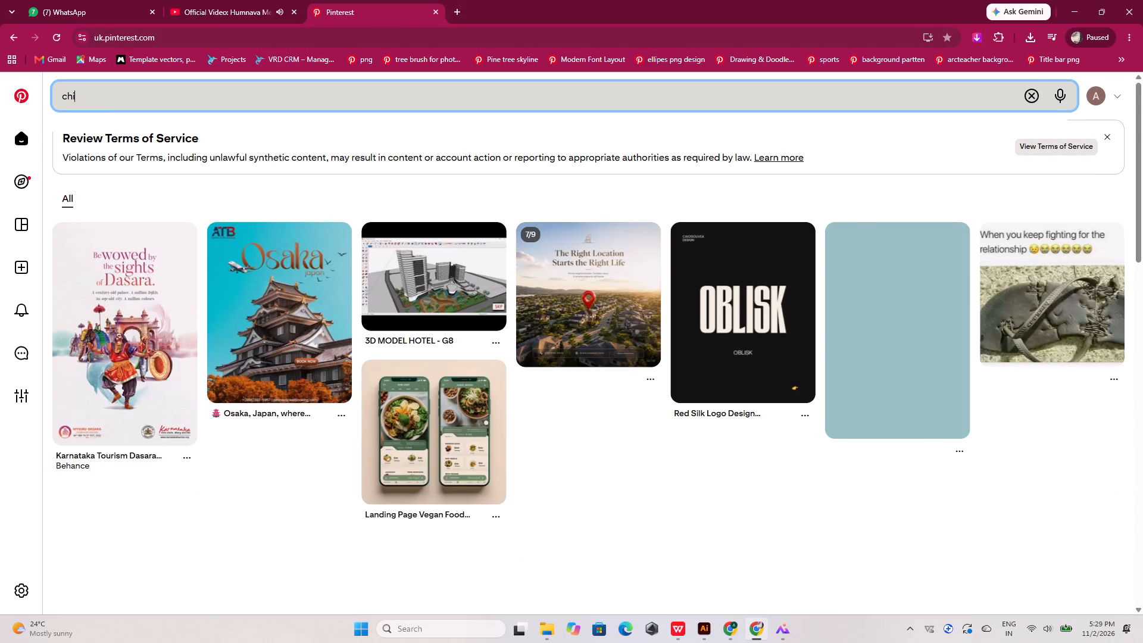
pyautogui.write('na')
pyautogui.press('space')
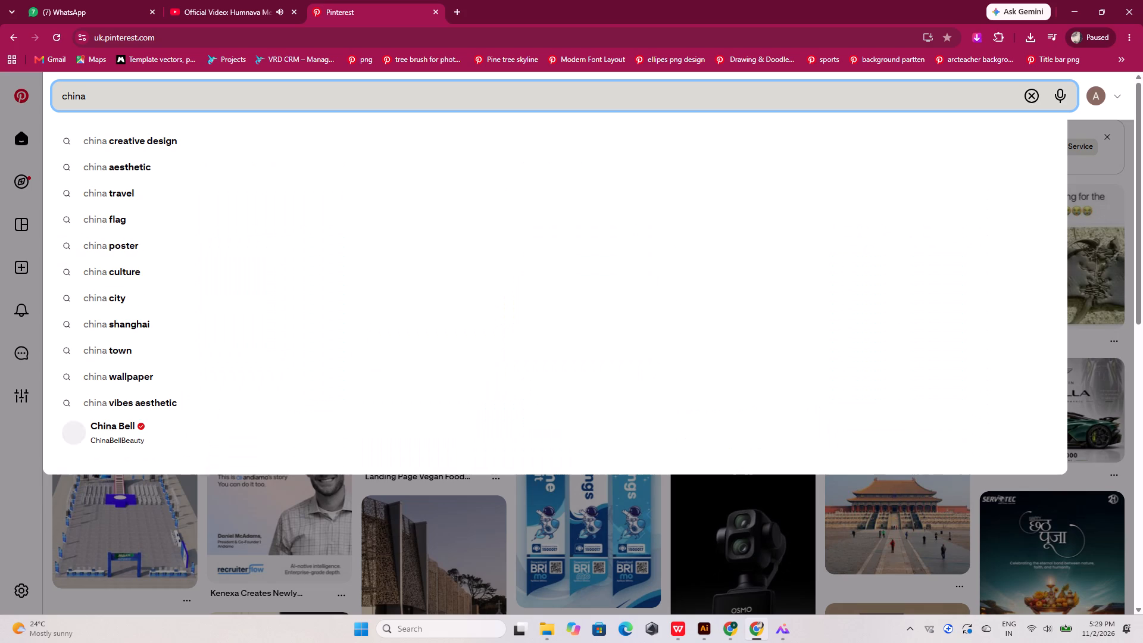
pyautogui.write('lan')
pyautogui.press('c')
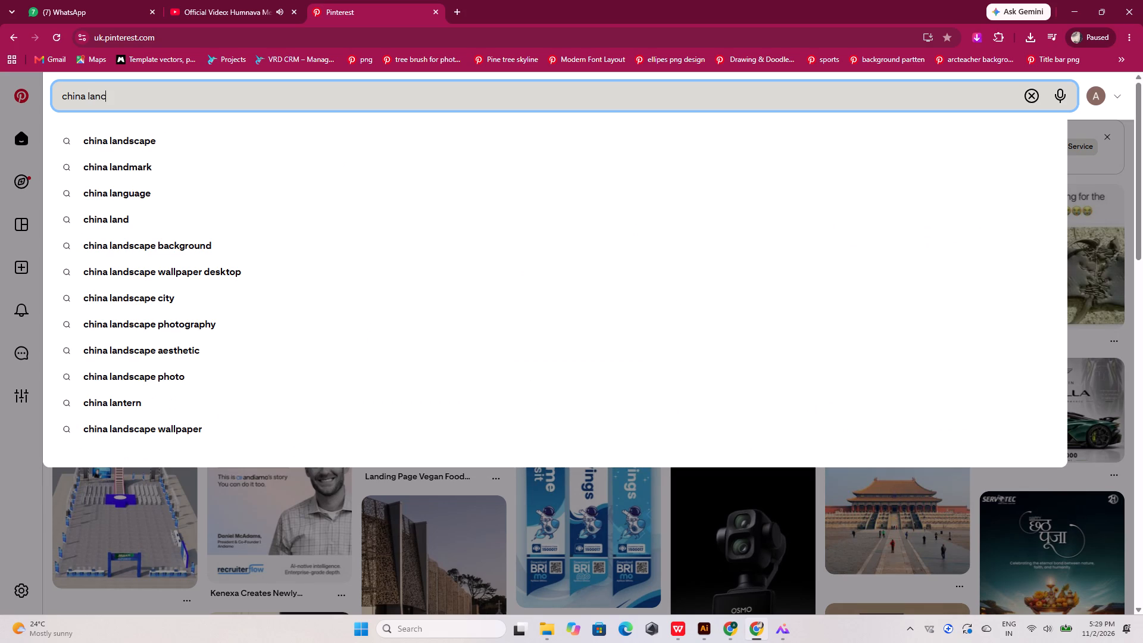
# Search Pinterest for "china landscape img".
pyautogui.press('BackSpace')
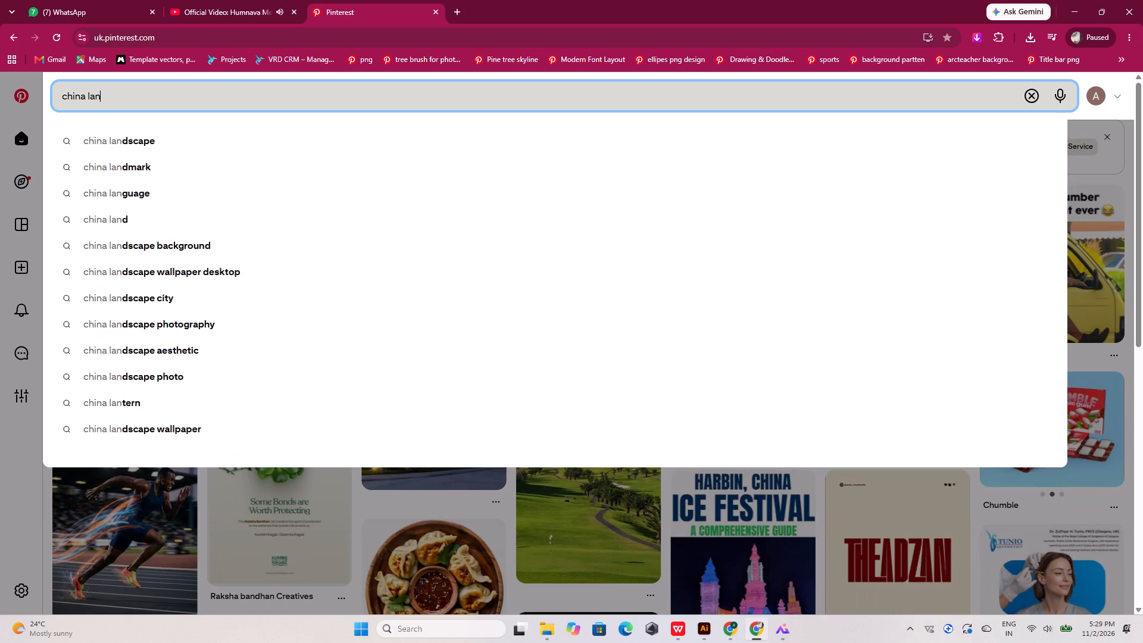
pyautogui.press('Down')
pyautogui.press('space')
pyautogui.write('img')
pyautogui.press('Return')
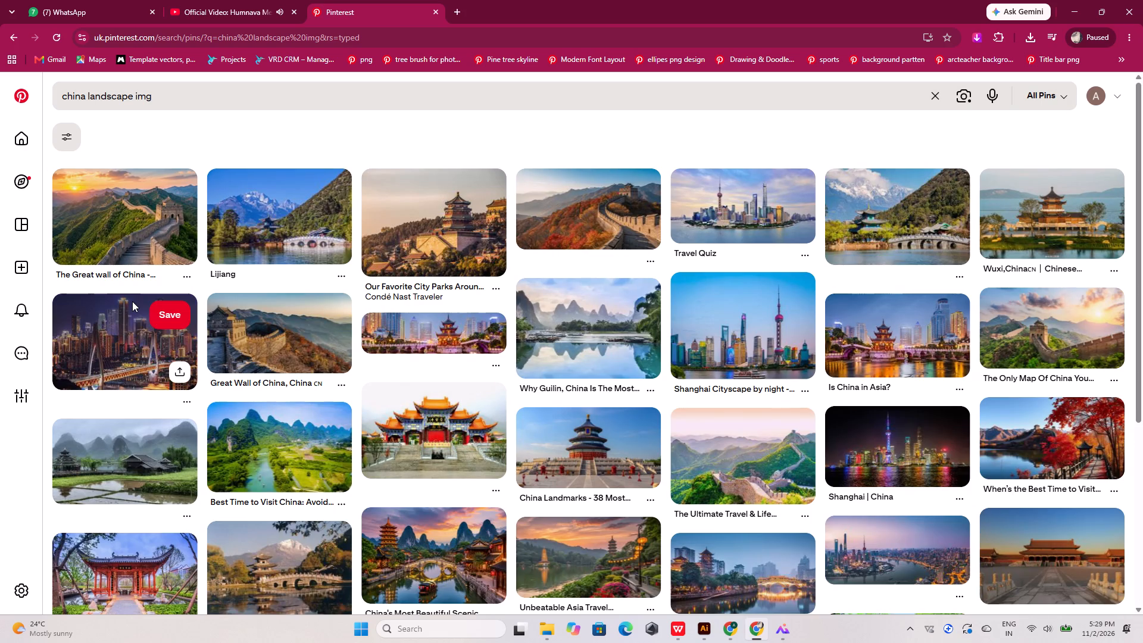
# Find the pin "The Best Temples to Visit in Shanghai" through the Temple of Heaven results and download its image.
pyautogui.scroll(-2, 132, 301)
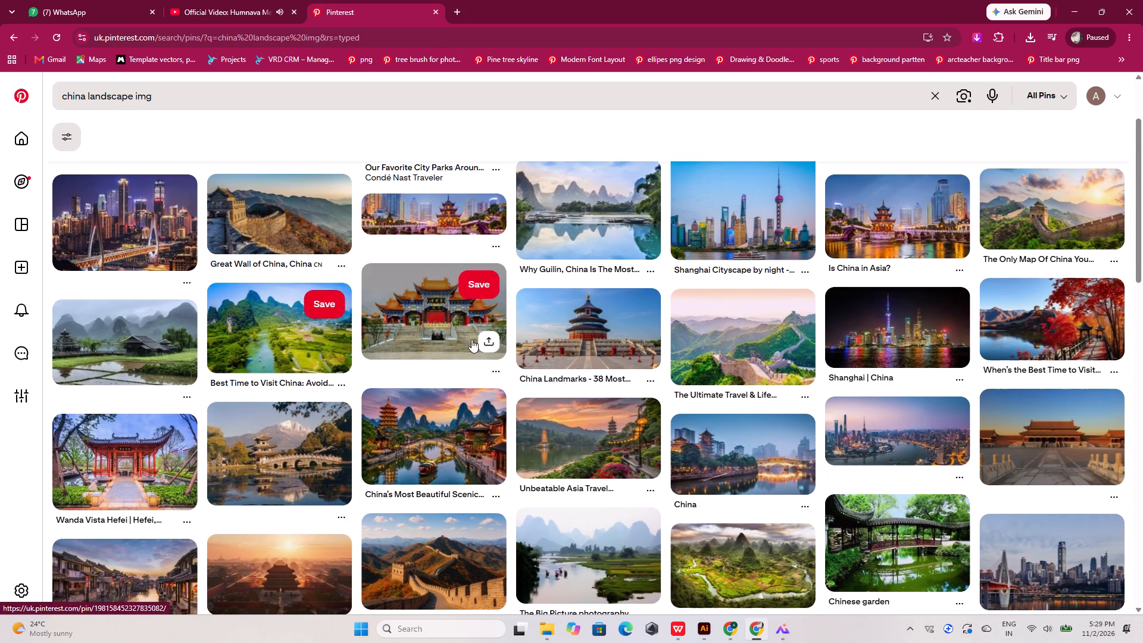
pyautogui.doubleClick(564, 333)
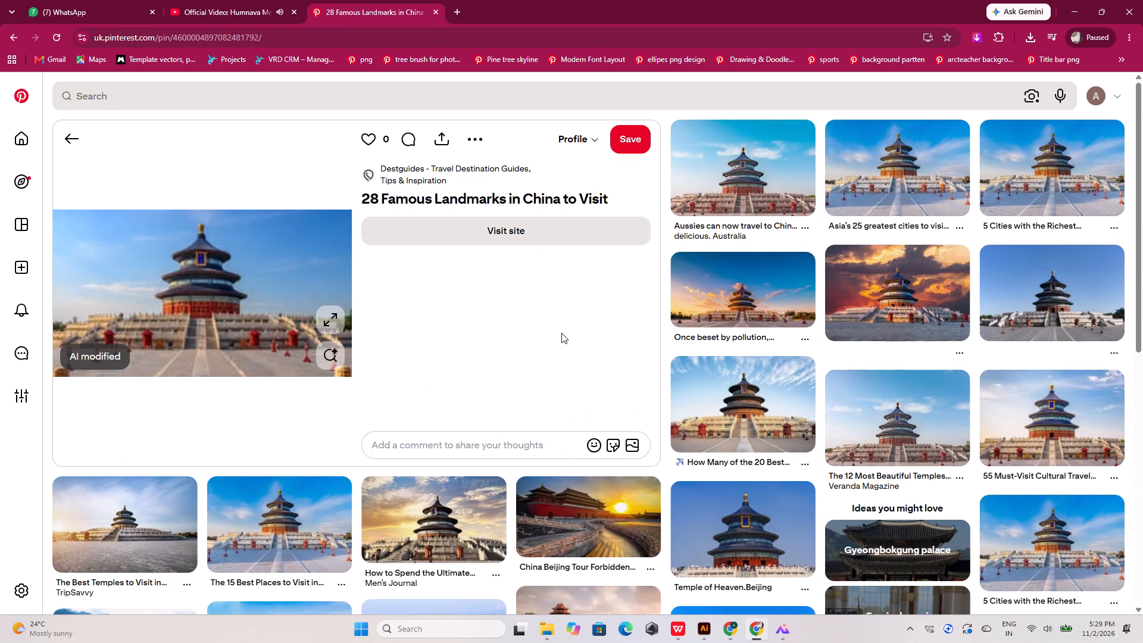
pyautogui.scroll(-4, 561, 333)
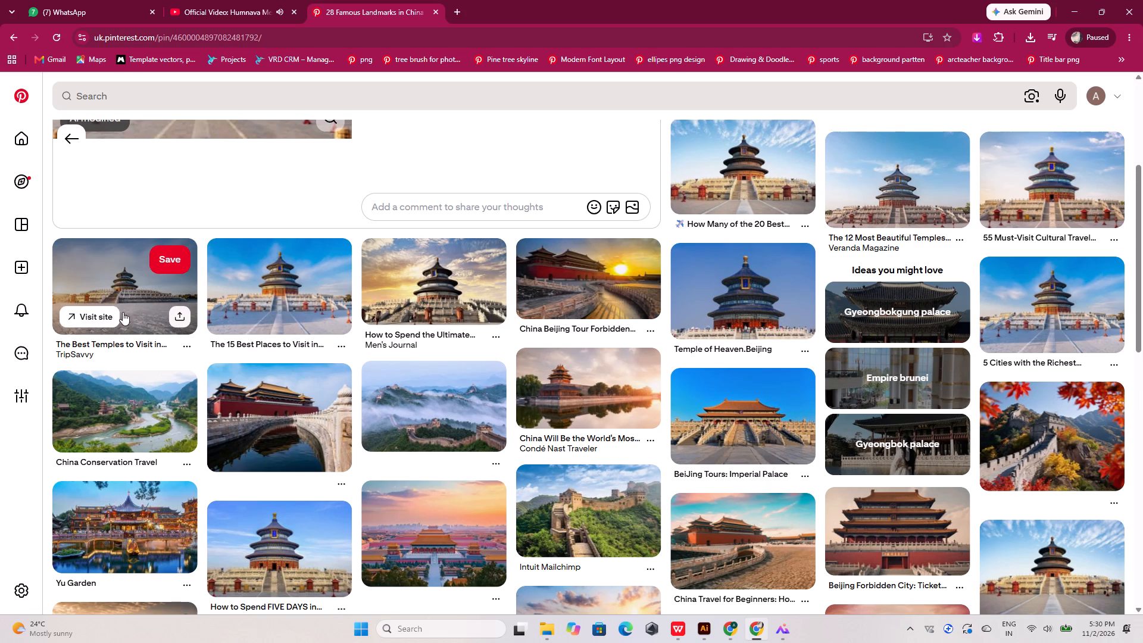
pyautogui.click(121, 294)
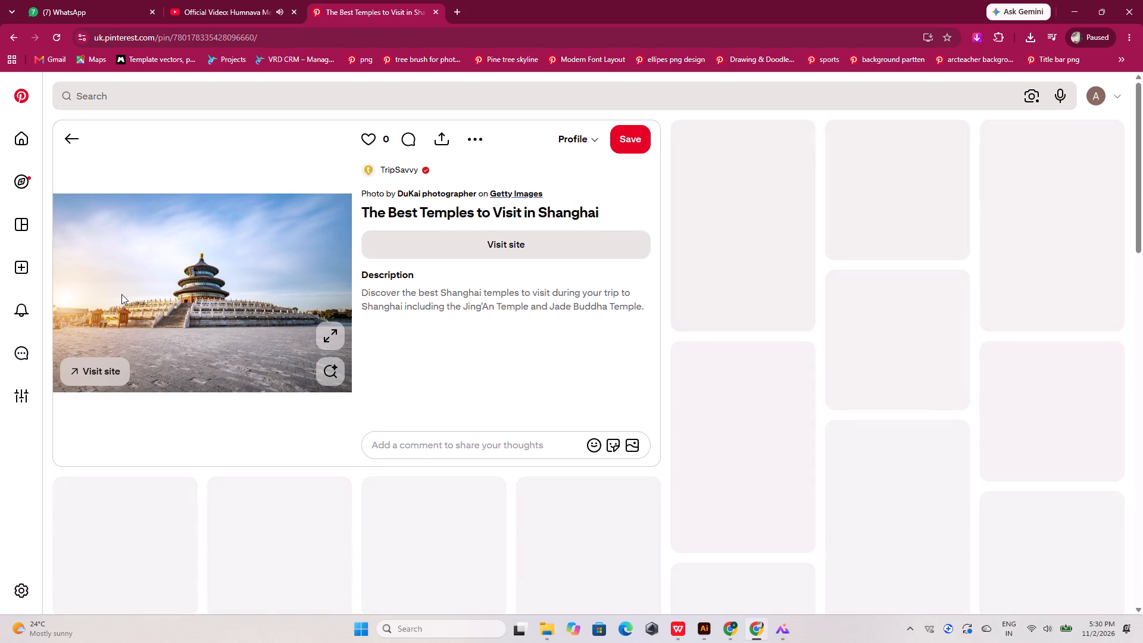
pyautogui.click(466, 138)
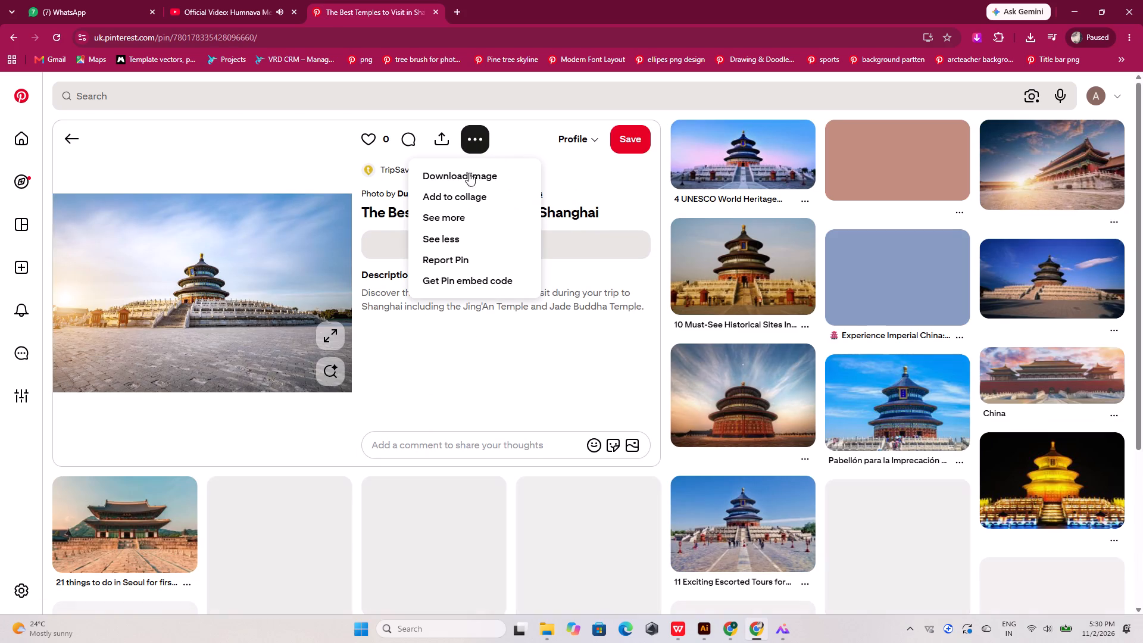
pyautogui.click(468, 178)
pyautogui.click(467, 177)
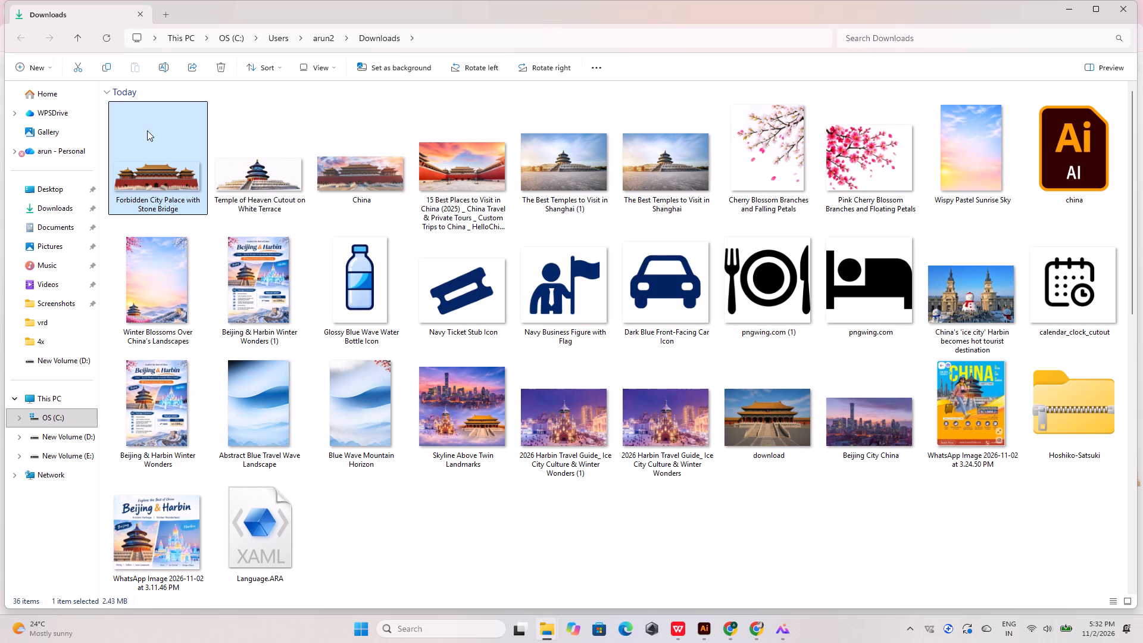
pyautogui.moveTo(162, 184); pyautogui.dragTo(701, 618)
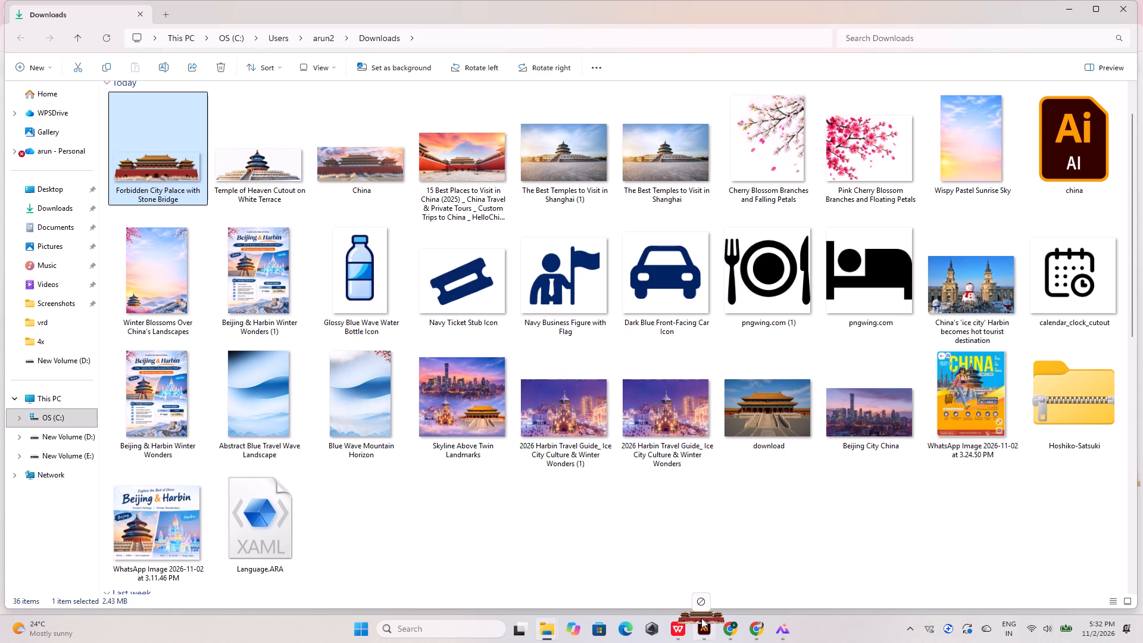
pyautogui.moveTo(701, 618); pyautogui.dragTo(547, 508)
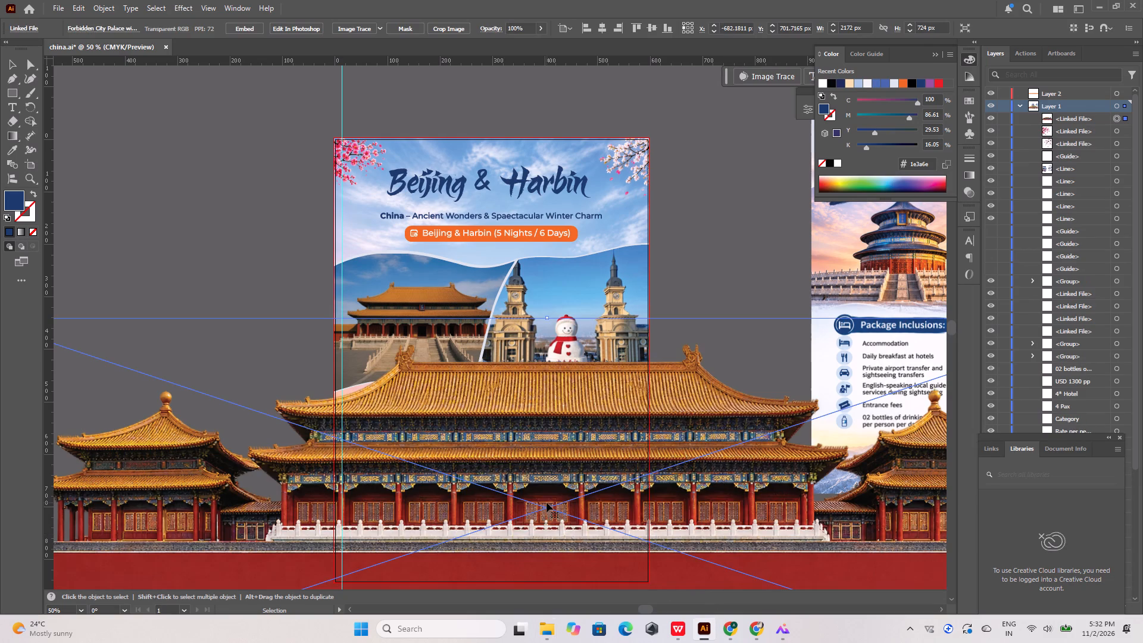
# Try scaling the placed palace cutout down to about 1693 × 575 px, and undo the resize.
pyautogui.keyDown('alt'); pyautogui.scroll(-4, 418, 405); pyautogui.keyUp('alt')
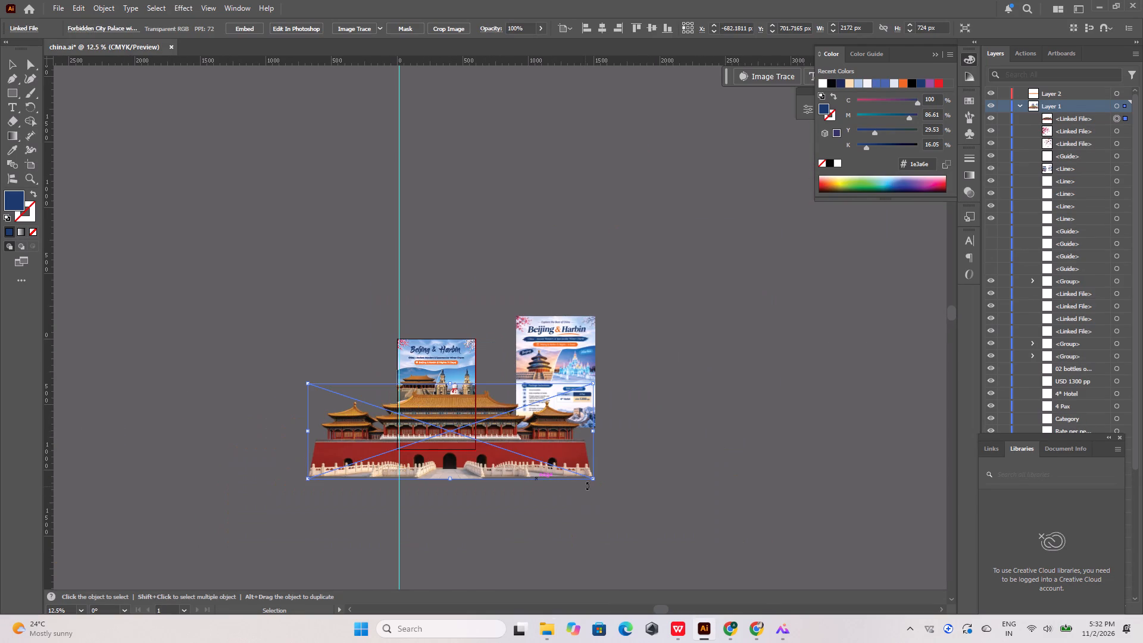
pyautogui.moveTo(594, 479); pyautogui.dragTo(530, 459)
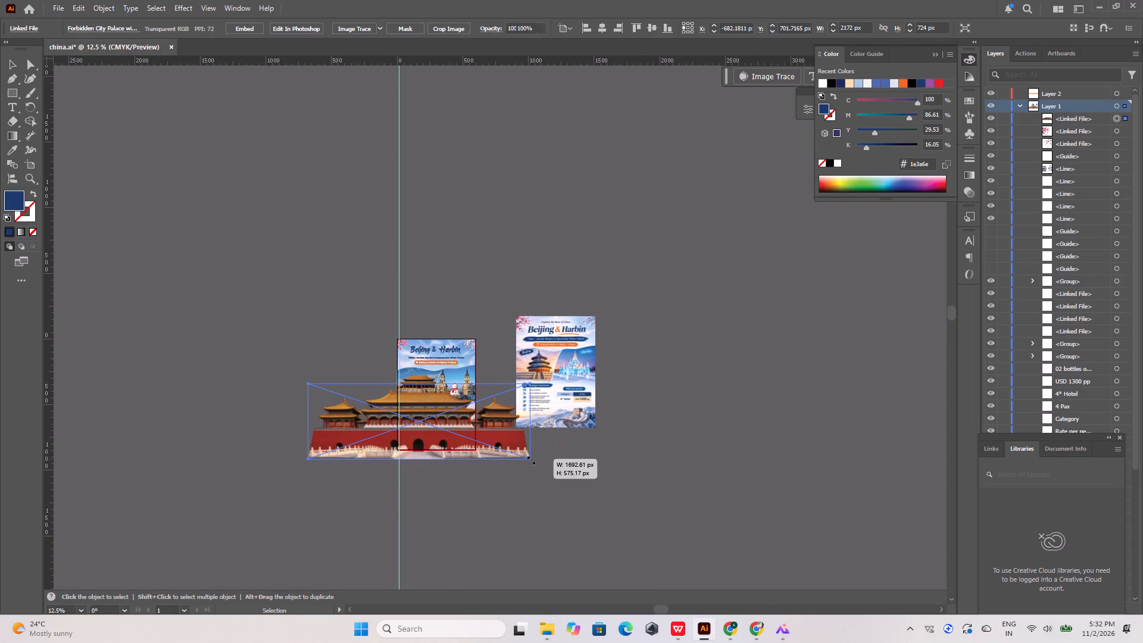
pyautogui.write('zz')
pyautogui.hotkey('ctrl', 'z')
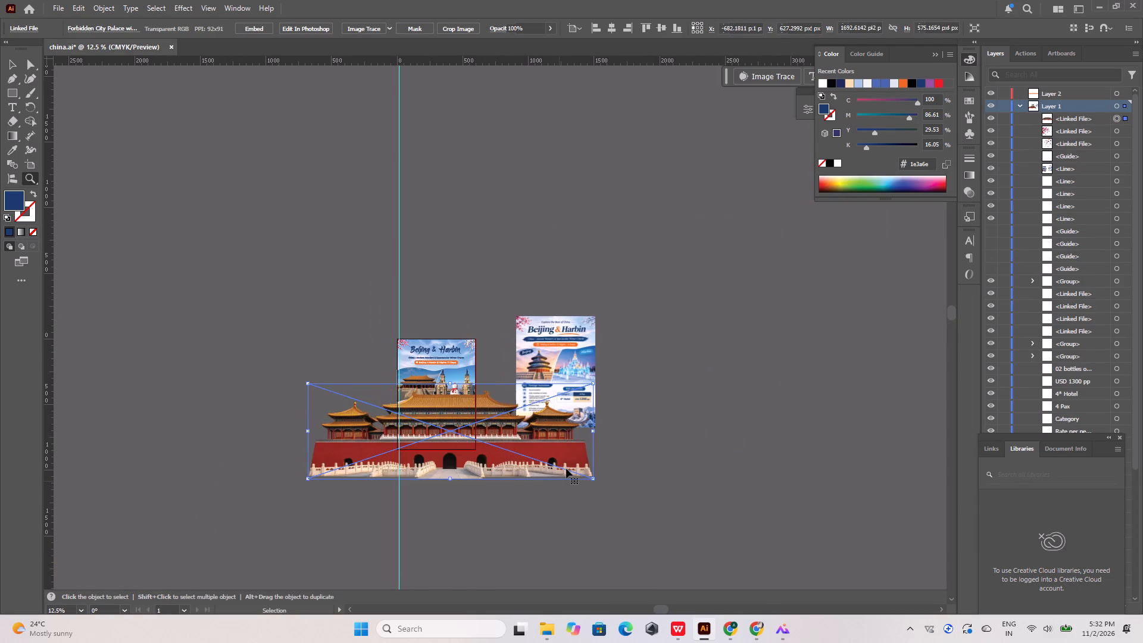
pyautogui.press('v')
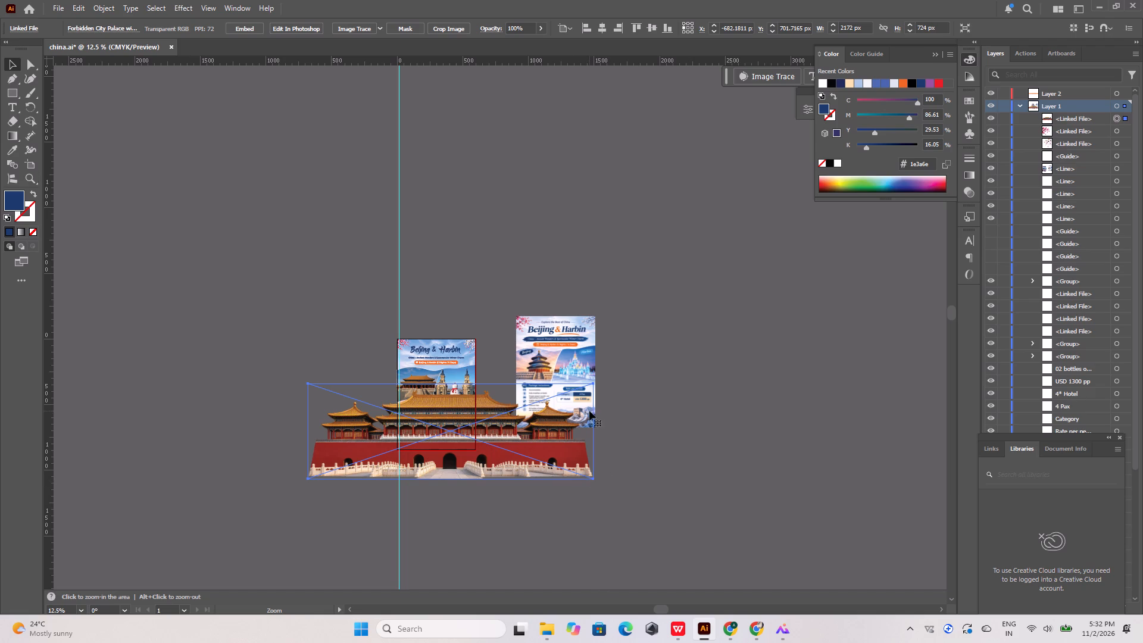
# Scale the palace cutout down proportionally to about 1280 × 427 px, fitting its right edge to the flyer's right edge.
pyautogui.keyDown('shift'); pyautogui.moveTo(592, 477); pyautogui.dragTo(510, 439); pyautogui.keyUp('shift')
pyautogui.keyDown('alt'); pyautogui.scroll(4, 455, 438); pyautogui.keyUp('alt')
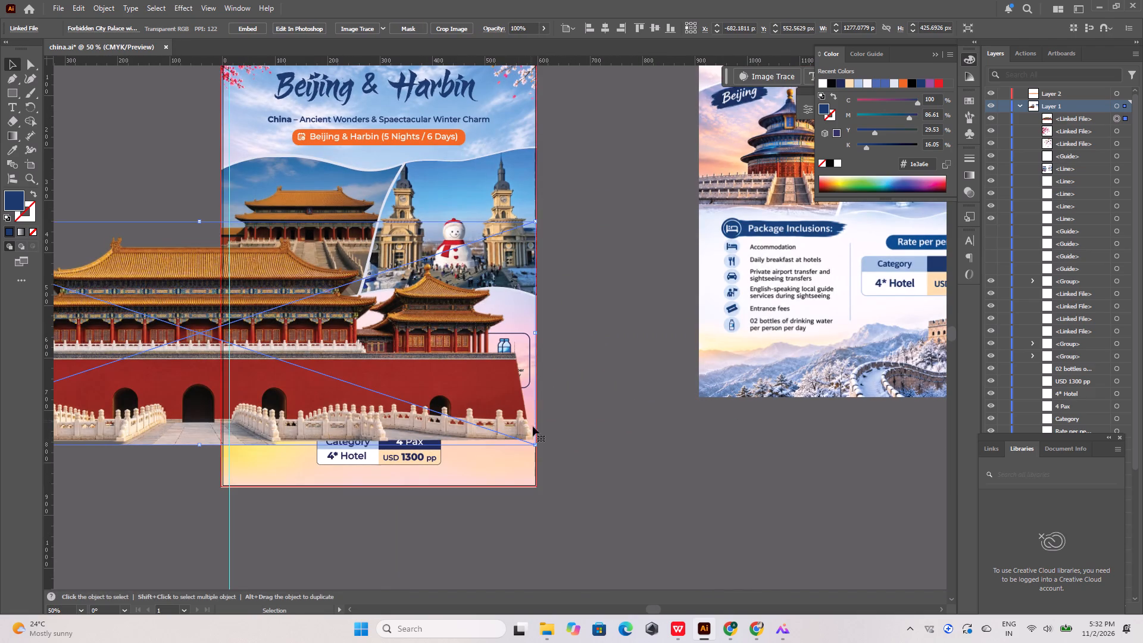
pyautogui.keyDown('alt'); pyautogui.scroll(3, 536, 446); pyautogui.keyUp('alt')
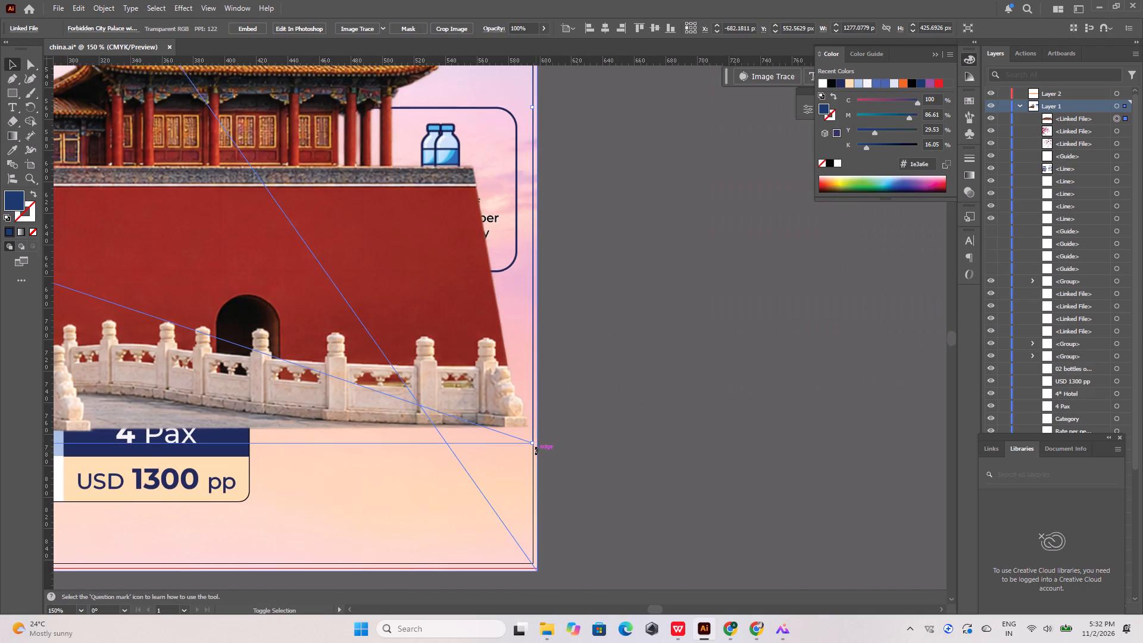
pyautogui.keyDown('shift'); pyautogui.moveTo(532, 444); pyautogui.dragTo(538, 451); pyautogui.keyUp('shift')
pyautogui.click(538, 451)
pyautogui.keyDown('alt'); pyautogui.scroll(-4, 543, 445); pyautogui.keyUp('alt')
pyautogui.keyDown('alt'); pyautogui.scroll(-4, 455, 392); pyautogui.keyUp('alt')
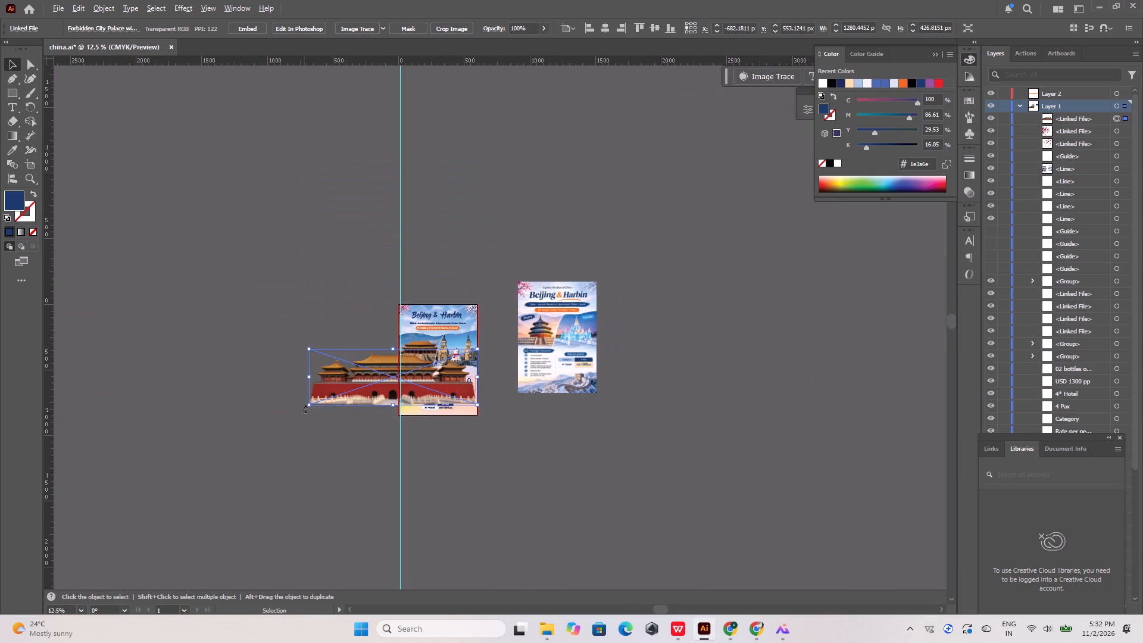
# Scale the palace cutout down proportionally to the flyer's width, about 601 × 200 px.
pyautogui.keyDown('alt'); pyautogui.scroll(3, 304, 409); pyautogui.keyUp('alt')
pyautogui.keyDown('shift'); pyautogui.moveTo(317, 399); pyautogui.dragTo(531, 347); pyautogui.keyUp('shift')
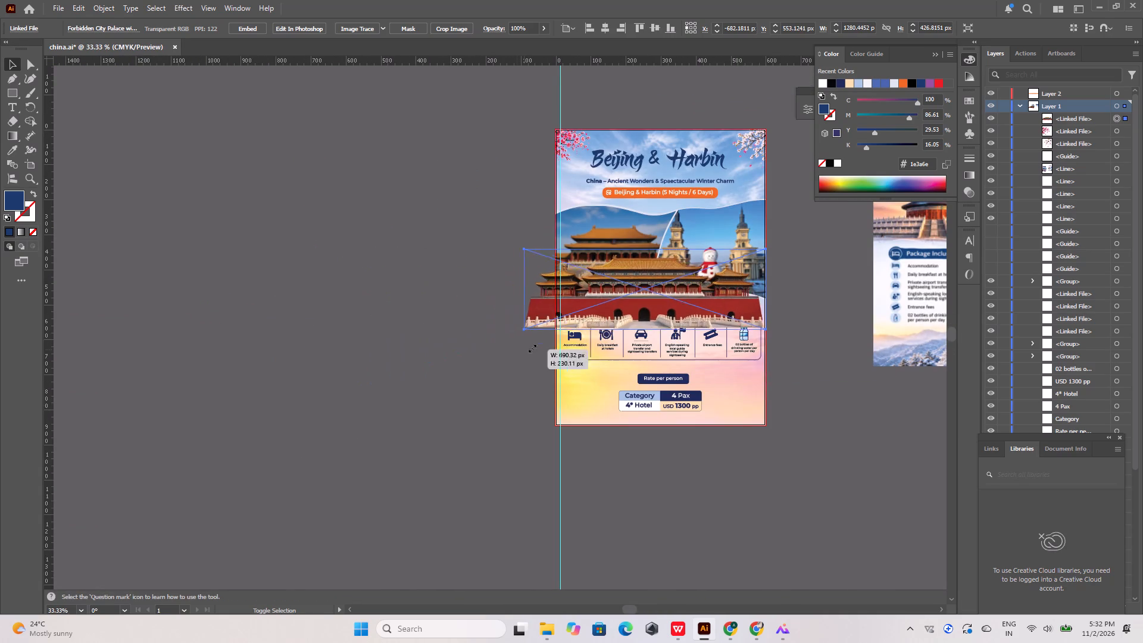
pyautogui.keyDown('shift'); pyautogui.moveTo(531, 347); pyautogui.dragTo(555, 332); pyautogui.keyUp('shift')
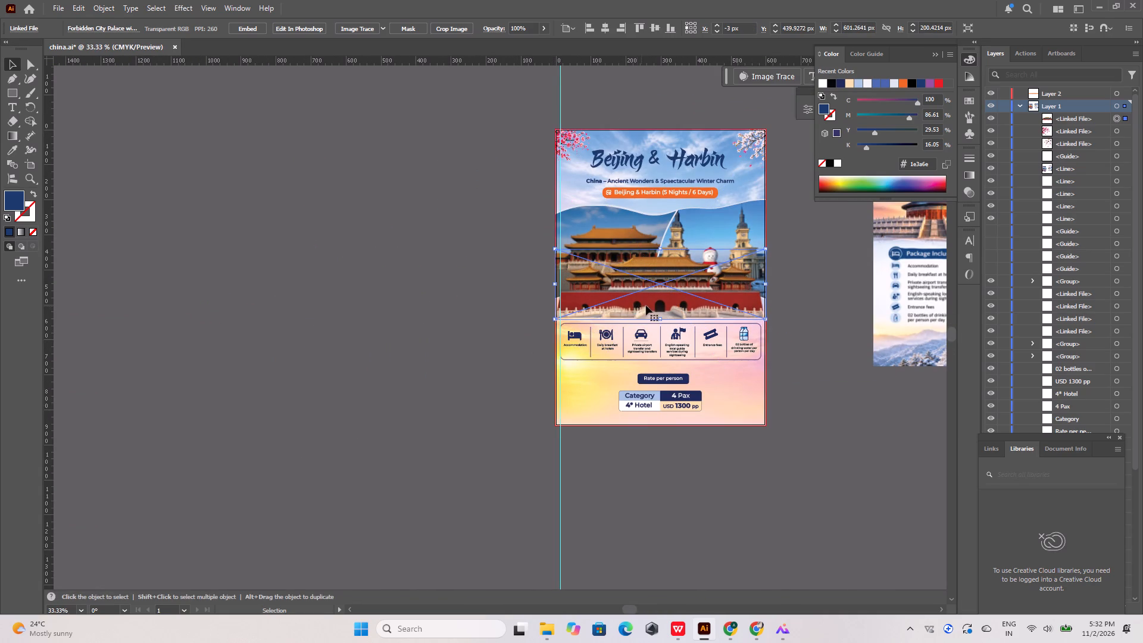
# Move the palace cutout down to the flyer's bottom edge, centered horizontally over the rate section.
pyautogui.moveTo(650, 305); pyautogui.dragTo(648, 408)
pyautogui.keyDown('alt'); pyautogui.scroll(2, 686, 414); pyautogui.keyUp('alt')
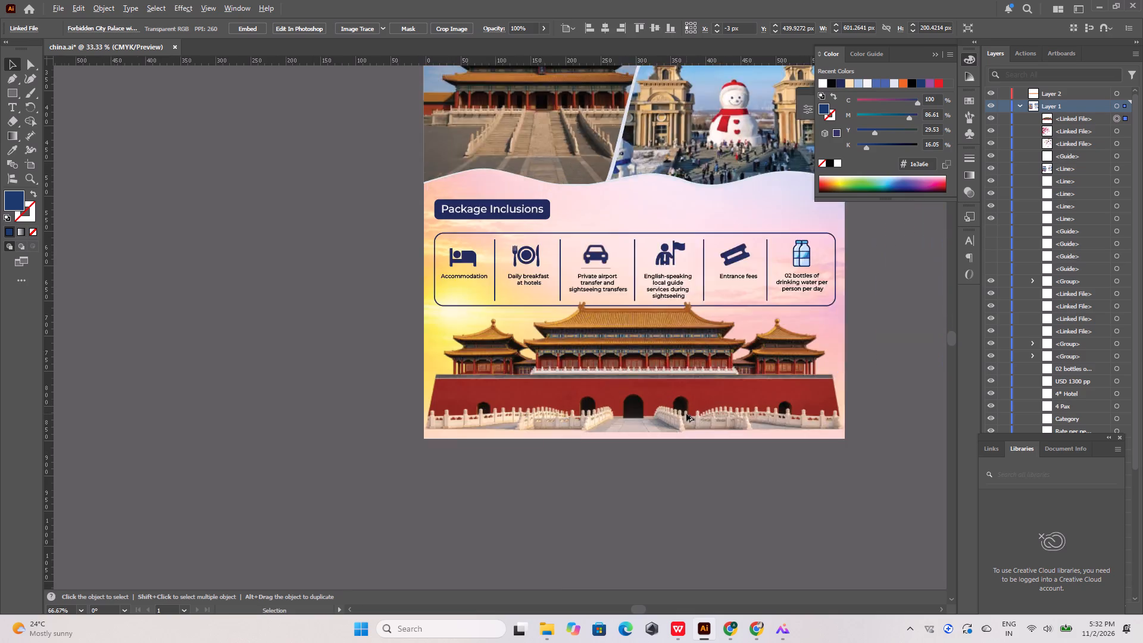
pyautogui.keyDown('alt'); pyautogui.scroll(1, 686, 414); pyautogui.keyUp('alt')
pyautogui.moveTo(624, 388); pyautogui.dragTo(624, 397)
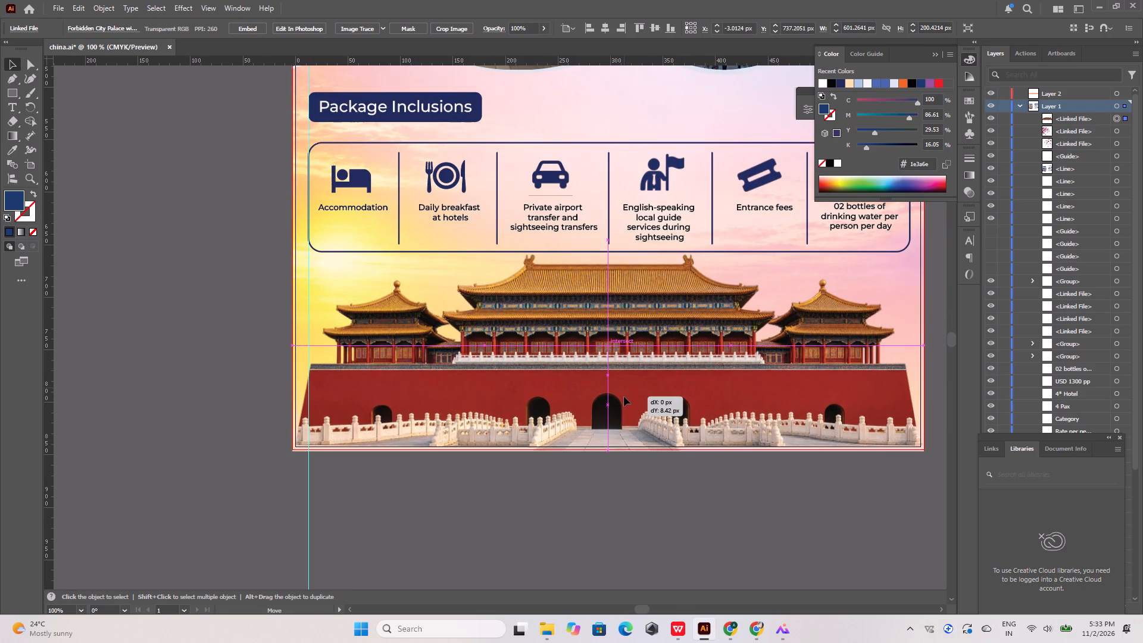
pyautogui.moveTo(624, 397); pyautogui.dragTo(624, 400)
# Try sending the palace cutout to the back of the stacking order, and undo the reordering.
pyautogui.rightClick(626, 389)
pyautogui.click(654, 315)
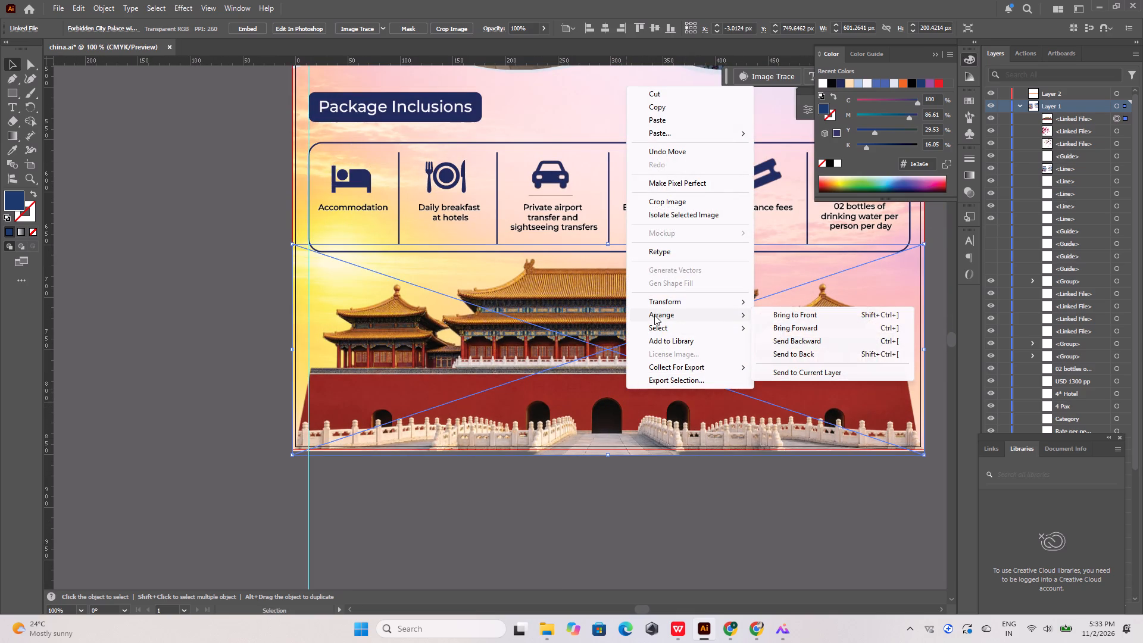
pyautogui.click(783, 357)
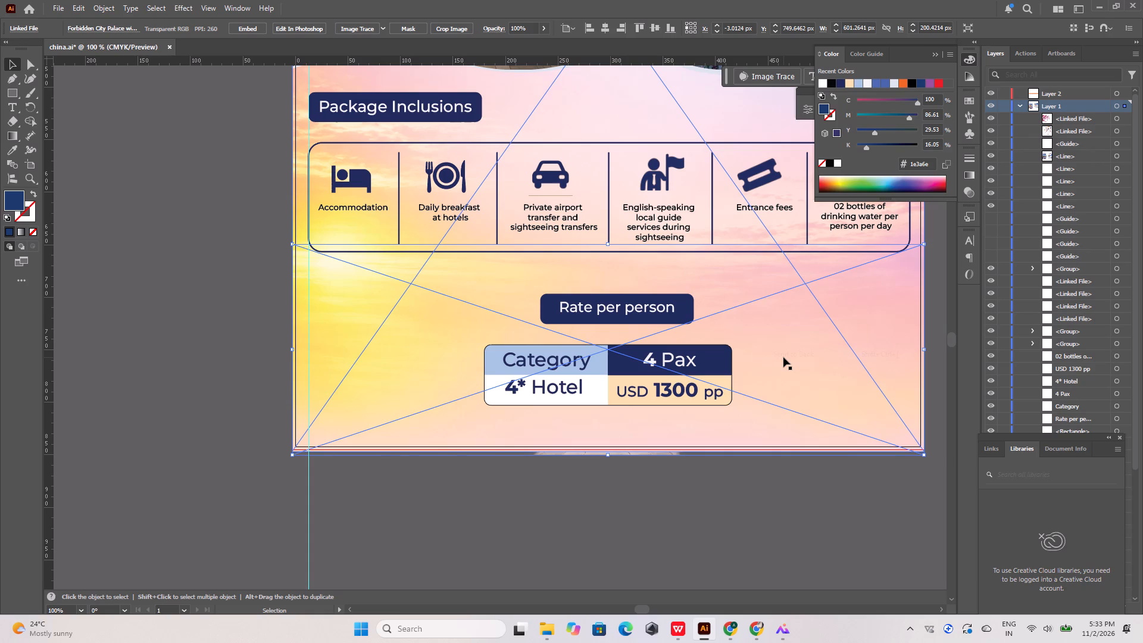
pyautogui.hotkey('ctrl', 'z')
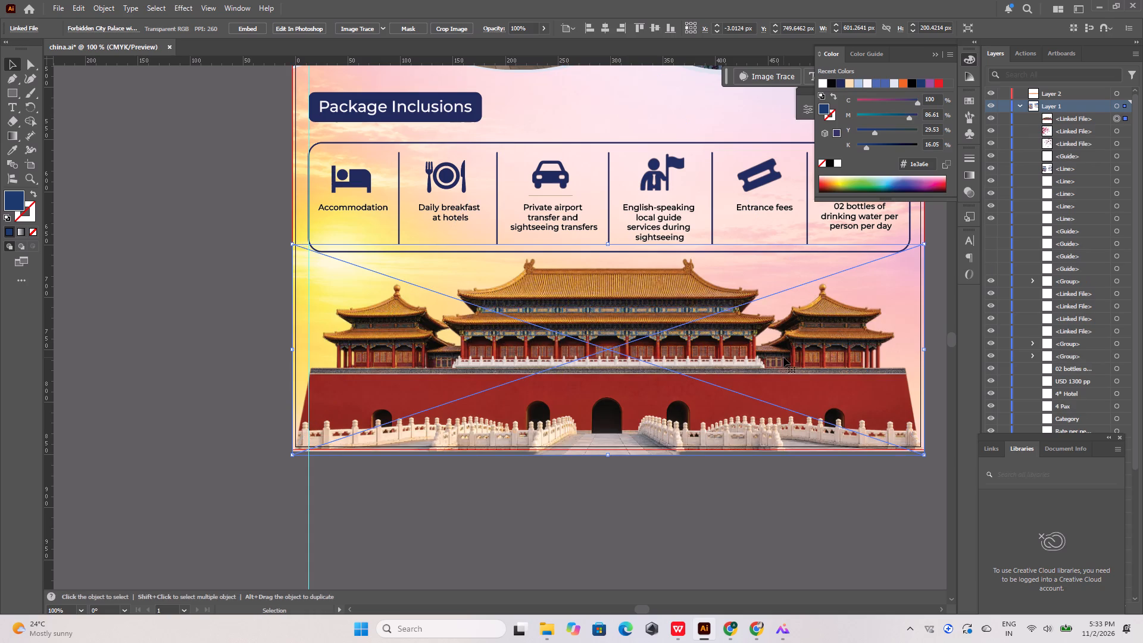
# Move the palace cutout below the flyer, clear of the rate table, and lock the pastel sky background image.
pyautogui.moveTo(669, 334); pyautogui.dragTo(670, 494)
pyautogui.click(712, 289)
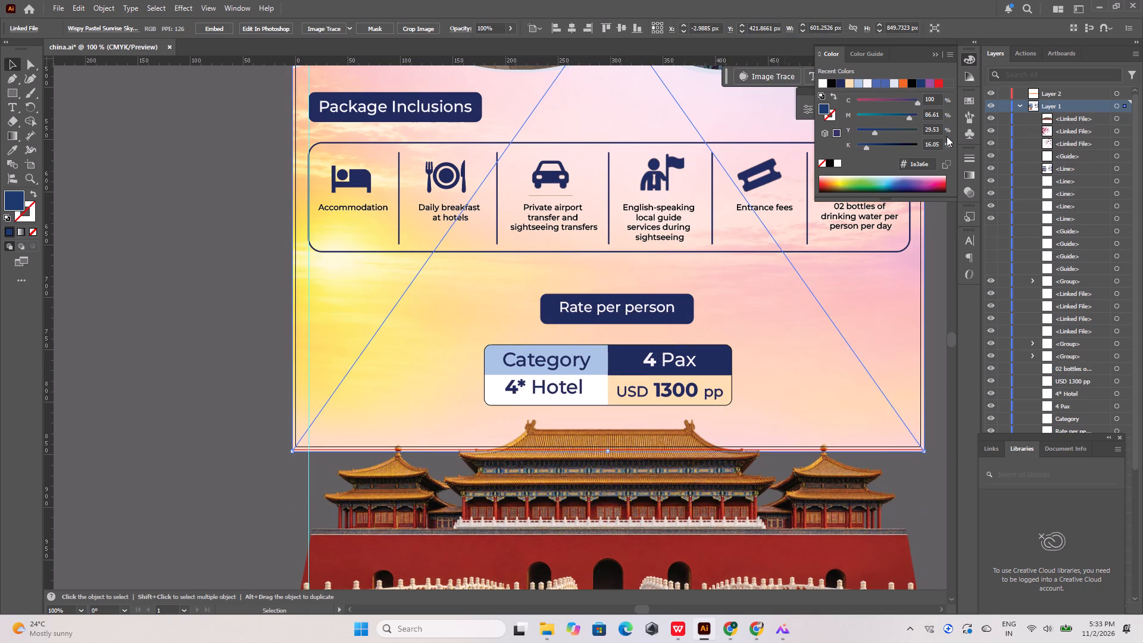
pyautogui.click(1003, 117)
pyautogui.click(1003, 117)
pyautogui.click(850, 295)
pyautogui.scroll(-19, 1070, 273)
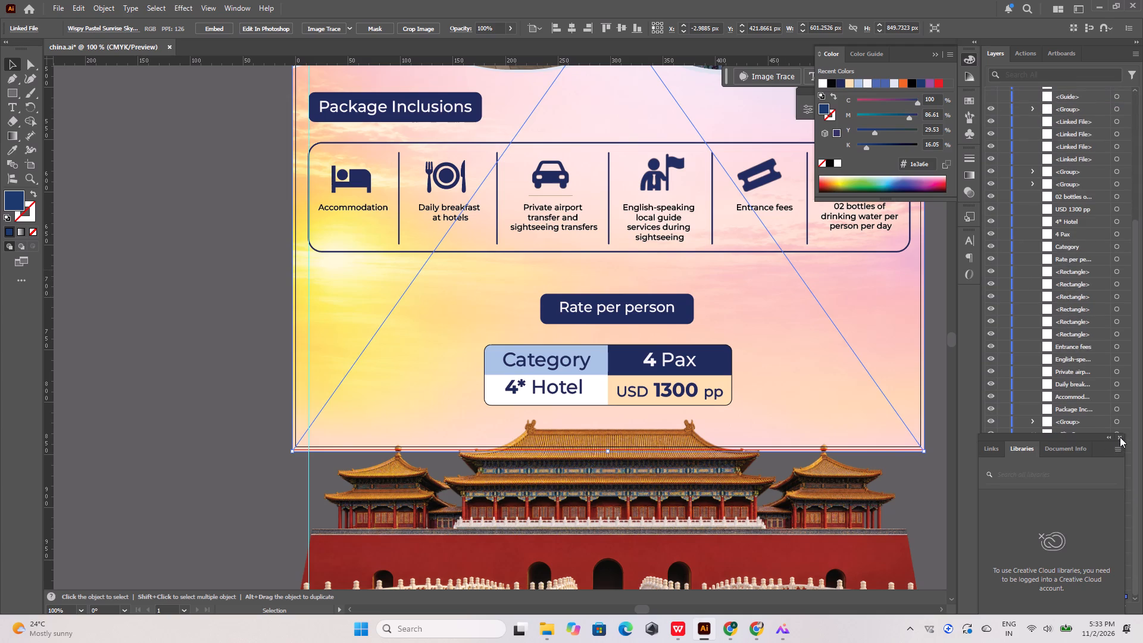
pyautogui.click(1120, 437)
pyautogui.click(1003, 597)
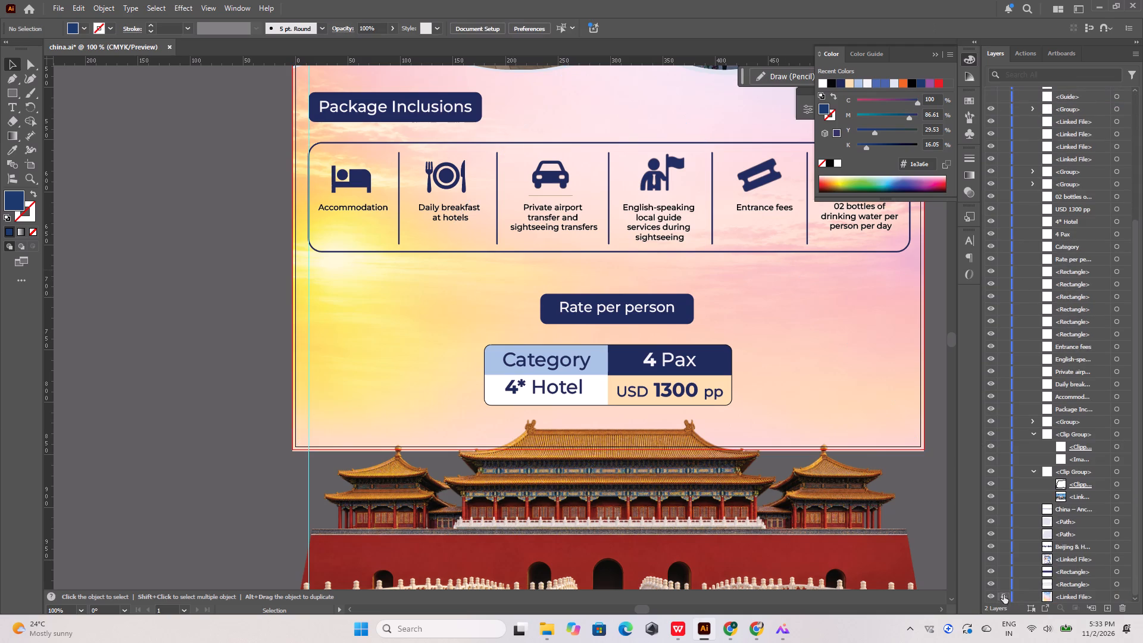
# Bring the "Rate per person" label and the whole rate table to the front.
pyautogui.moveTo(741, 305); pyautogui.dragTo(499, 399)
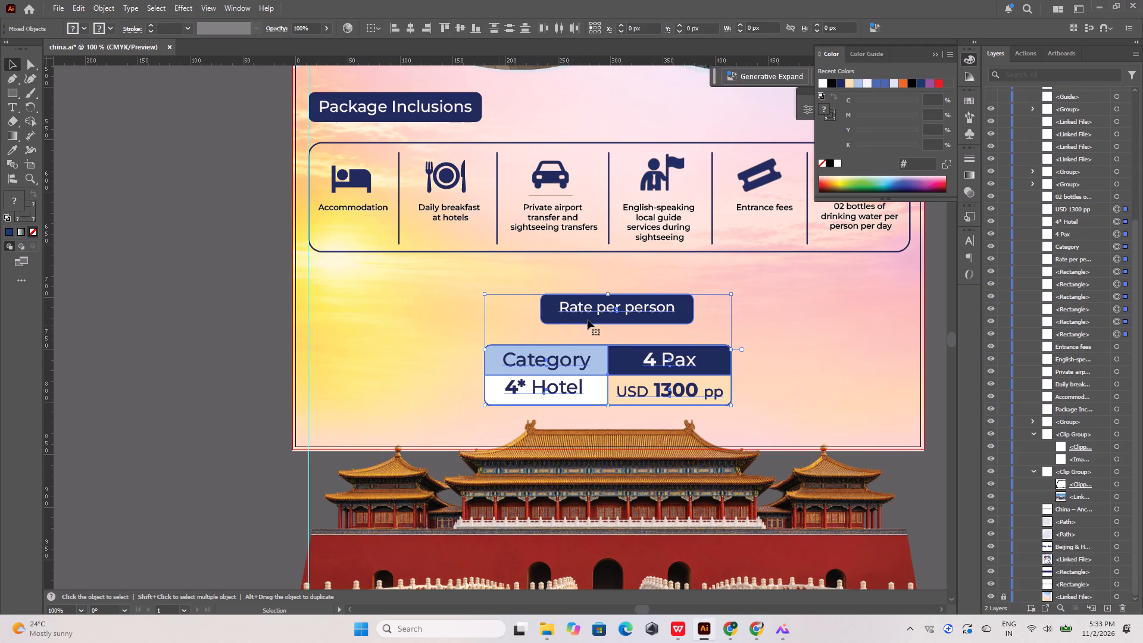
pyautogui.rightClick(591, 312)
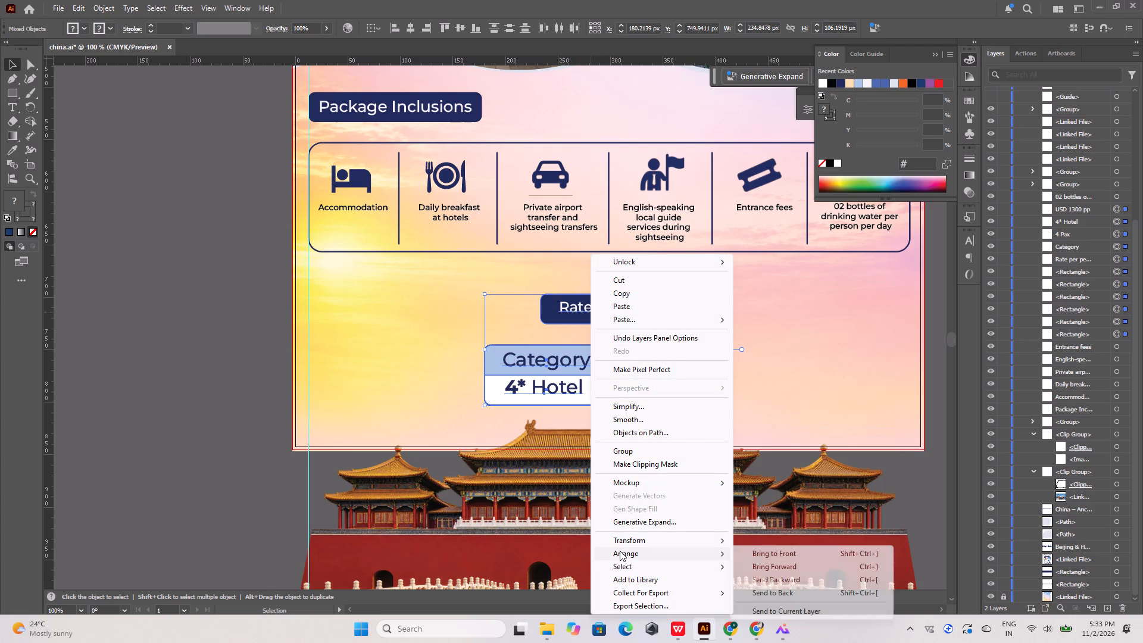
pyautogui.click(620, 551)
pyautogui.click(797, 550)
# Move the palace cutout back up about 153 px onto the flyer's bottom edge, behind the rate table.
pyautogui.moveTo(721, 521); pyautogui.dragTo(713, 397)
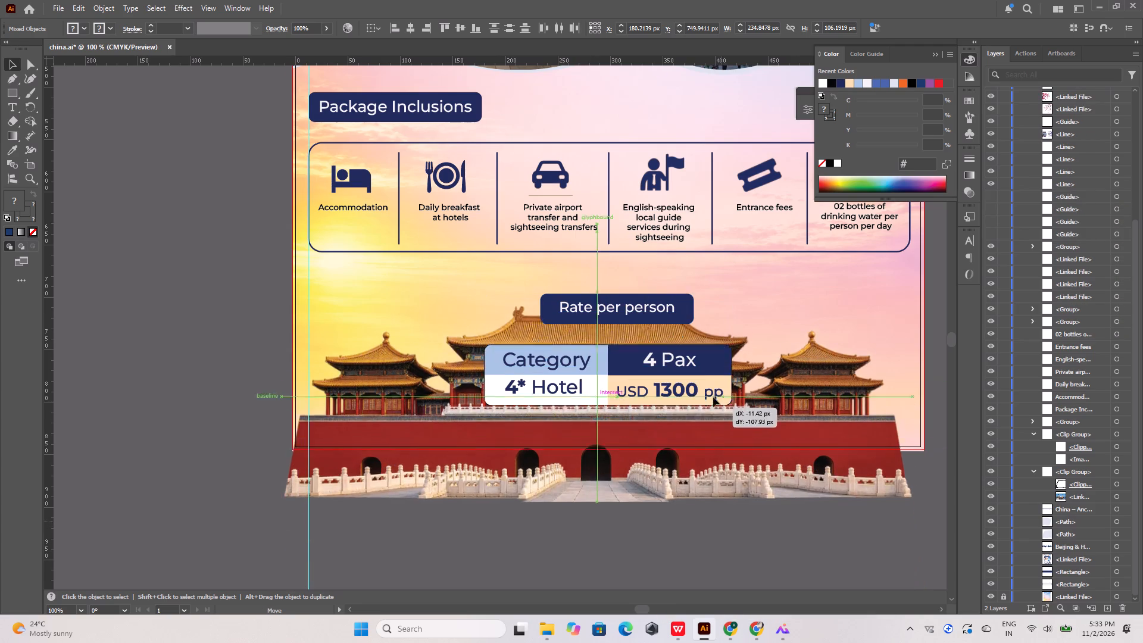
pyautogui.moveTo(713, 397); pyautogui.dragTo(721, 360)
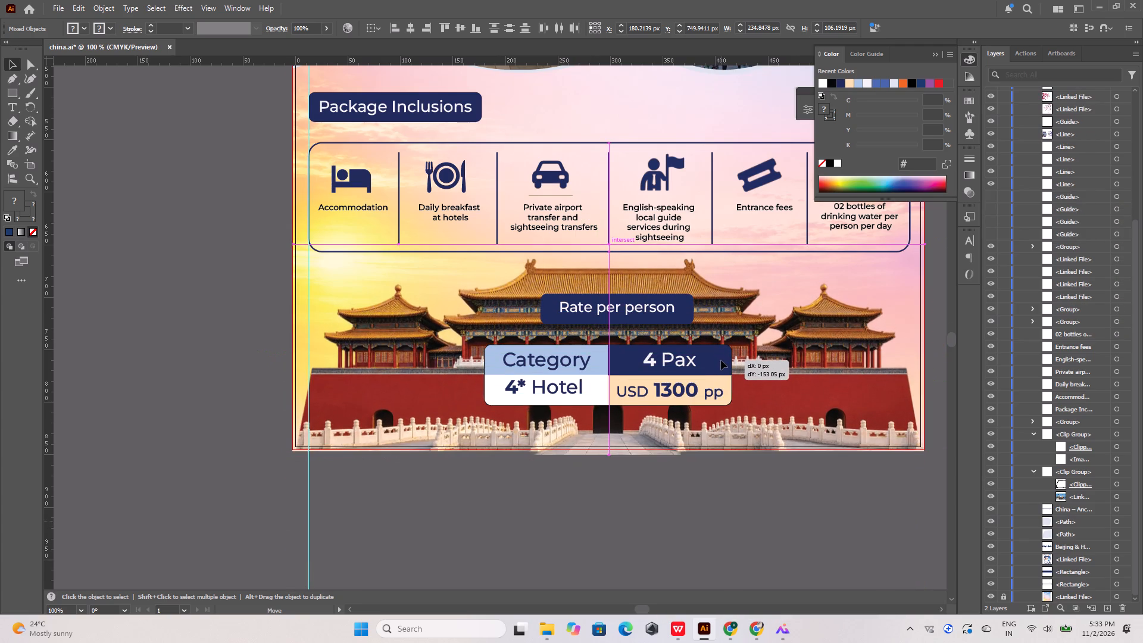
pyautogui.moveTo(721, 360); pyautogui.dragTo(723, 361)
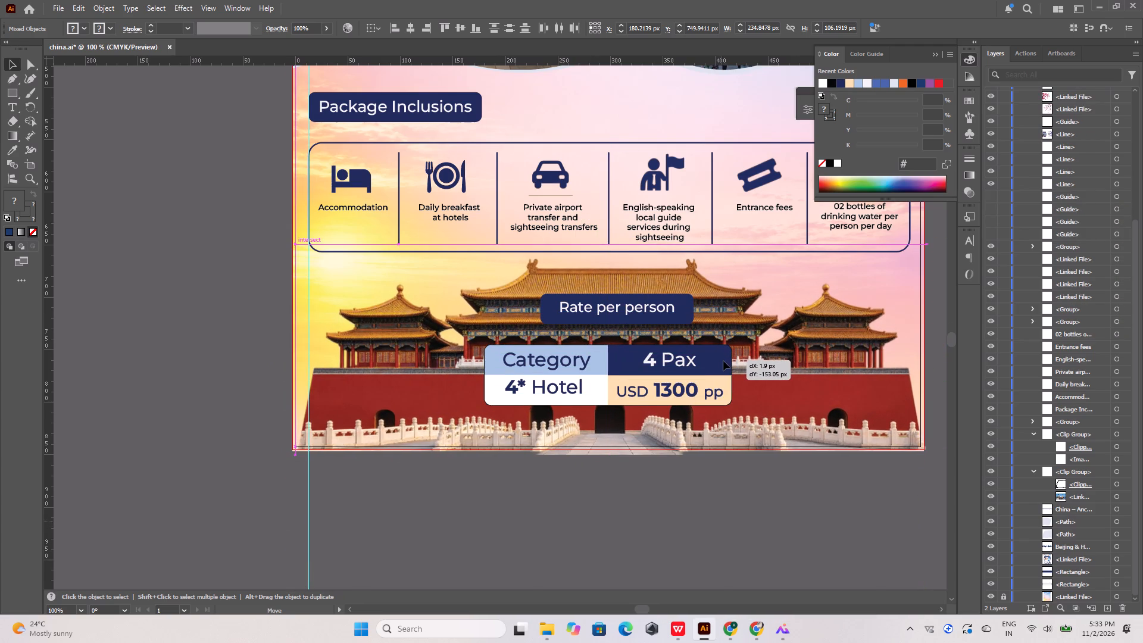
pyautogui.moveTo(723, 361); pyautogui.dragTo(722, 361)
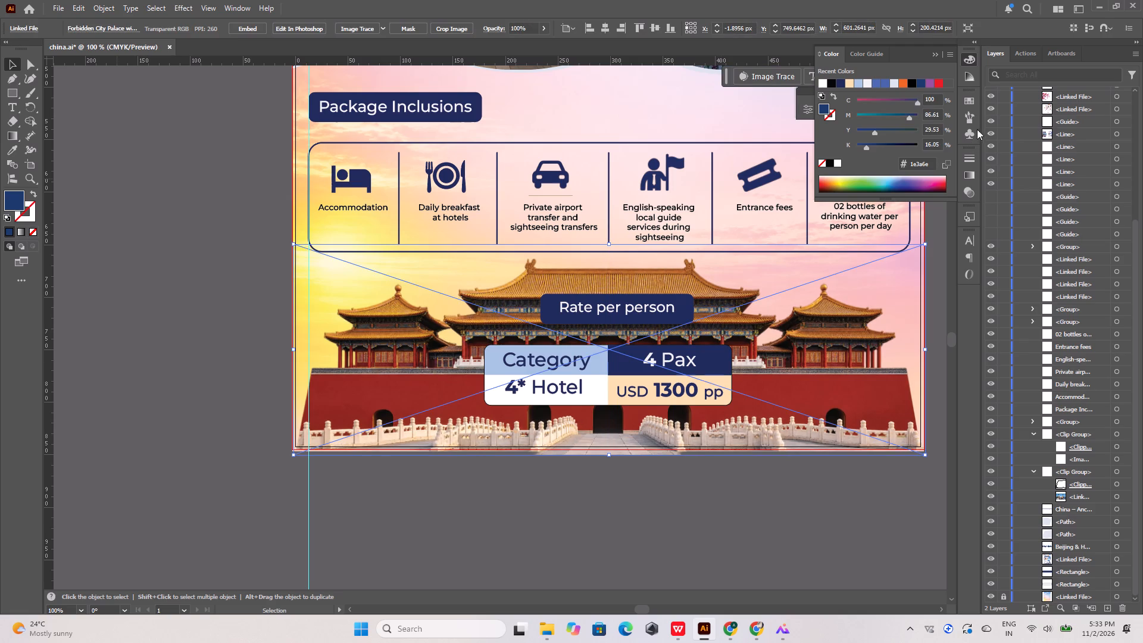
# Lower the palace cutout's opacity to 43%.
pyautogui.moveTo(527, 28); pyautogui.dragTo(510, 30)
pyautogui.scroll(-19, 517, 30)
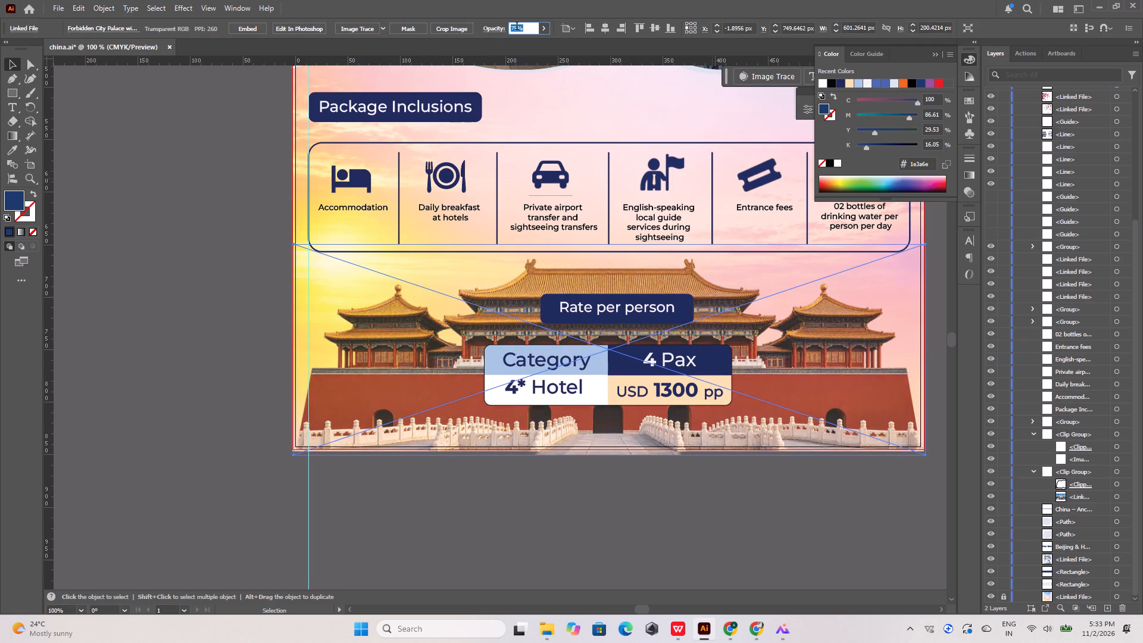
pyautogui.scroll(-20, 517, 27)
pyautogui.scroll(-3, 517, 27)
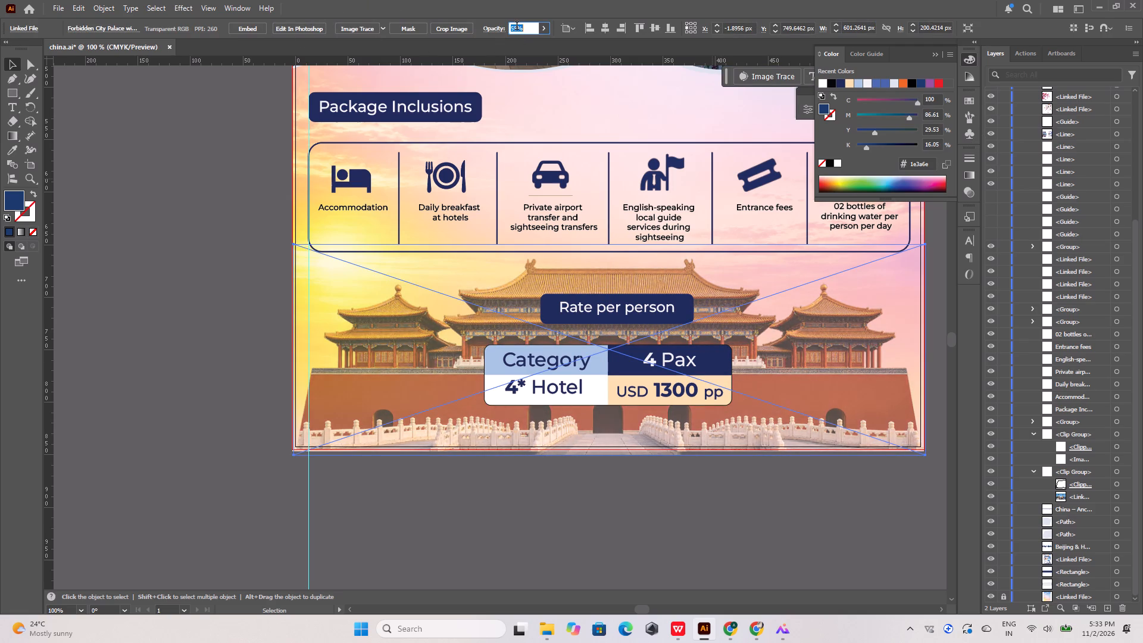
pyautogui.scroll(-9, 517, 27)
pyautogui.scroll(3, 517, 27)
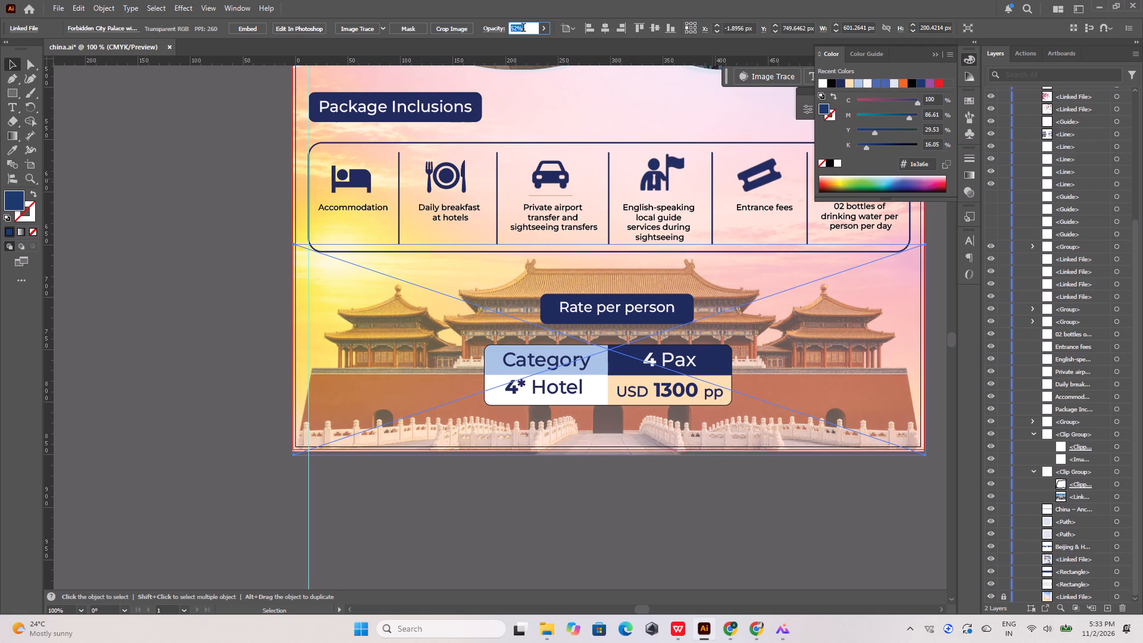
pyautogui.scroll(-9, 523, 29)
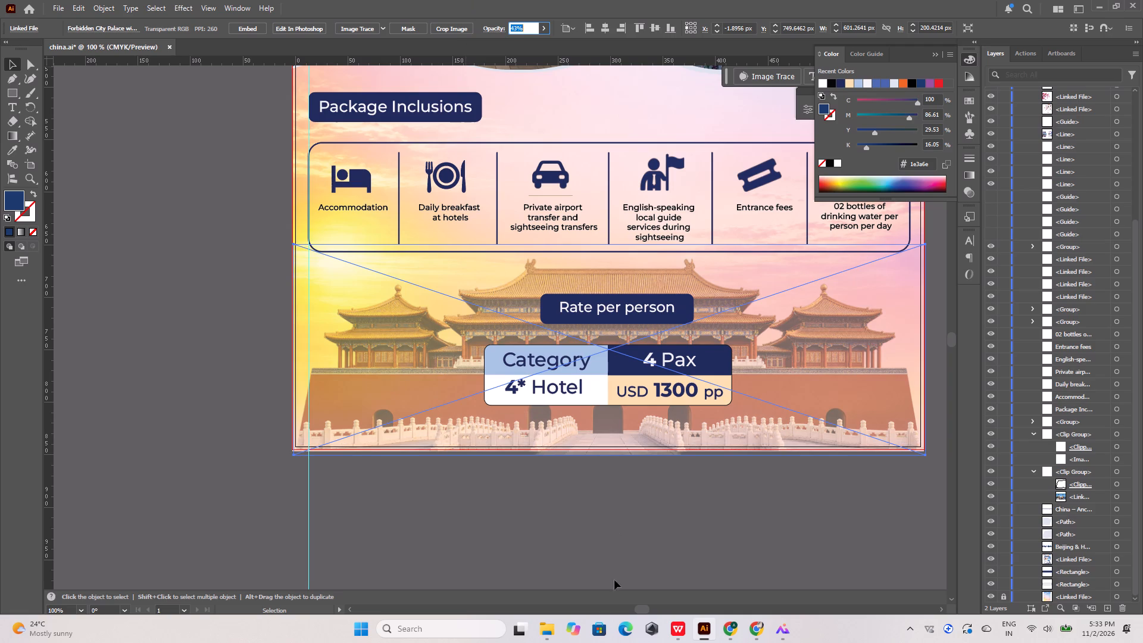
# Preview the "Temple of Heaven Cutout on White Terrace" image from the Downloads folder, and return to Illustrator.
pyautogui.click(549, 625)
pyautogui.click(647, 563)
pyautogui.doubleClick(258, 161)
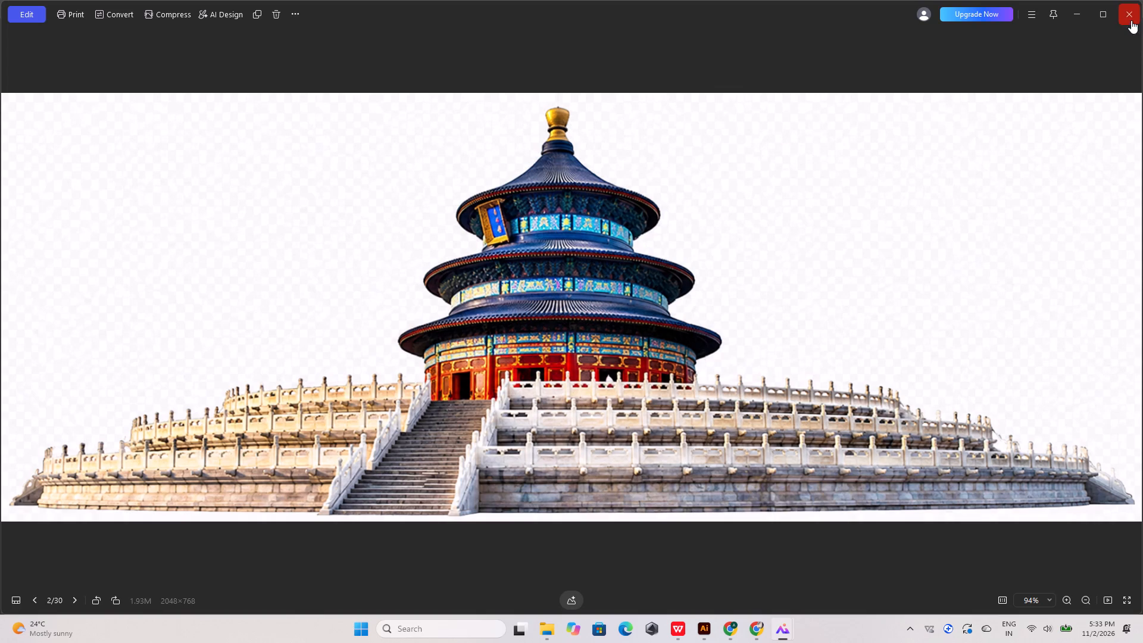
pyautogui.click(703, 628)
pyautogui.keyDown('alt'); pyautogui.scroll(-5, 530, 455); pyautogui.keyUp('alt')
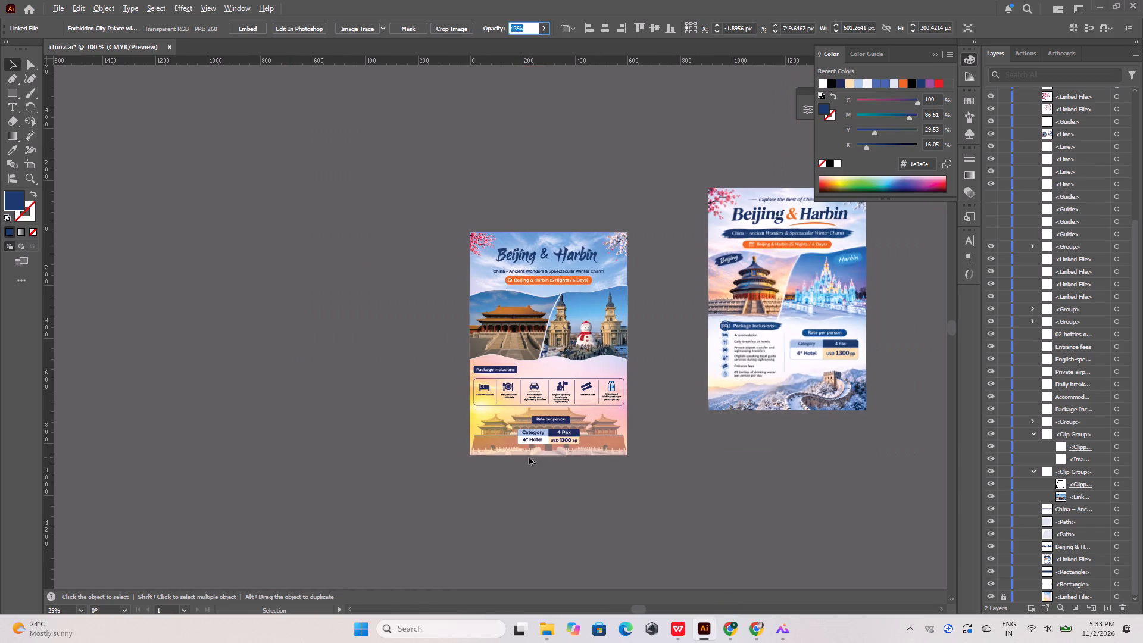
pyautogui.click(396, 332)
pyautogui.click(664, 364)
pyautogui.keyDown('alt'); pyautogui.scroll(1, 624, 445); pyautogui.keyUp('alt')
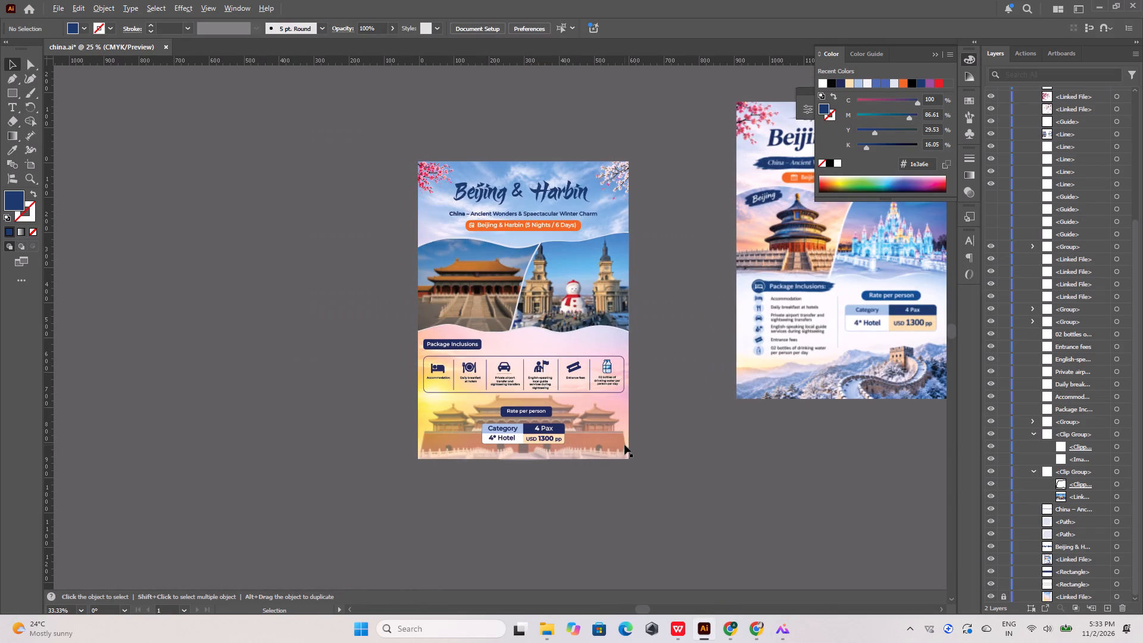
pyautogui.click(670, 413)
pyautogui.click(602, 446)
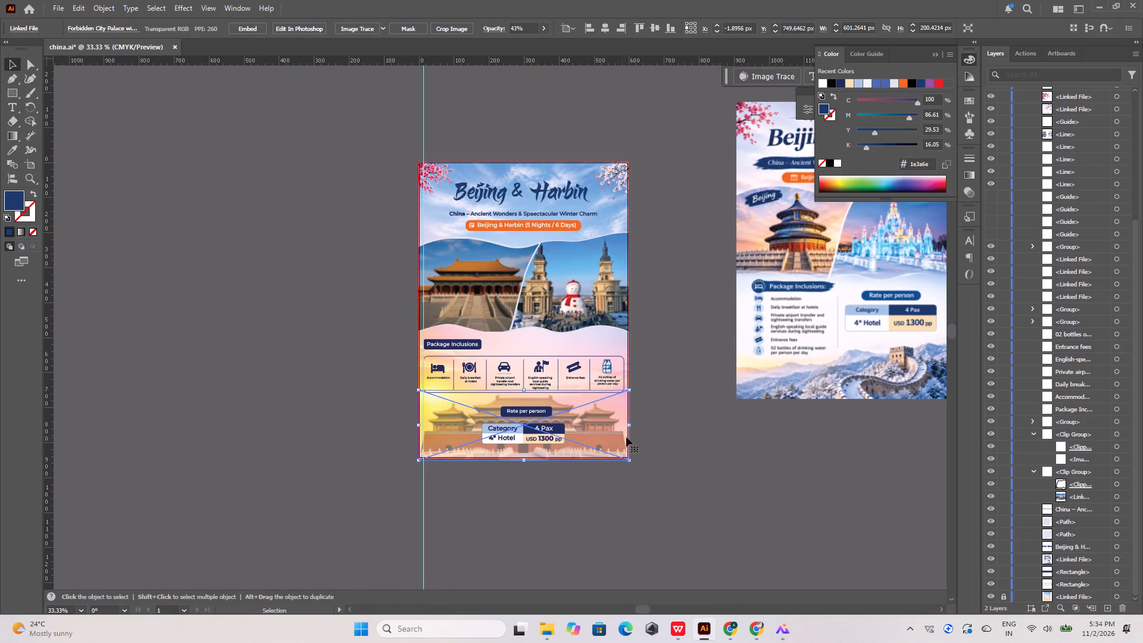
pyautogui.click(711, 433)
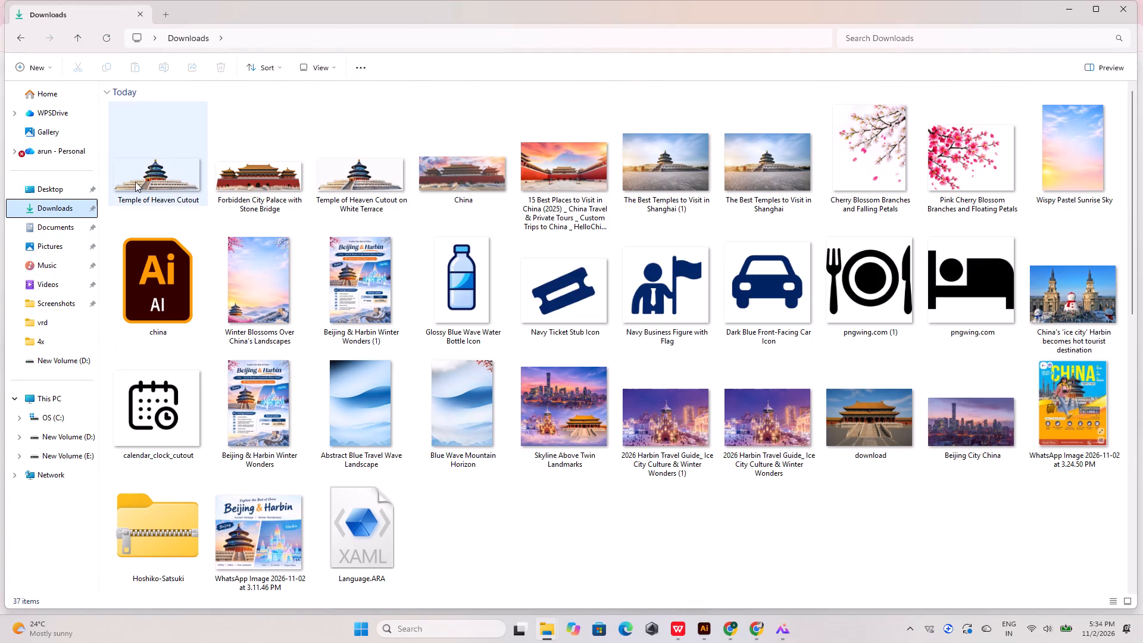
pyautogui.moveTo(143, 175); pyautogui.dragTo(696, 626)
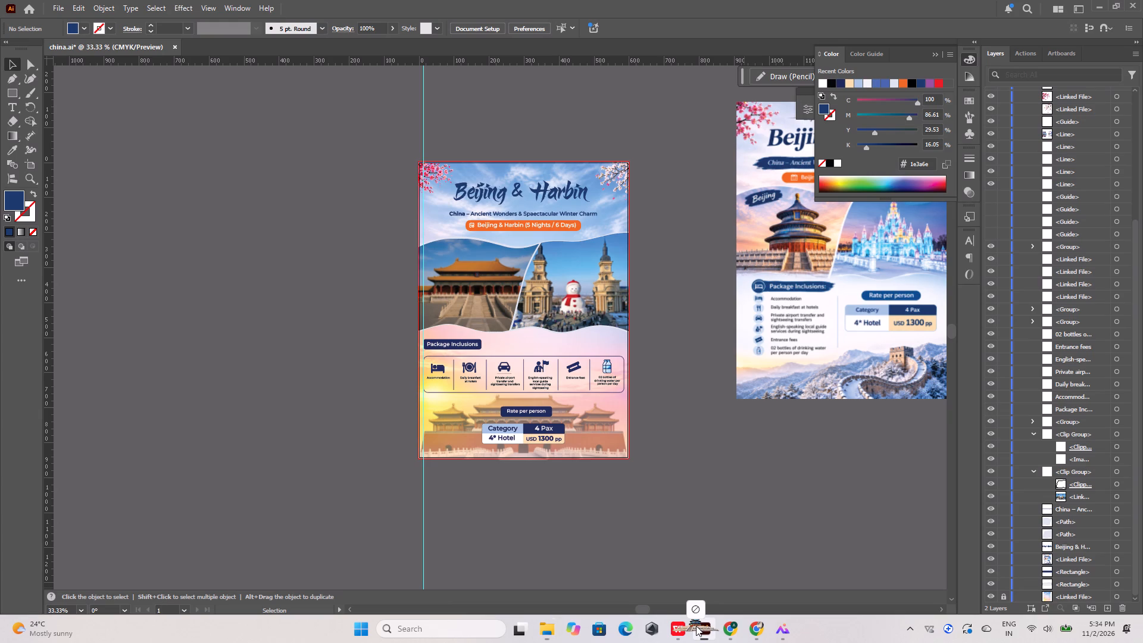
pyautogui.moveTo(696, 626); pyautogui.dragTo(545, 432)
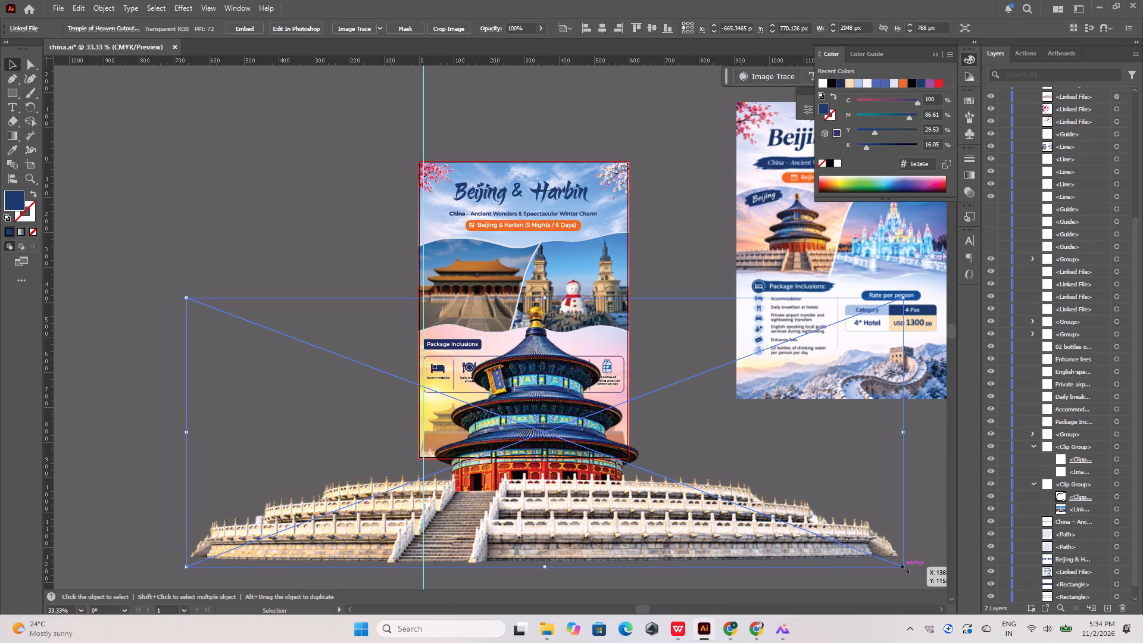
# Scale the placed temple cutout down to about 621 × 233 px, roughly the width of the flyer.
pyautogui.keyDown('shift'); pyautogui.moveTo(904, 568); pyautogui.dragTo(721, 452); pyautogui.keyUp('shift')
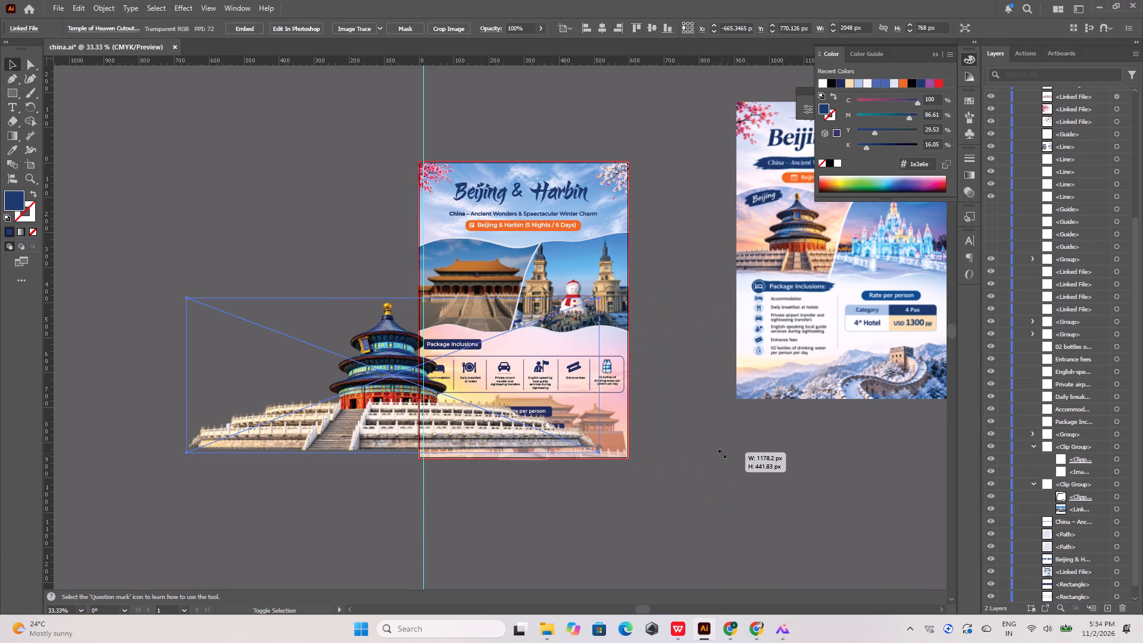
pyautogui.keyDown('shift'); pyautogui.moveTo(721, 452); pyautogui.dragTo(727, 466); pyautogui.keyUp('shift')
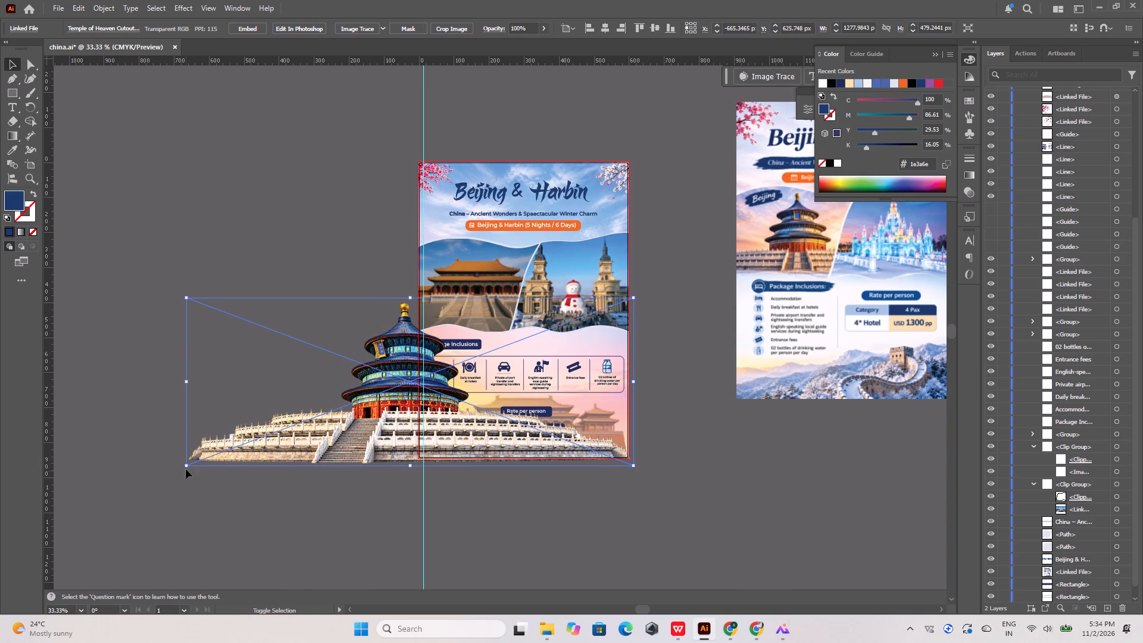
pyautogui.keyDown('shift'); pyautogui.moveTo(186, 467); pyautogui.dragTo(416, 399); pyautogui.keyUp('shift')
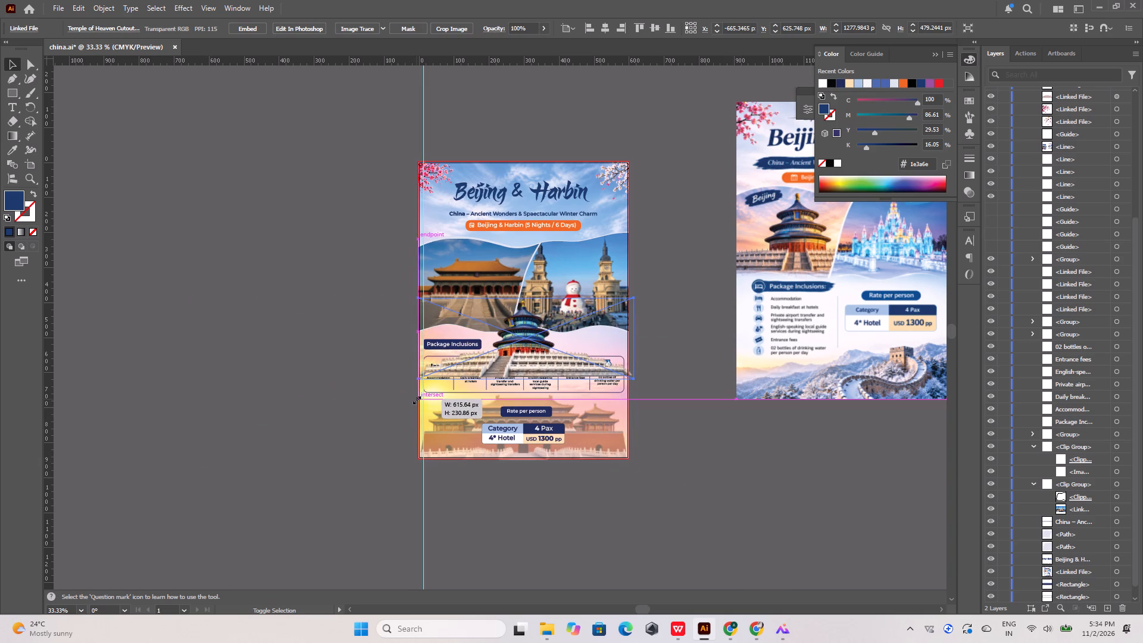
pyautogui.keyDown('shift'); pyautogui.moveTo(416, 399); pyautogui.dragTo(417, 401); pyautogui.keyUp('shift')
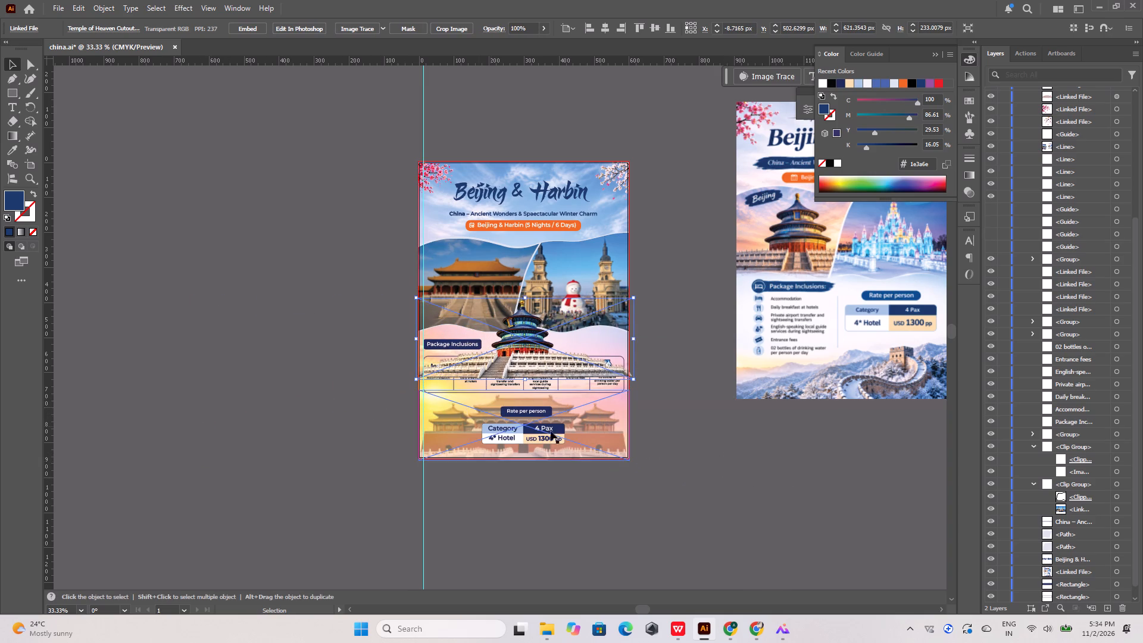
# Lock the faded palace cutout behind the rate section.
pyautogui.keyDown('alt'); pyautogui.scroll(3, 575, 435); pyautogui.keyUp('alt')
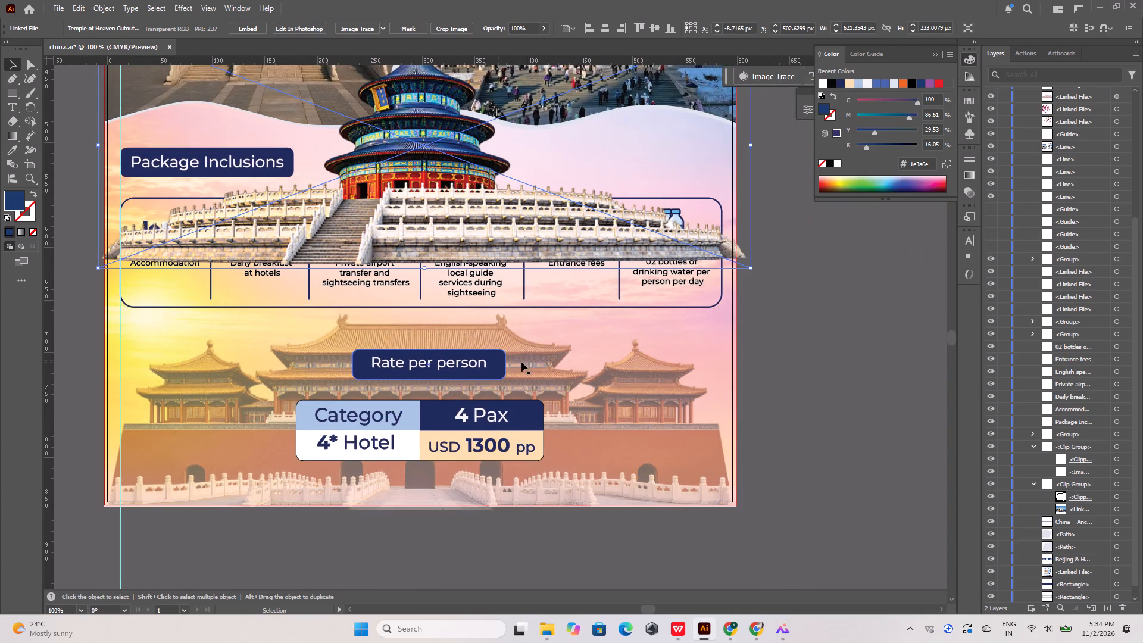
pyautogui.click(592, 374)
pyautogui.scroll(-10, 1019, 529)
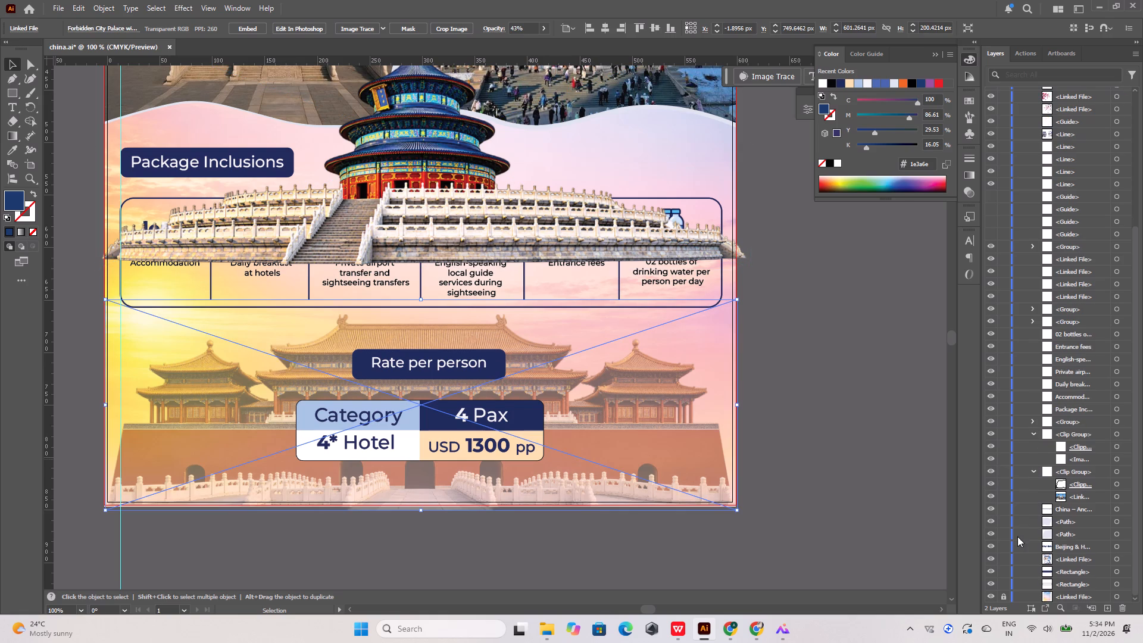
pyautogui.scroll(5, 1017, 539)
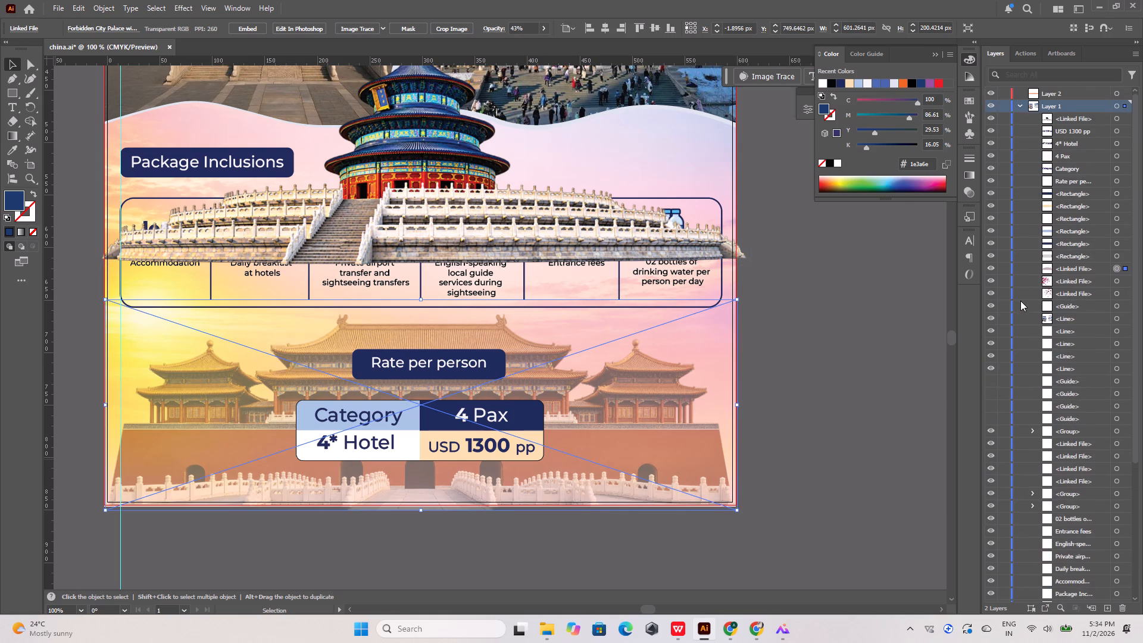
pyautogui.click(1002, 269)
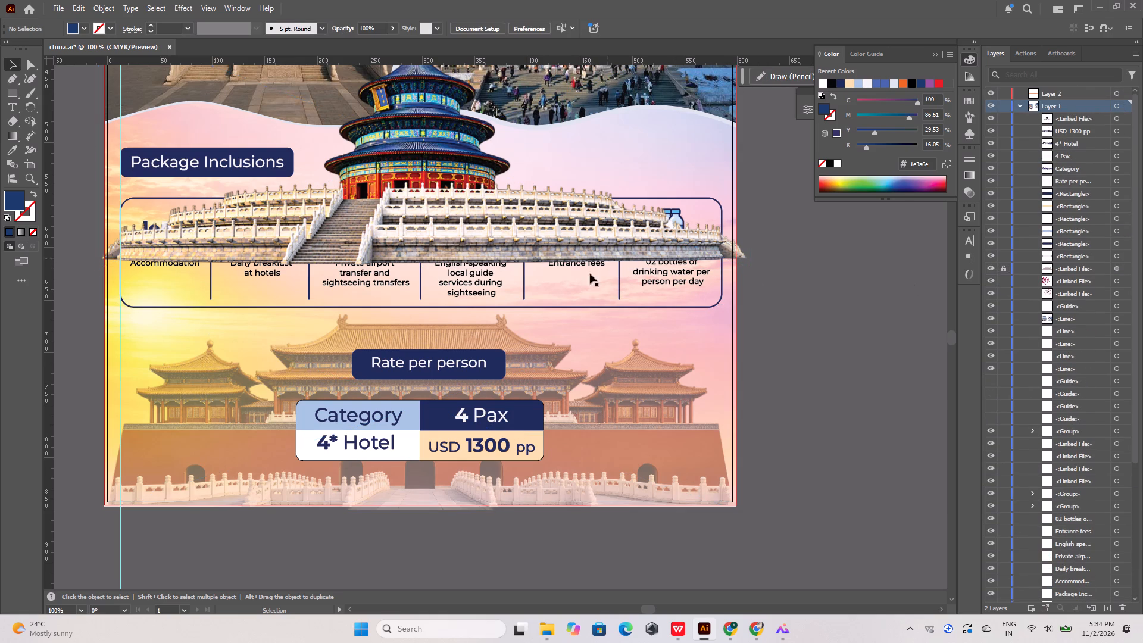
# Bring the "Rate per person" label and the whole rate table to the front.
pyautogui.moveTo(553, 342); pyautogui.dragTo(310, 483)
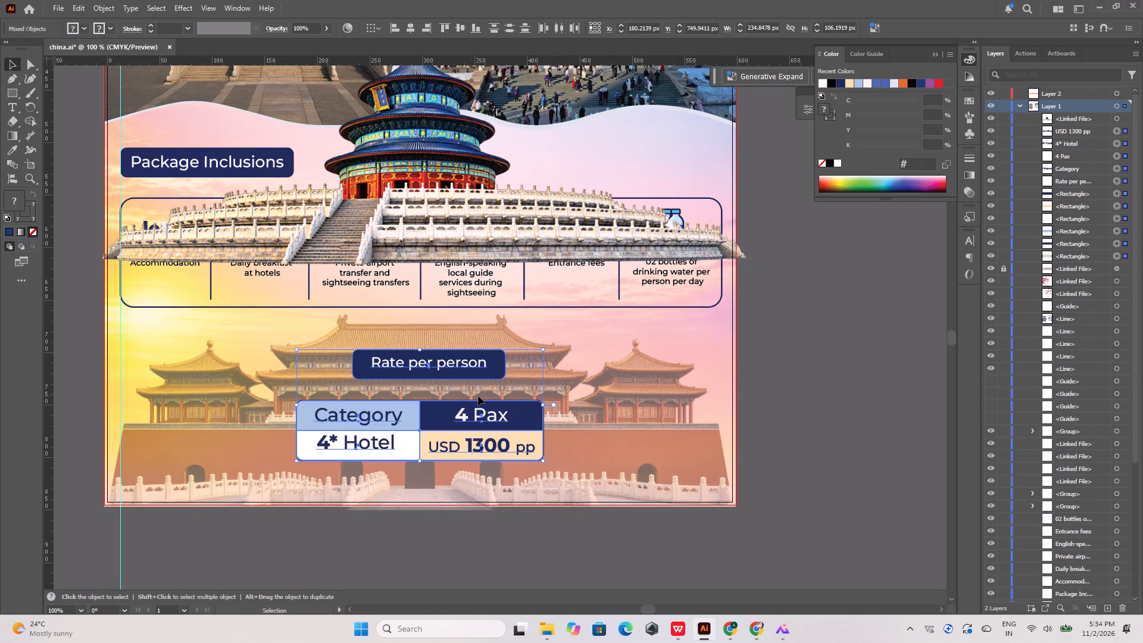
pyautogui.rightClick(478, 396)
pyautogui.click(520, 332)
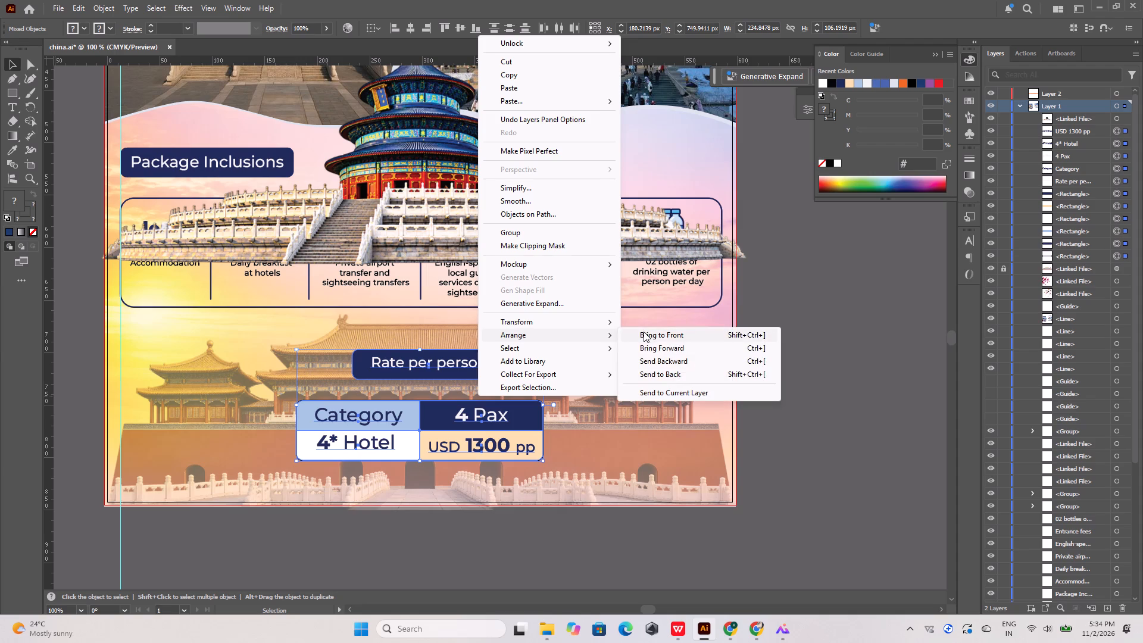
pyautogui.click(644, 332)
# Move the temple cutout behind the rate table and fit it along the flyer's bottom edge at about 609 × 228 px.
pyautogui.moveTo(488, 221); pyautogui.dragTo(484, 458)
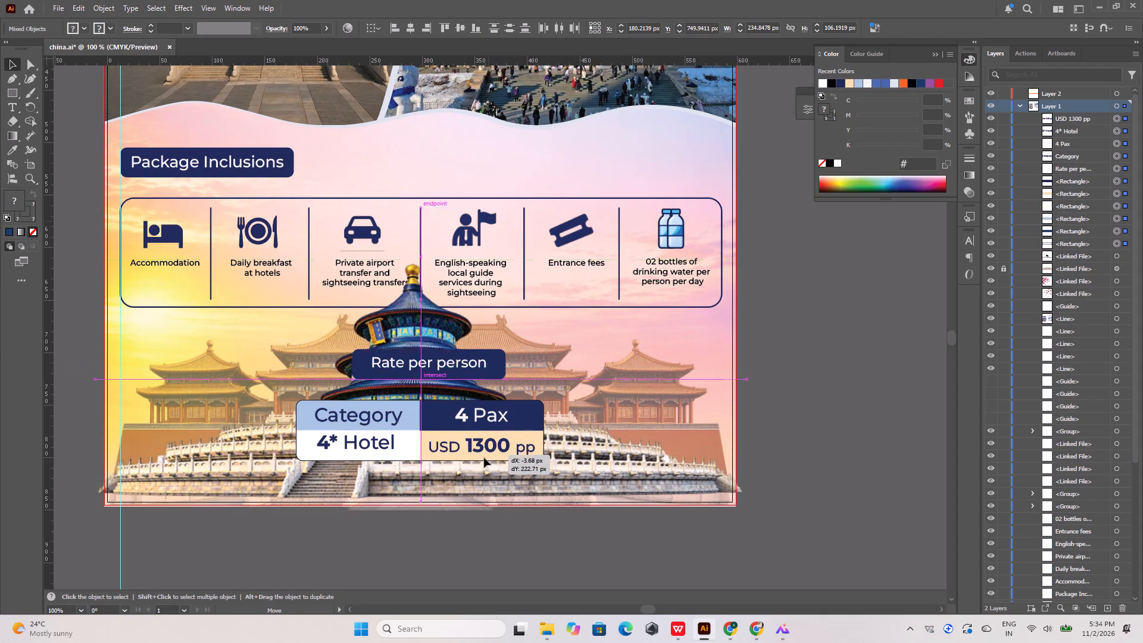
pyautogui.moveTo(484, 458); pyautogui.dragTo(491, 464)
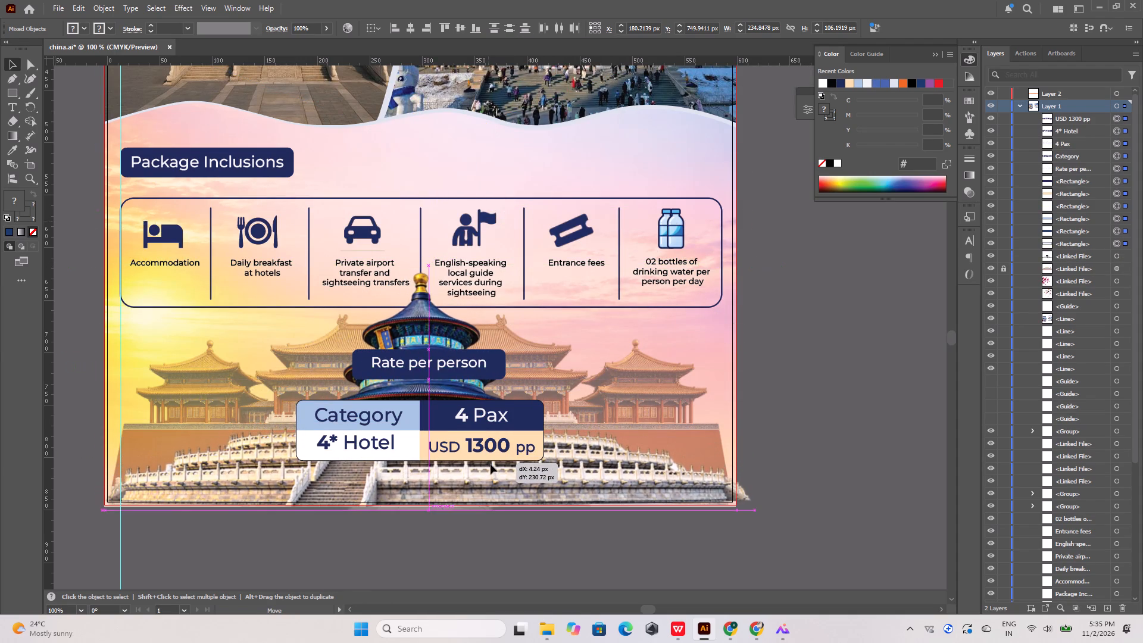
pyautogui.moveTo(491, 464); pyautogui.dragTo(486, 468)
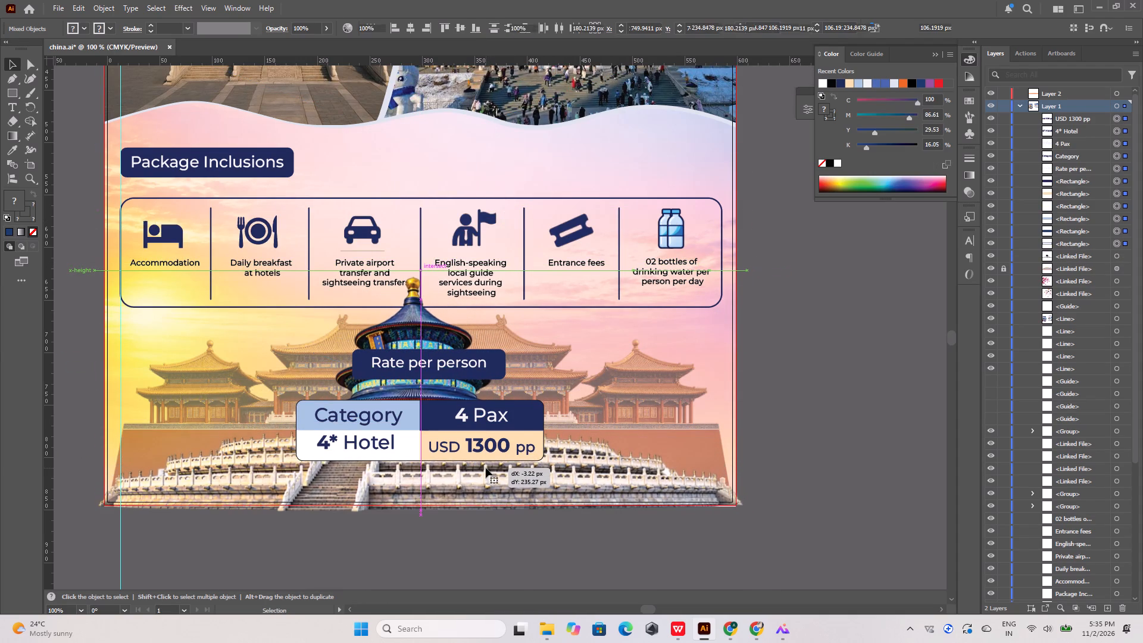
pyautogui.keyDown('shift'); pyautogui.moveTo(749, 514); pyautogui.dragTo(743, 512); pyautogui.keyUp('shift')
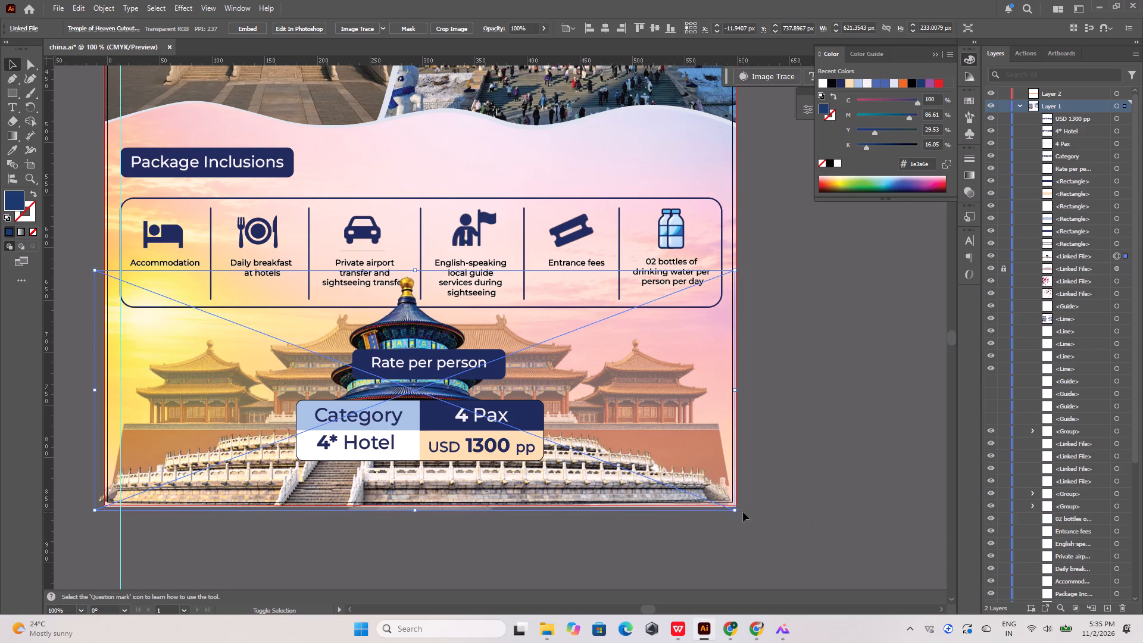
pyautogui.keyDown('alt'); pyautogui.scroll(4, 730, 507); pyautogui.keyUp('alt')
pyautogui.moveTo(695, 469); pyautogui.dragTo(710, 479)
pyautogui.keyDown('alt'); pyautogui.scroll(-3, 710, 479); pyautogui.keyUp('alt')
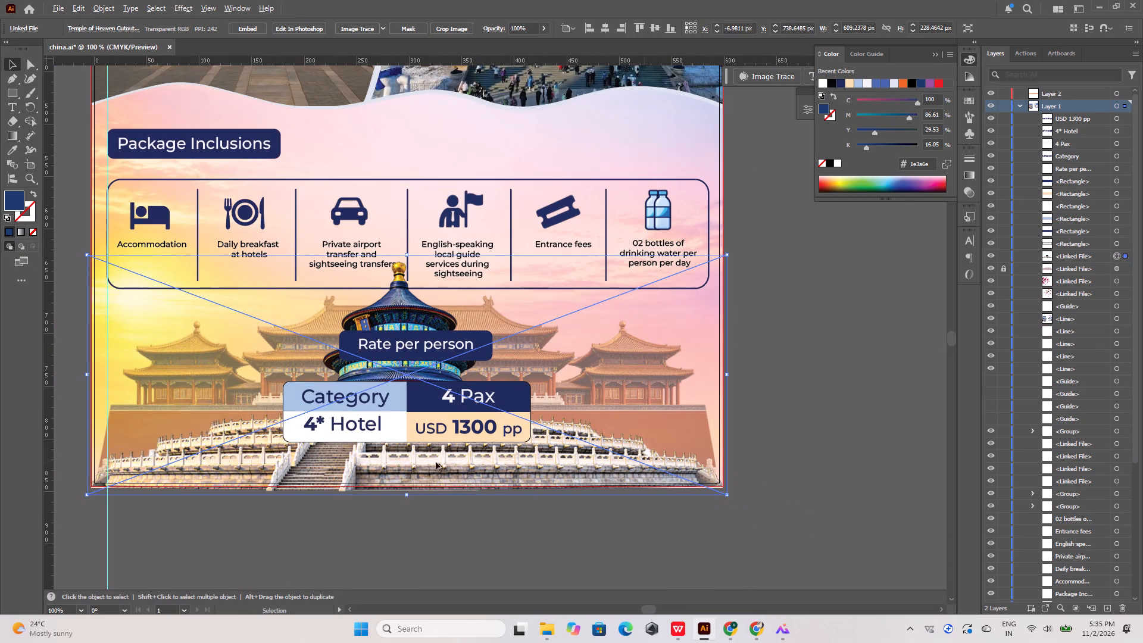
pyautogui.keyDown('alt'); pyautogui.scroll(4, 74, 497); pyautogui.keyUp('alt')
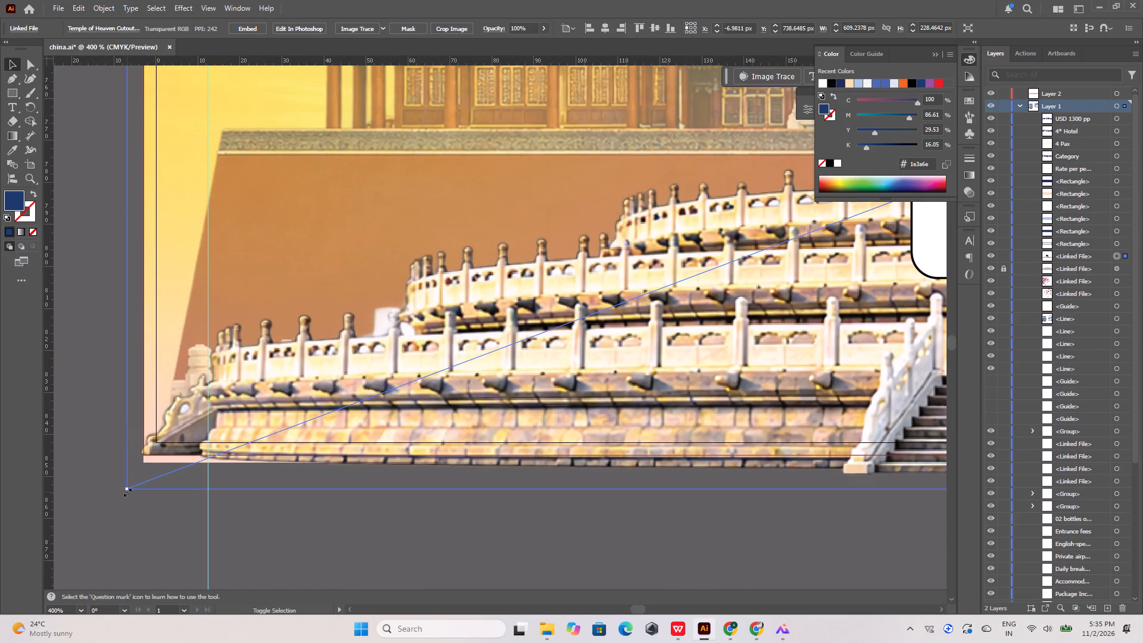
pyautogui.keyDown('shift'); pyautogui.click(126, 491); pyautogui.keyUp('shift')
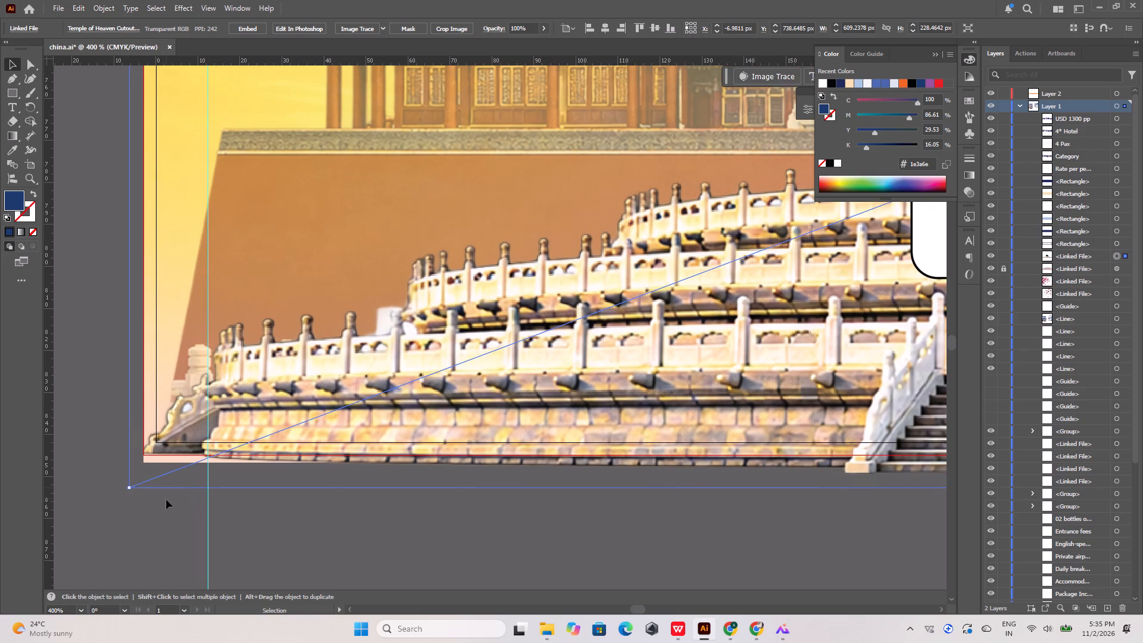
pyautogui.click(167, 500)
# Hide the locked palace cutout behind the rate section.
pyautogui.keyDown('alt'); pyautogui.scroll(-6, 167, 500); pyautogui.keyUp('alt')
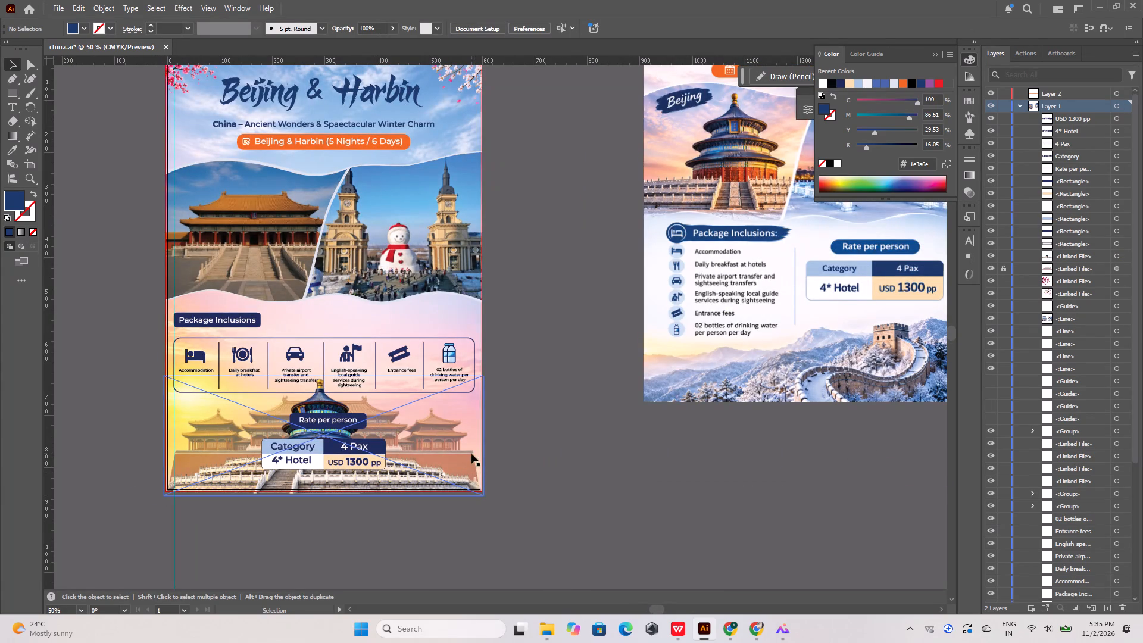
pyautogui.click(990, 269)
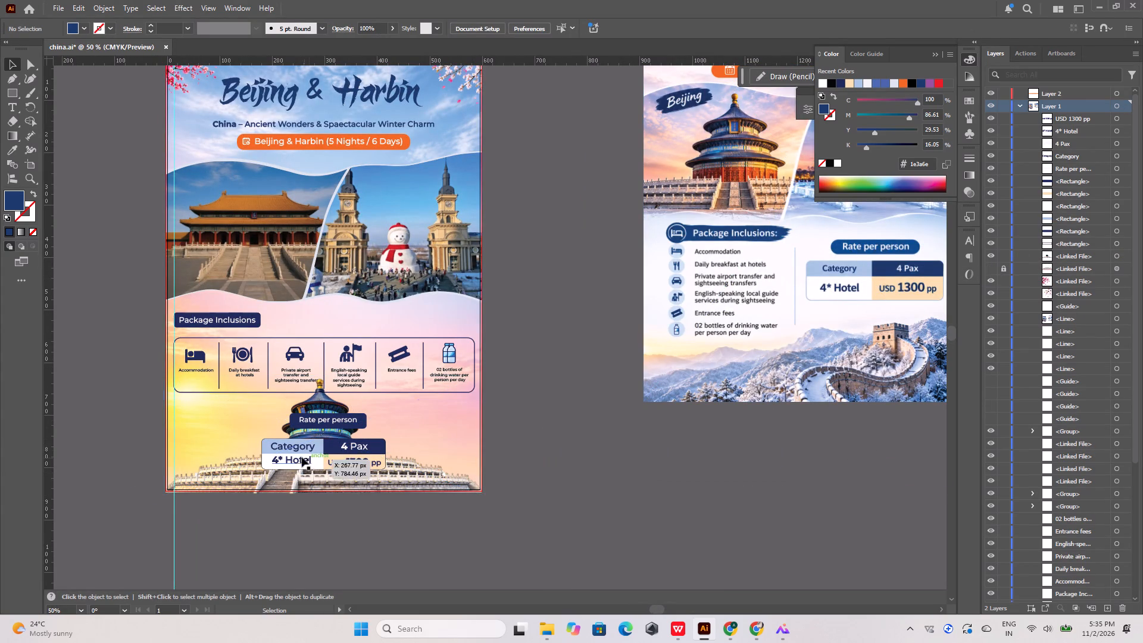
# Move the temple cutout about 215 px to the right so the temple stands beside the rate table.
pyautogui.keyDown('alt'); pyautogui.scroll(3, 317, 436); pyautogui.keyUp('alt')
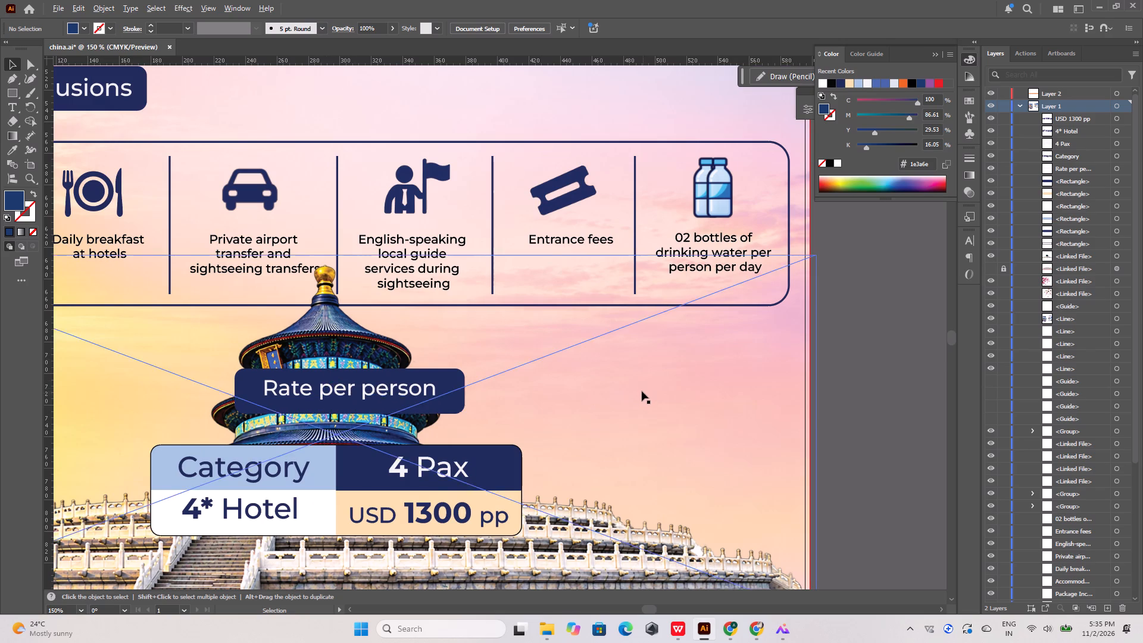
pyautogui.keyDown('alt'); pyautogui.scroll(-2, 641, 390); pyautogui.keyUp('alt')
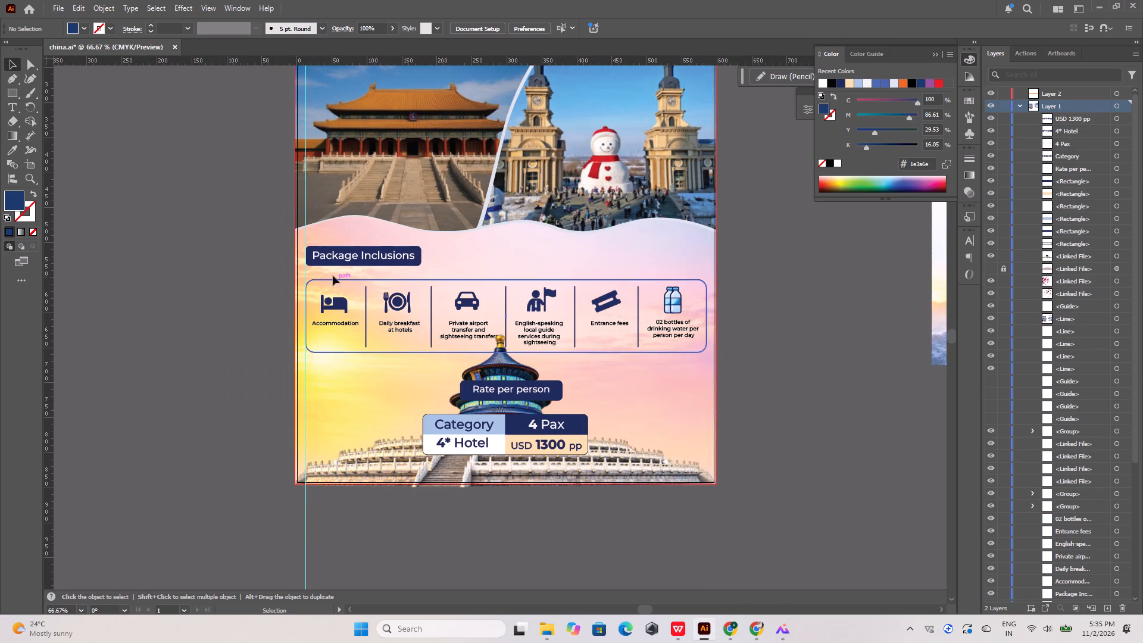
pyautogui.click(514, 388)
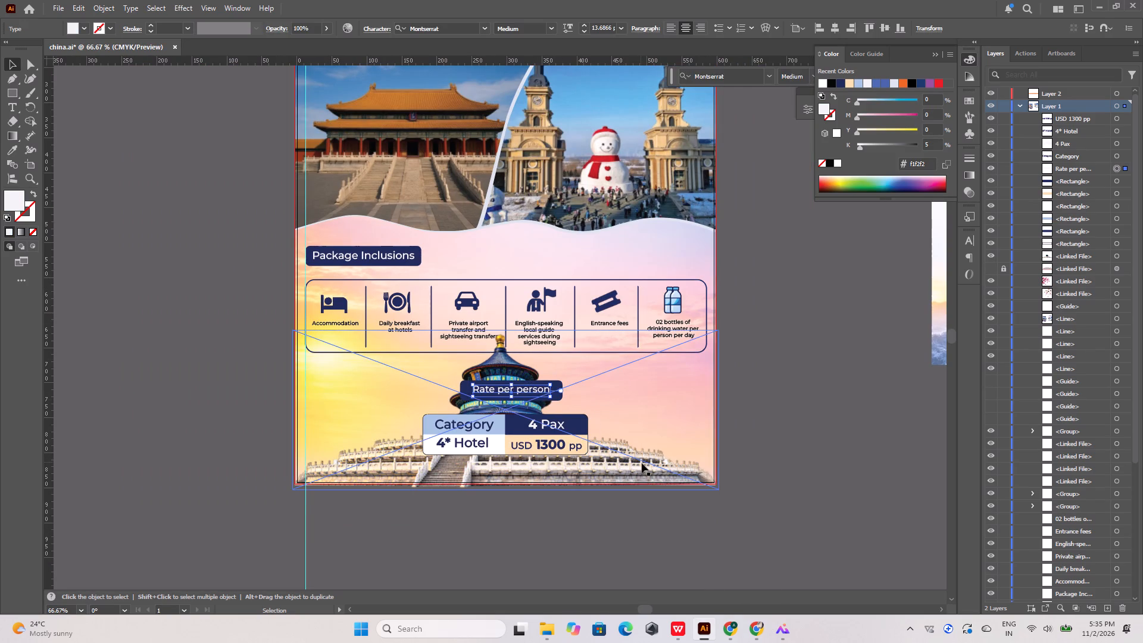
pyautogui.click(642, 463)
pyautogui.moveTo(642, 463); pyautogui.dragTo(726, 462)
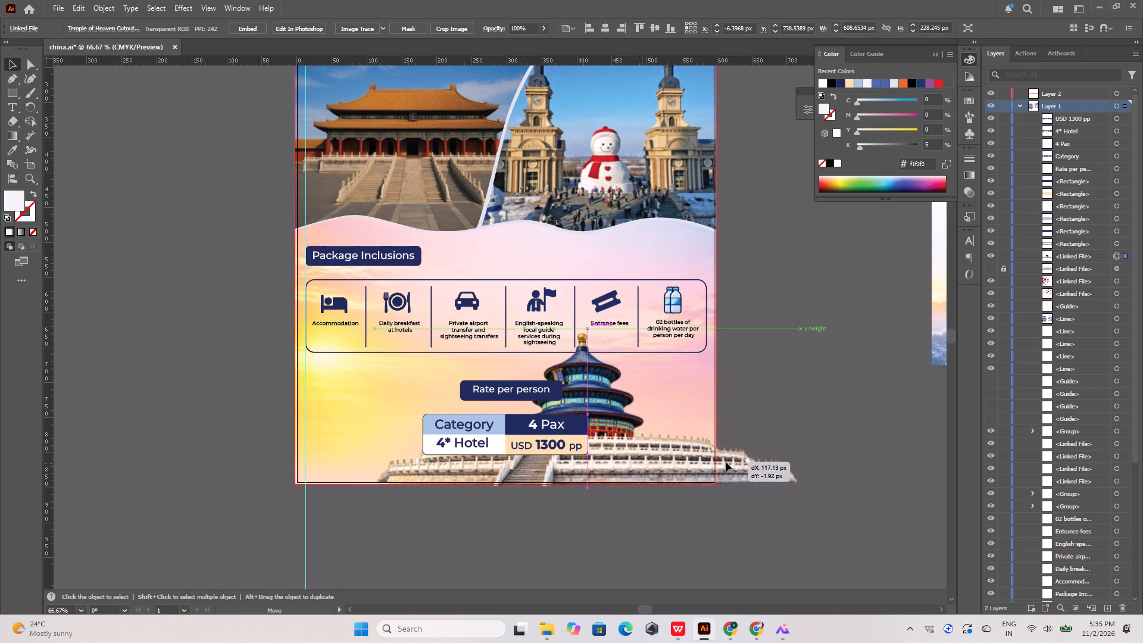
pyautogui.moveTo(726, 462); pyautogui.dragTo(789, 463)
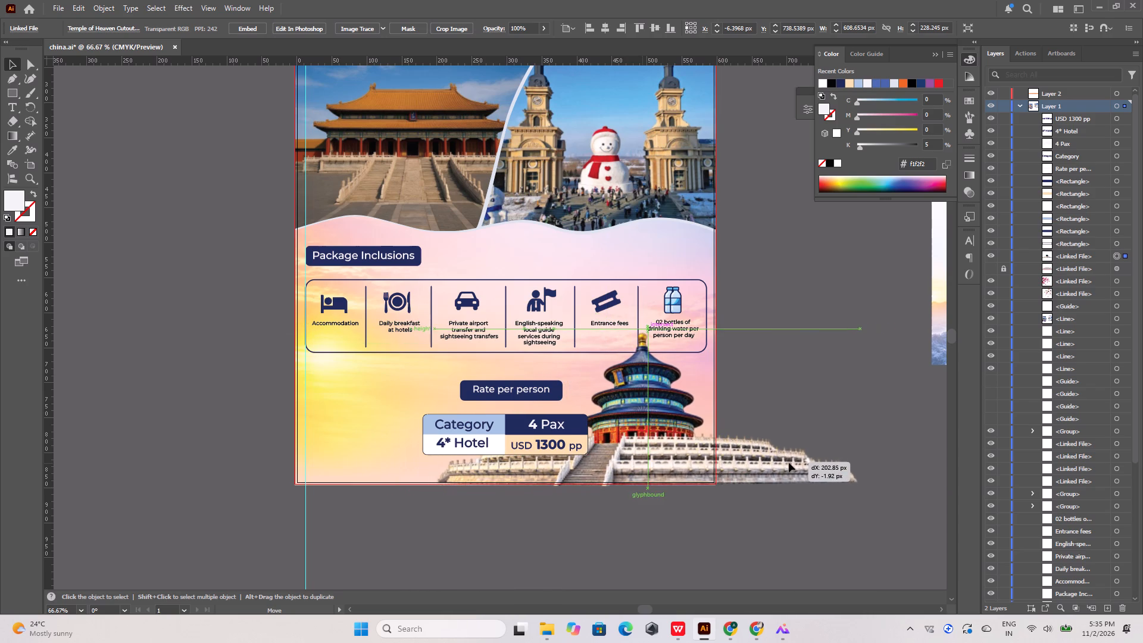
pyautogui.moveTo(789, 463); pyautogui.dragTo(792, 464)
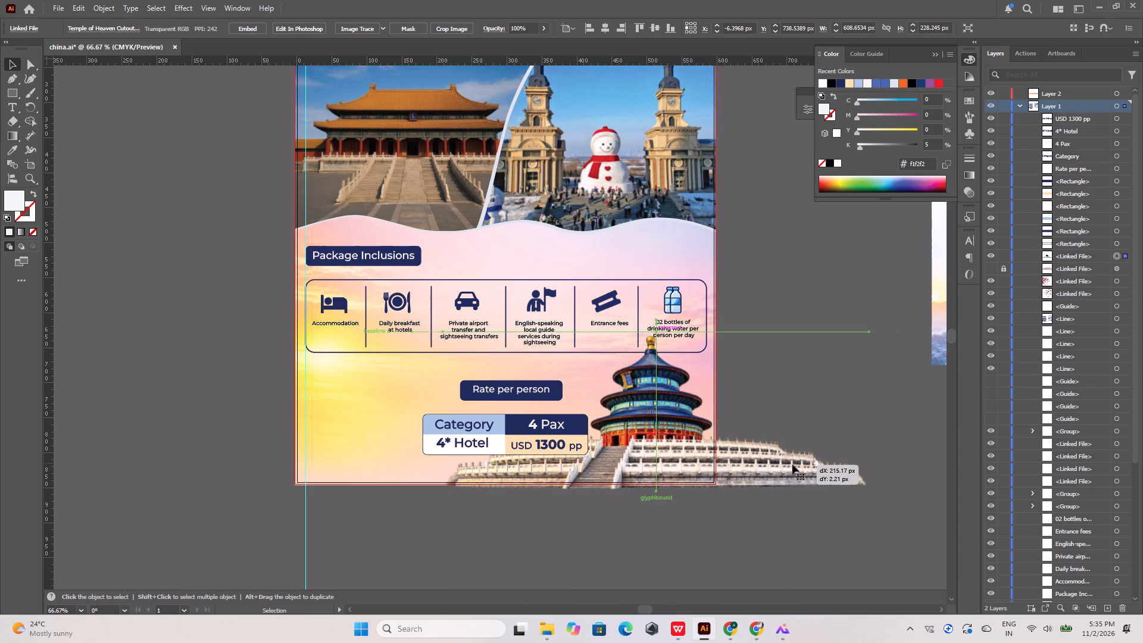
# Scale the temple cutout down to slightly under 547 × 205 px and rest its base on the flyer's bottom edge.
pyautogui.keyDown('shift'); pyautogui.moveTo(870, 494); pyautogui.dragTo(826, 485); pyautogui.keyUp('shift')
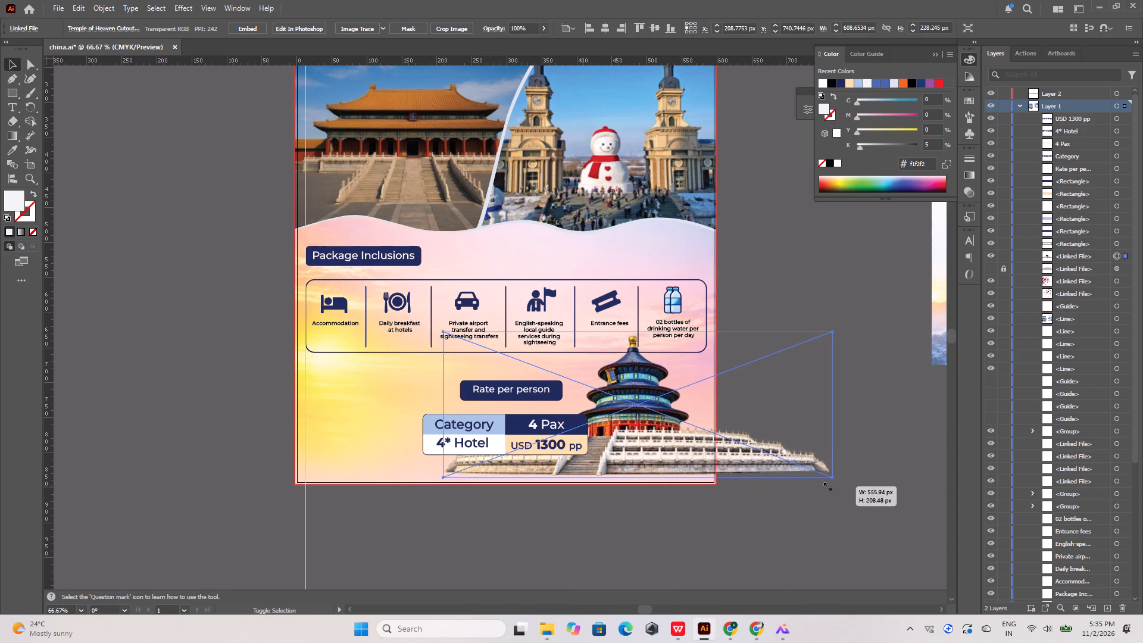
pyautogui.keyDown('shift'); pyautogui.moveTo(826, 485); pyautogui.dragTo(825, 485); pyautogui.keyUp('shift')
pyautogui.moveTo(710, 455); pyautogui.dragTo(707, 470)
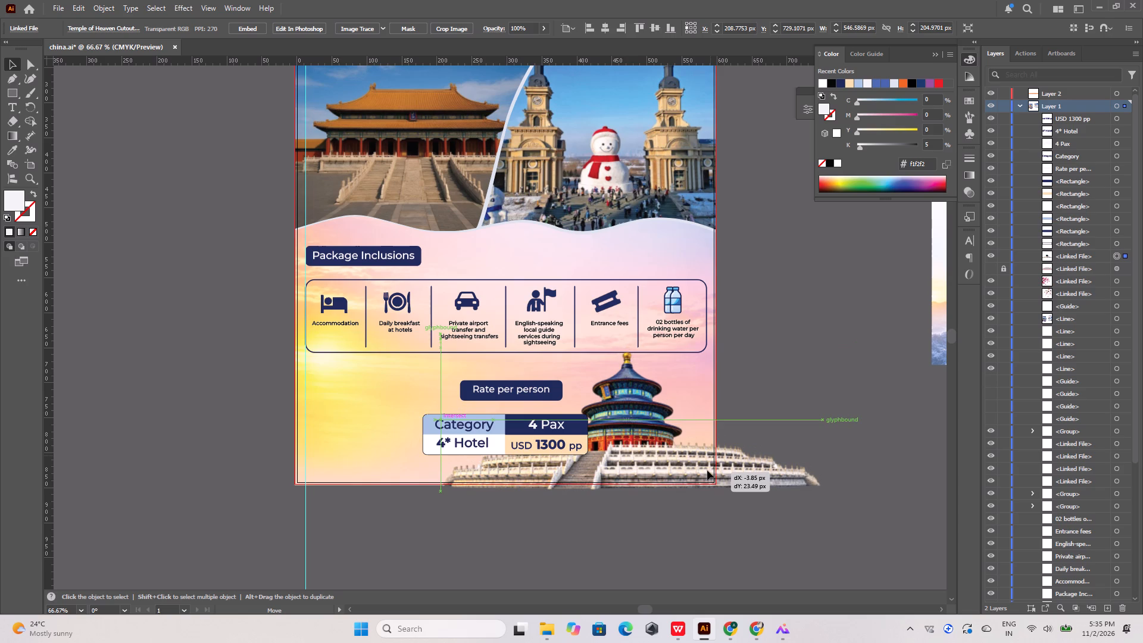
pyautogui.moveTo(707, 470); pyautogui.dragTo(707, 471)
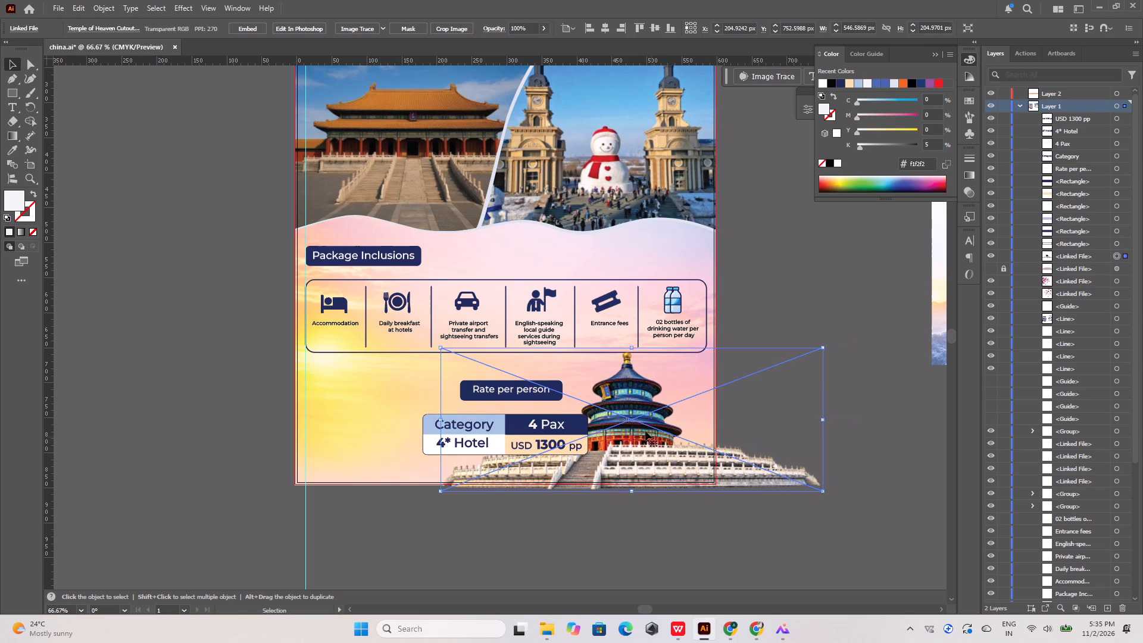
pyautogui.keyDown('shift'); pyautogui.click(441, 348); pyautogui.keyUp('shift')
pyautogui.click(744, 308)
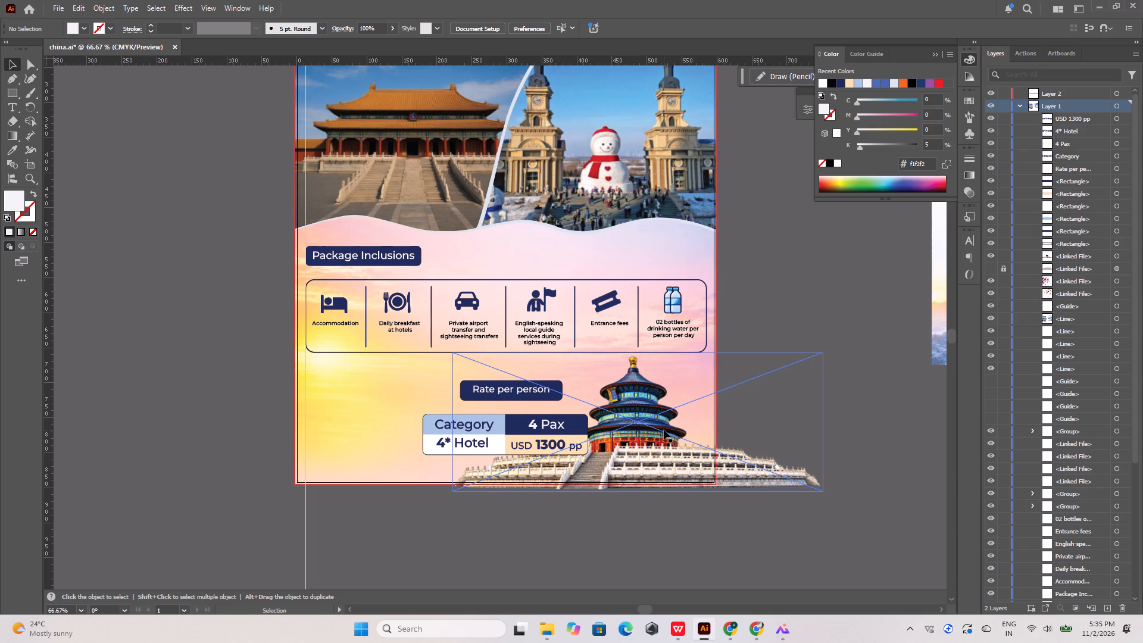
pyautogui.hotkey('shift', 'Right')
# Move the temple cutout further right, to X about 292 px, so part of it overhangs the flyer's edge.
pyautogui.moveTo(646, 404); pyautogui.dragTo(695, 401)
pyautogui.click(753, 386)
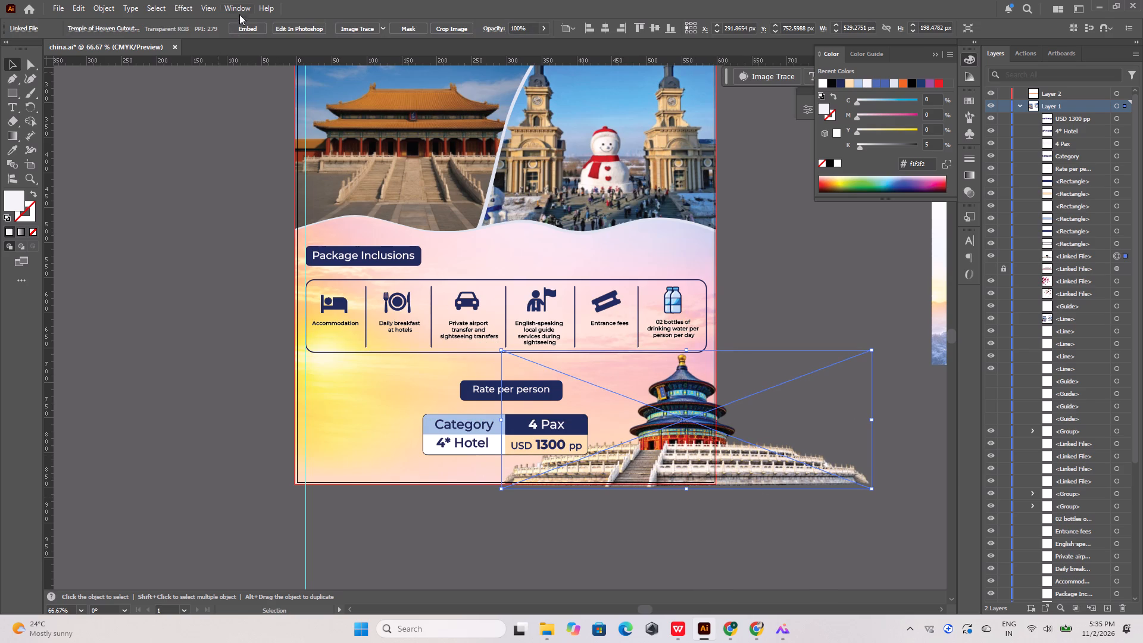
pyautogui.click(210, 345)
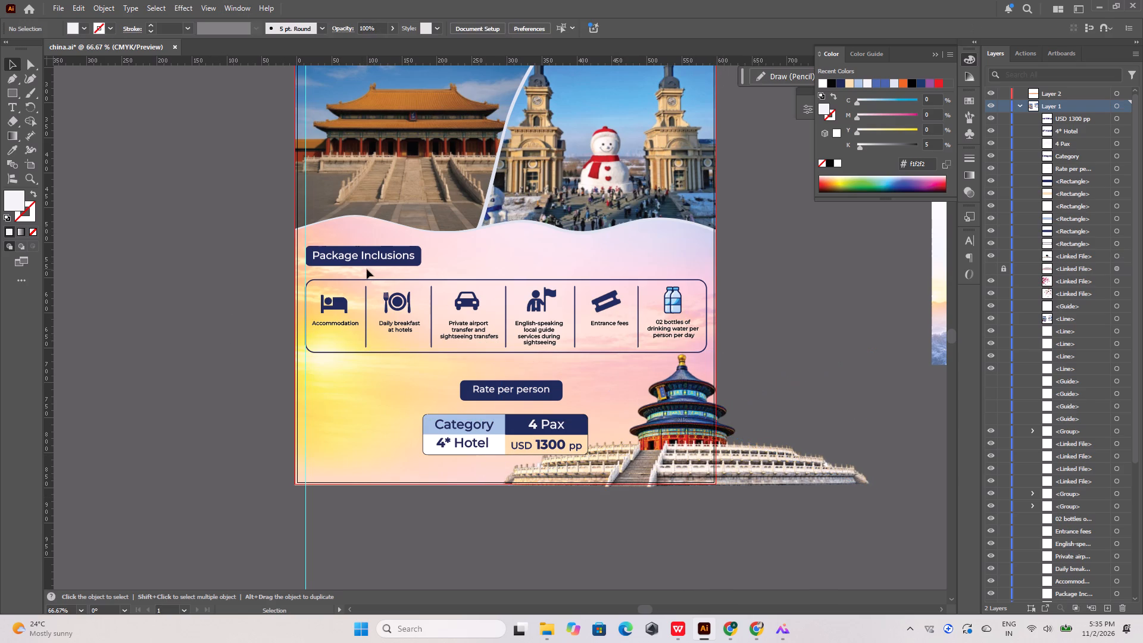
# Group the "Package Inclusions" heading text with its navy rounded box.
pyautogui.keyDown('alt'); pyautogui.scroll(3, 360, 260); pyautogui.keyUp('alt')
pyautogui.moveTo(415, 210); pyautogui.dragTo(348, 266)
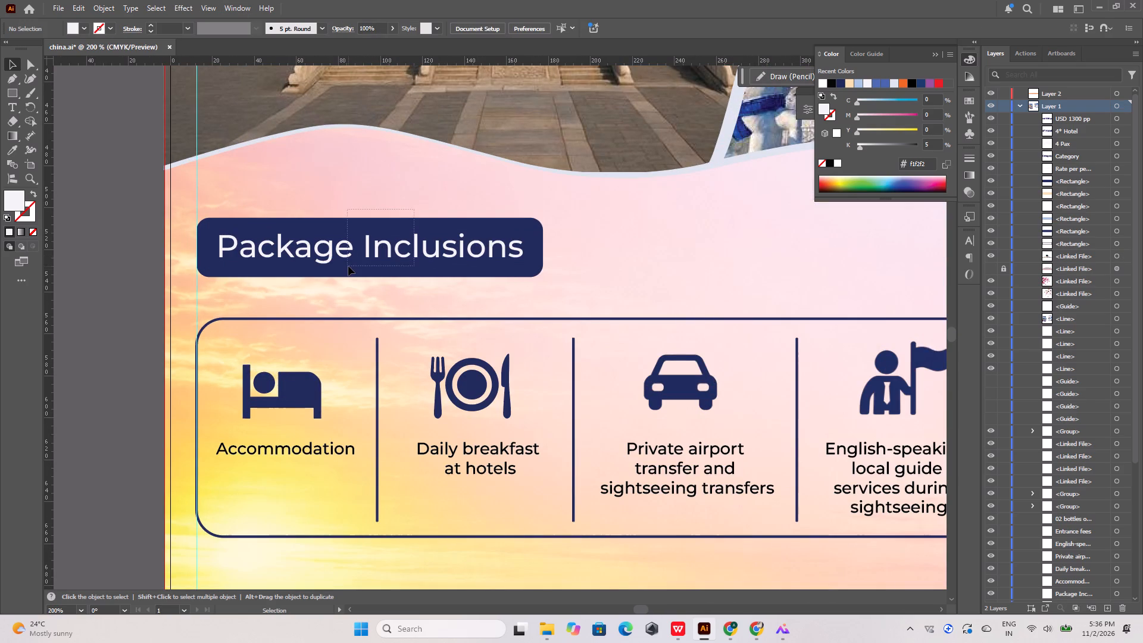
pyautogui.moveTo(348, 266); pyautogui.dragTo(346, 274)
pyautogui.hotkey('ctrl', 'g')
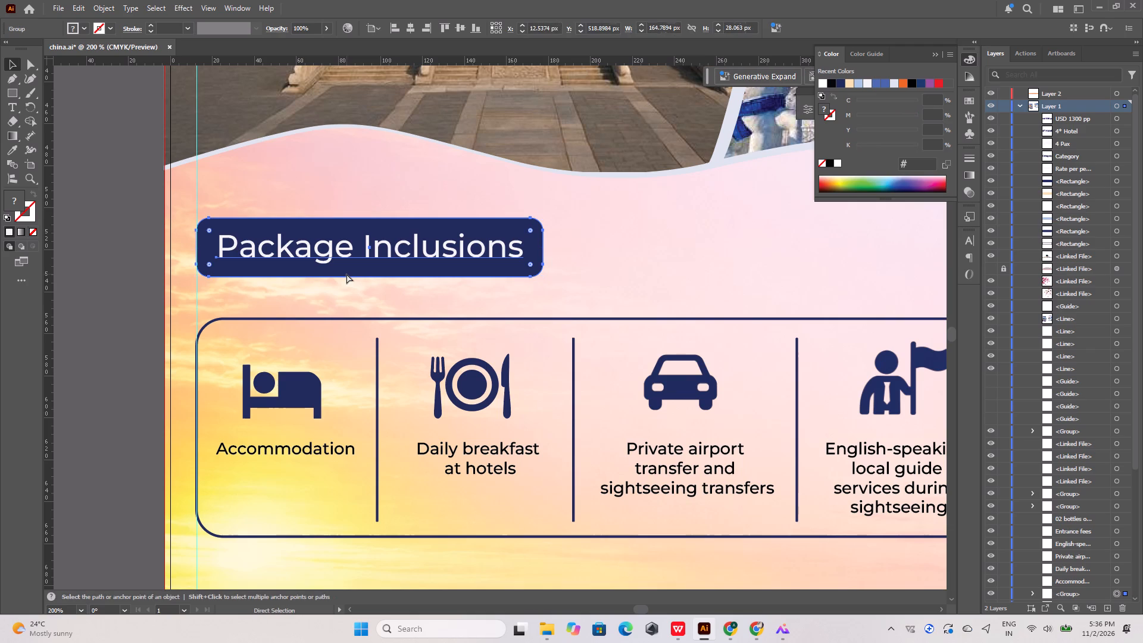
pyautogui.click(608, 268)
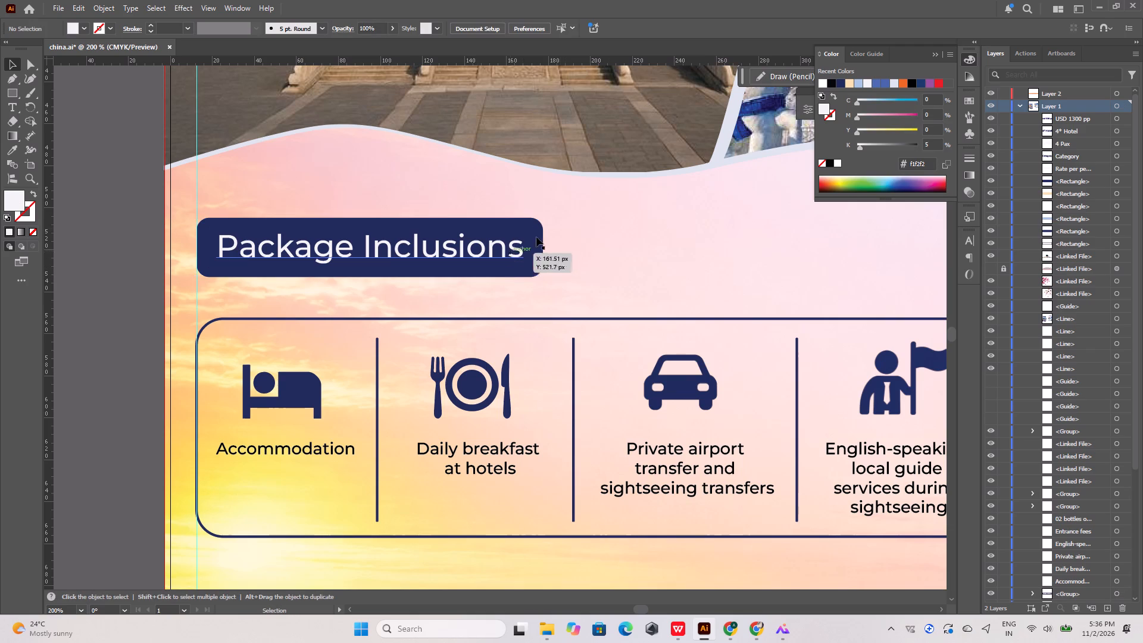
# Centre the "Package Inclusions" heading group horizontally on the flyer.
pyautogui.moveTo(574, 220); pyautogui.dragTo(395, 278)
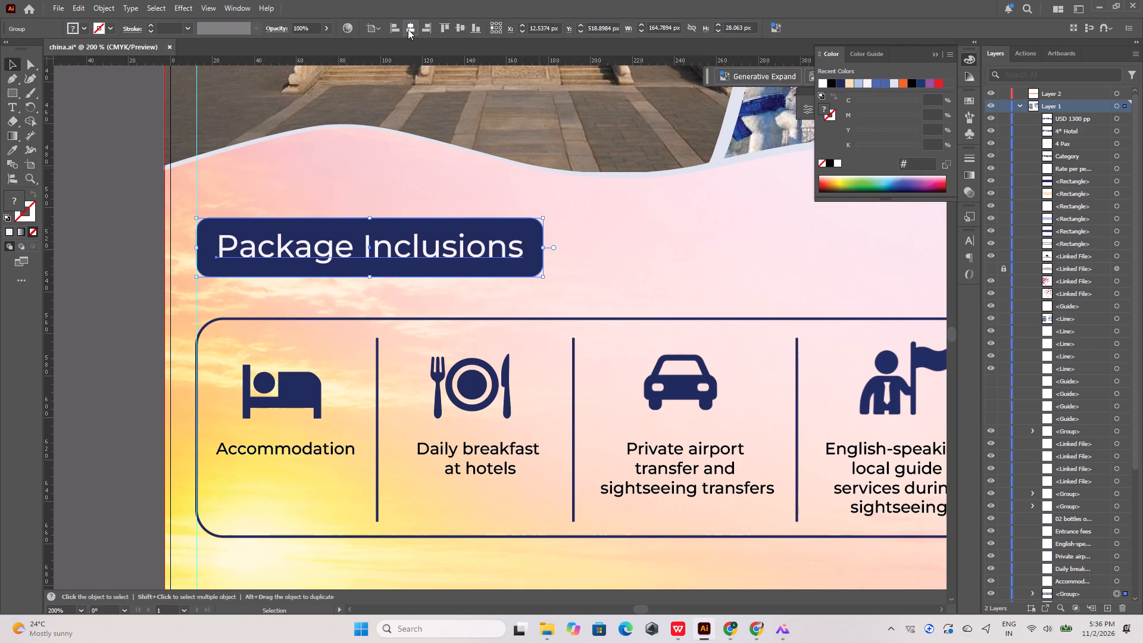
pyautogui.click(408, 29)
# Move the "Package Inclusions" heading group down about 19 px, to just above the icon frame's top line.
pyautogui.keyDown('alt'); pyautogui.scroll(-4, 330, 324); pyautogui.keyUp('alt')
pyautogui.keyDown('alt'); pyautogui.scroll(3, 467, 321); pyautogui.keyUp('alt')
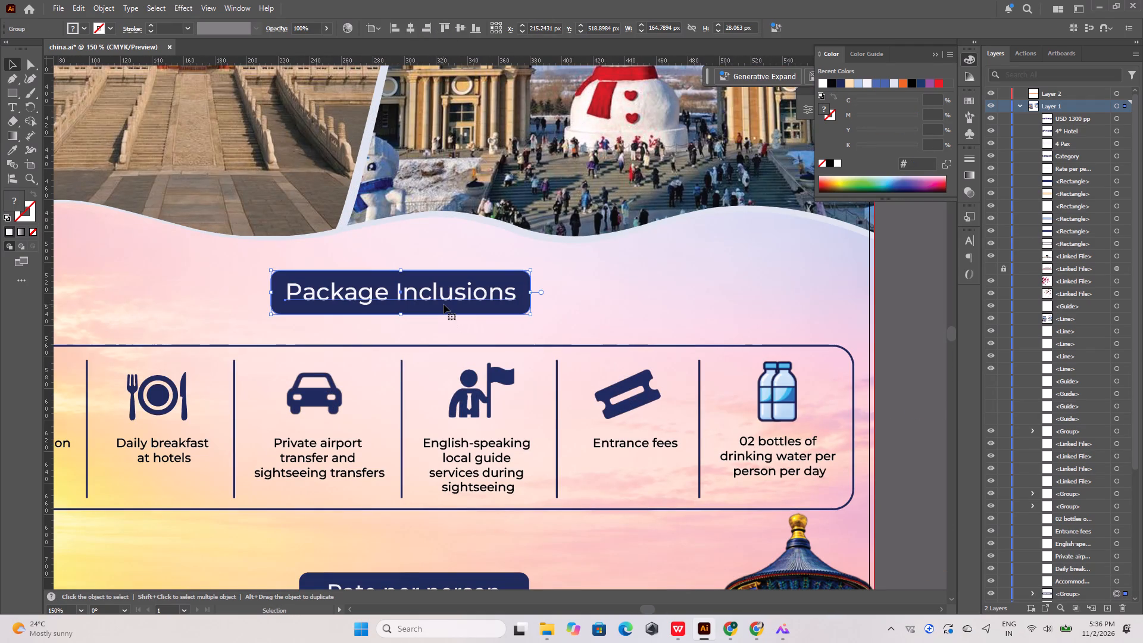
pyautogui.hotkey('shift', 'Down')
pyautogui.hotkey('shift', 'Down')
pyautogui.hotkey('shift', 'Down')
pyautogui.hotkey('shift', 'Down')
pyautogui.hotkey('shift', 'Down')
pyautogui.hotkey('shift', 'Down')
pyautogui.hotkey('shift', 'Down')
pyautogui.hotkey('shift', 'Down')
pyautogui.hotkey('shift', 'Down')
pyautogui.hotkey('shift', 'Down')
pyautogui.hotkey('shift', 'Down')
pyautogui.hotkey('shift', 'Down')
pyautogui.hotkey('shift', 'Down')
pyautogui.hotkey('shift', 'Down')
pyautogui.hotkey('shift', 'Down')
pyautogui.hotkey('shift', 'Down')
pyautogui.hotkey('shift', 'Down')
pyautogui.hotkey('shift', 'Down')
pyautogui.hotkey('shift', 'Down')
pyautogui.hotkey('shift', 'Down')
pyautogui.hotkey('shift', 'Down')
pyautogui.hotkey('shift', 'Down')
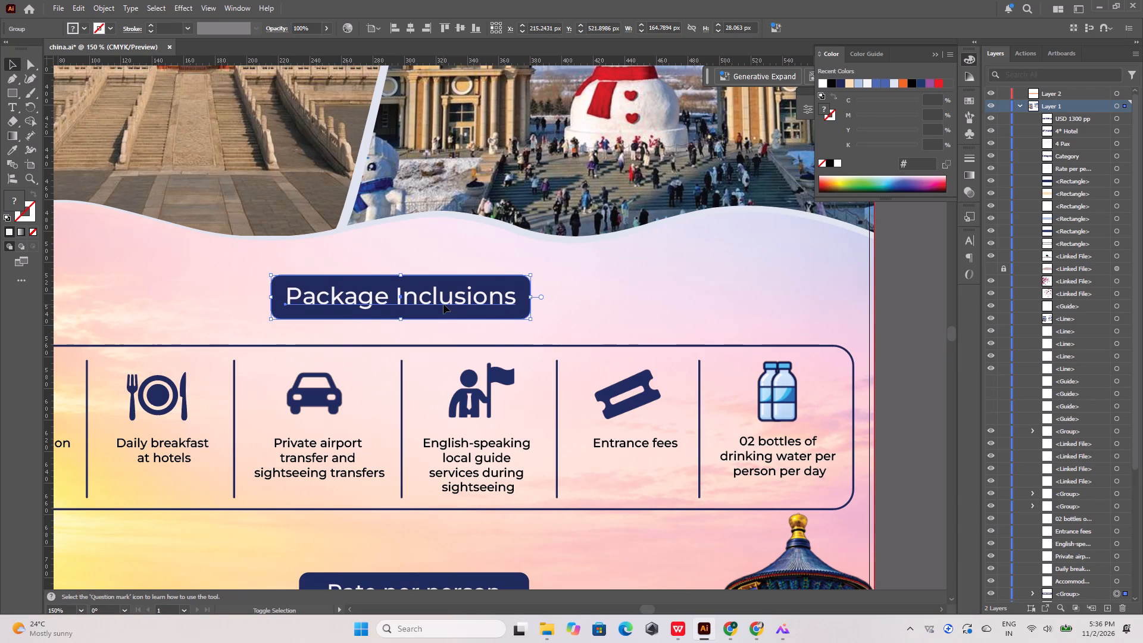
pyautogui.hotkey('shift', 'Down')
pyautogui.hotkey('shift', 'Down')
pyautogui.hotkey('shift', 'Down')
pyautogui.hotkey('shift', 'Down')
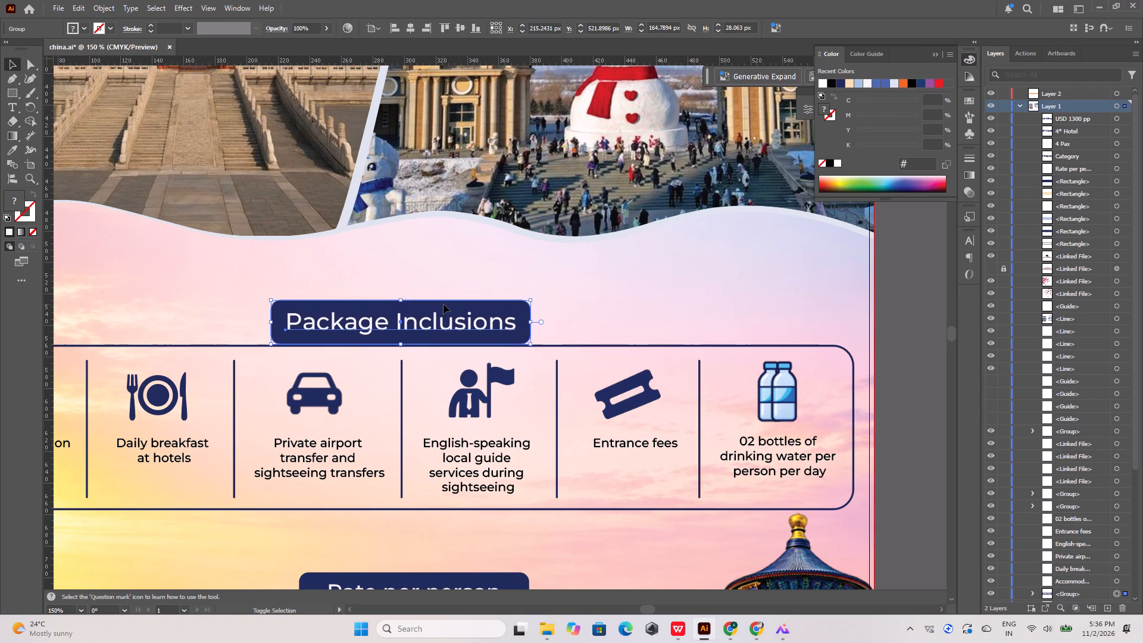
pyautogui.click(529, 260)
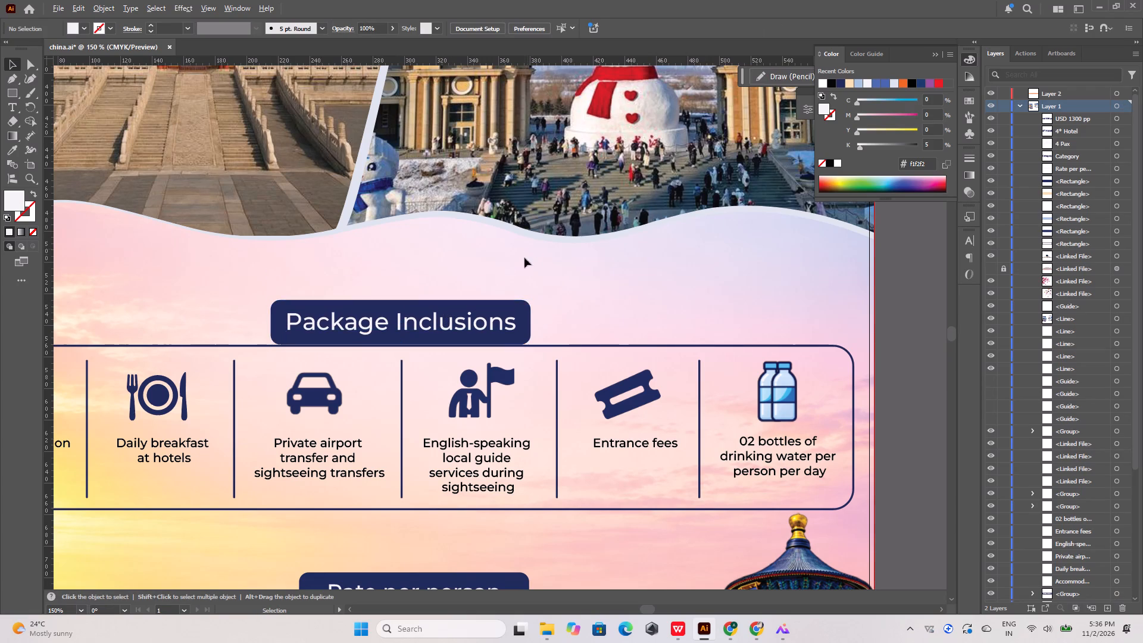
# Fine-tune the heading group downward to Y about 538.2 px to close the gap to the frame's top line.
pyautogui.keyDown('alt'); pyautogui.scroll(-3, 522, 279); pyautogui.keyUp('alt')
pyautogui.keyDown('alt'); pyautogui.scroll(4, 522, 282); pyautogui.keyUp('alt')
pyautogui.keyDown('alt'); pyautogui.scroll(3, 515, 367); pyautogui.keyUp('alt')
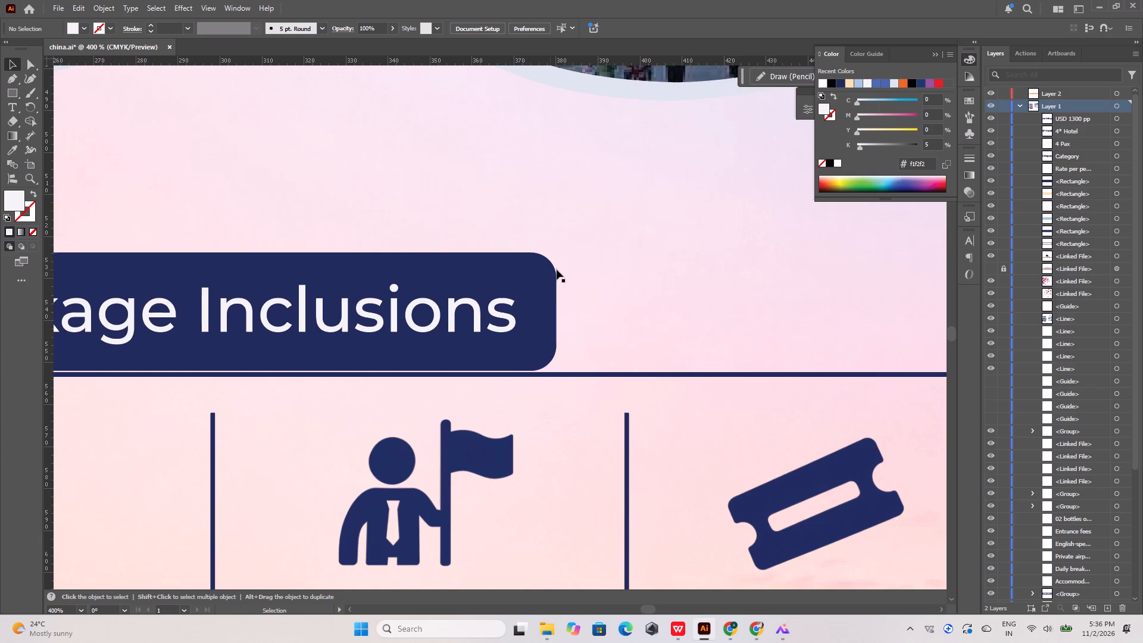
pyautogui.moveTo(571, 261); pyautogui.dragTo(464, 336)
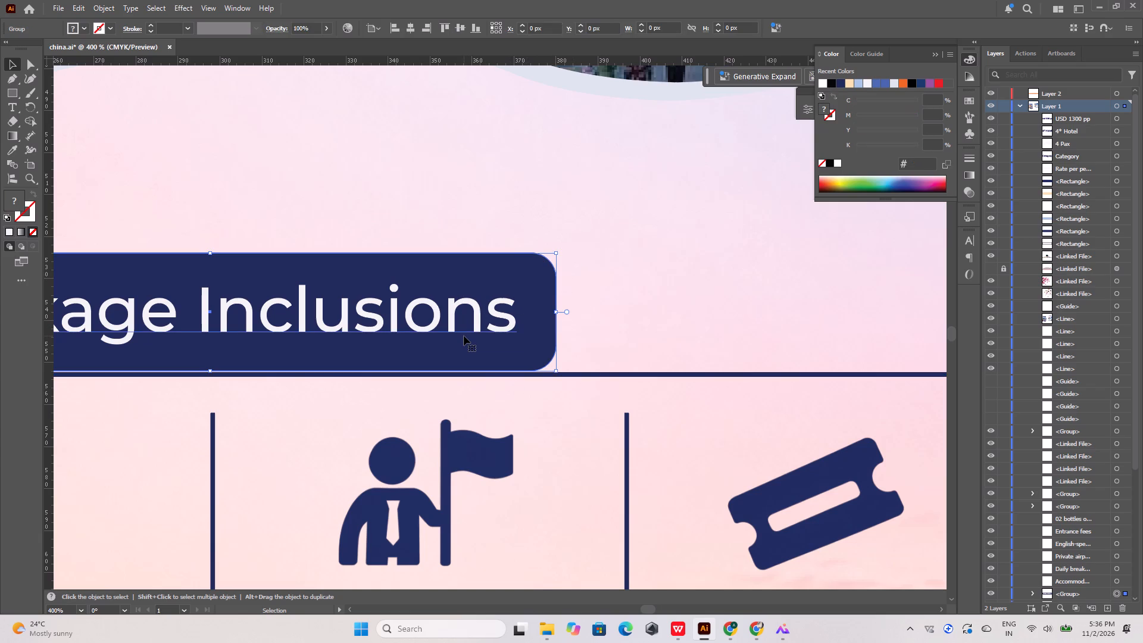
pyautogui.press('Down')
pyautogui.press('Down')
pyautogui.press('Down')
# Ungroup the "Package Inclusions" heading so its navy box can be edited separately.
pyautogui.click(498, 280)
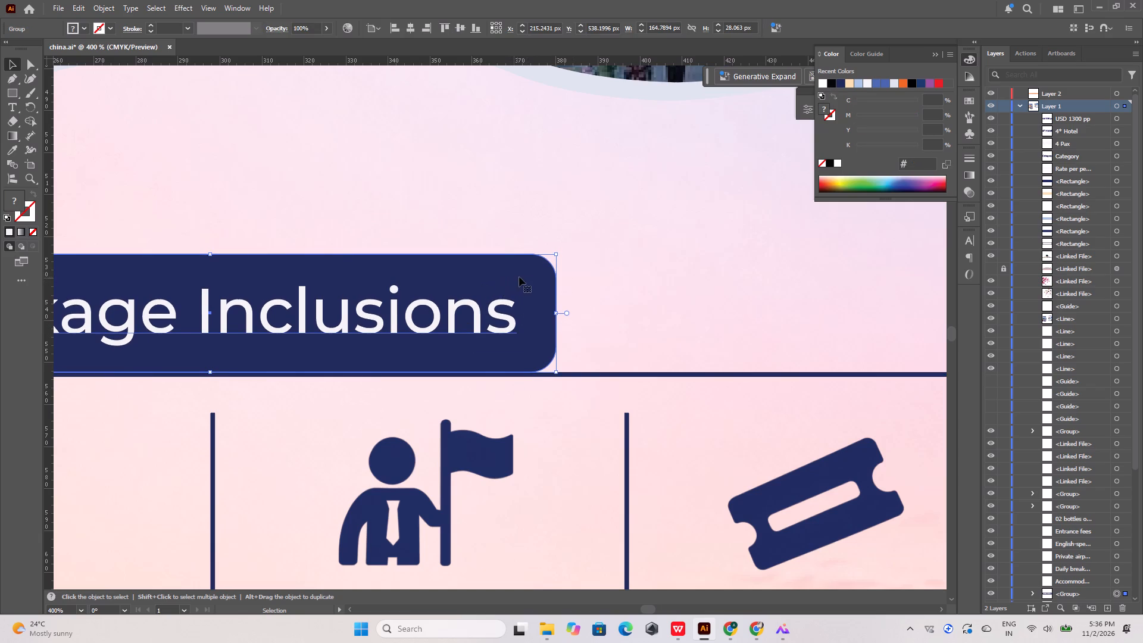
pyautogui.click(533, 281)
pyautogui.click(667, 288)
pyautogui.click(549, 277)
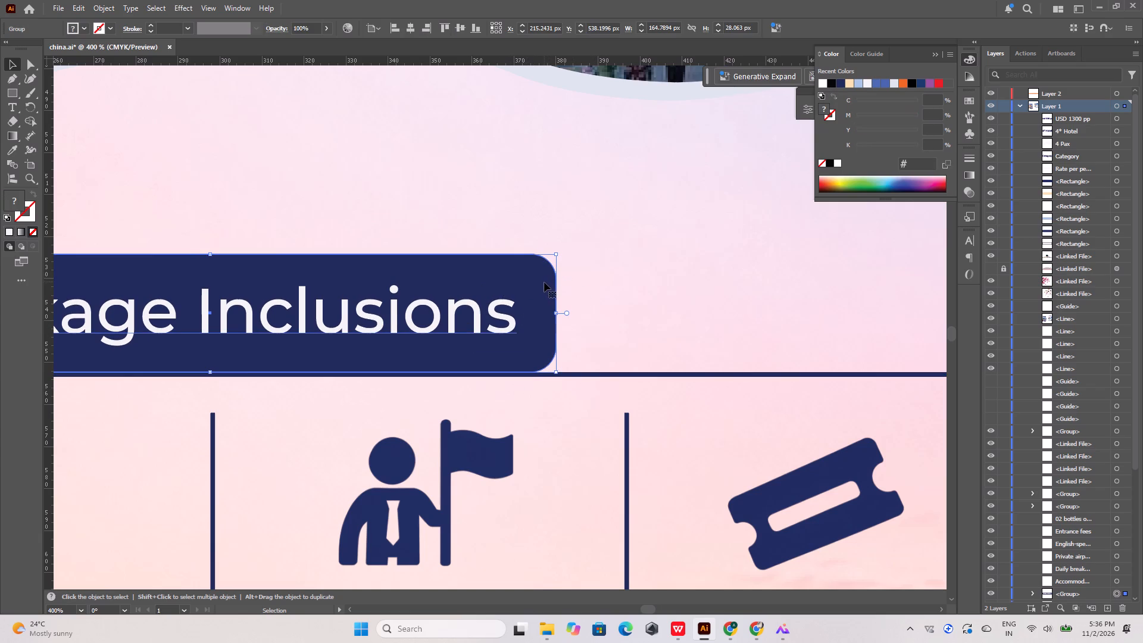
pyautogui.rightClick(535, 286)
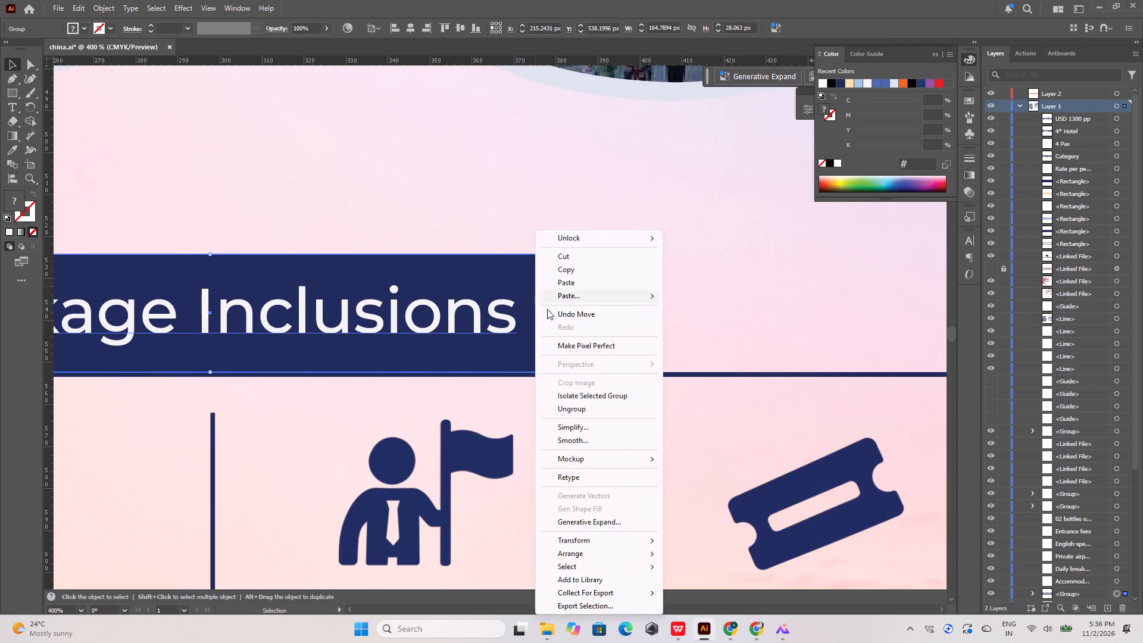
pyautogui.click(577, 410)
pyautogui.click(667, 307)
# Square off the bottom-right corner of the "Package Inclusions" navy box to a 0 px radius.
pyautogui.click(538, 327)
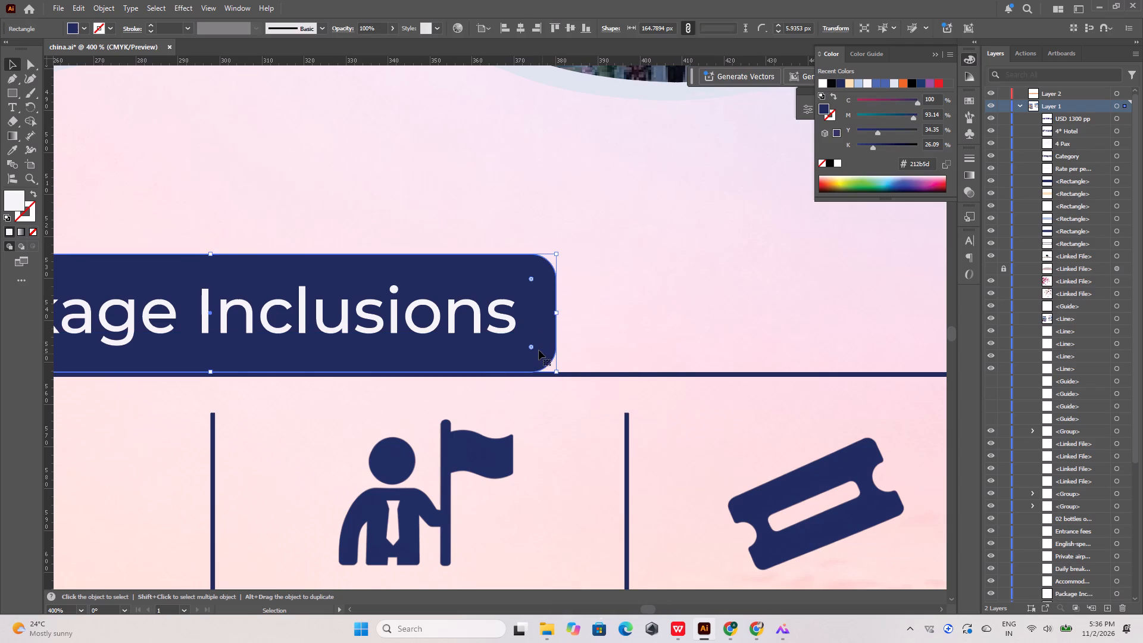
pyautogui.click(539, 351)
pyautogui.doubleClick(533, 349)
pyautogui.moveTo(533, 349); pyautogui.dragTo(567, 390)
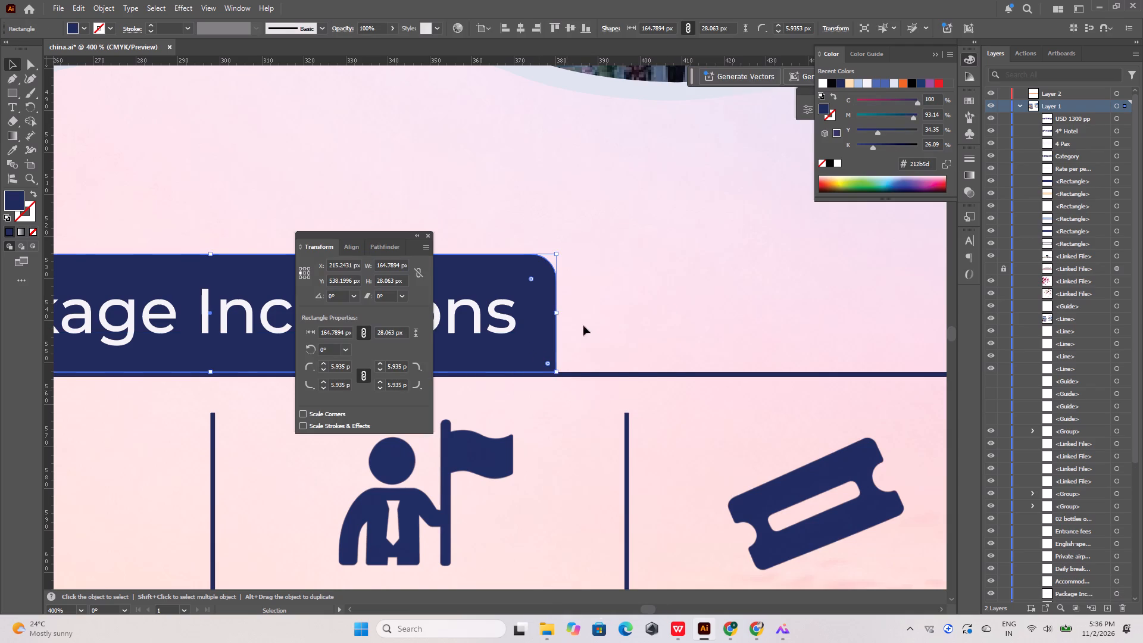
pyautogui.click(588, 321)
pyautogui.keyDown('alt'); pyautogui.scroll(-4, 338, 353); pyautogui.keyUp('alt')
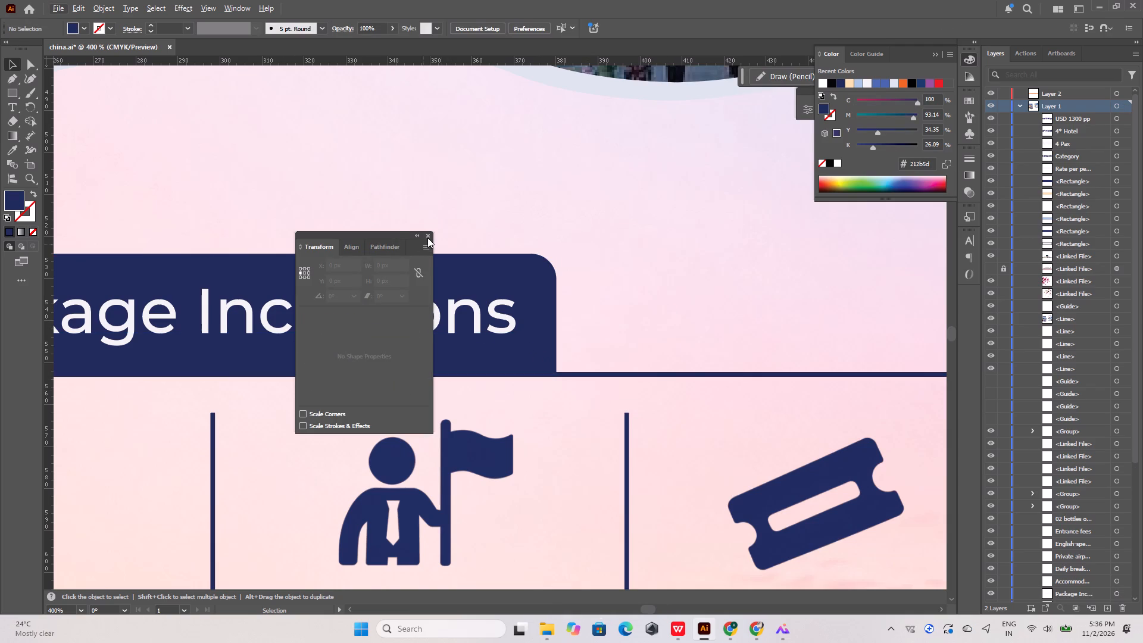
pyautogui.click(428, 238)
# Square off the bottom-left corner of the "Package Inclusions" navy box to a 0 px radius.
pyautogui.keyDown('alt'); pyautogui.scroll(-4, 579, 263); pyautogui.keyUp('alt')
pyautogui.keyDown('alt'); pyautogui.scroll(4, 355, 266); pyautogui.keyUp('alt')
pyautogui.click(544, 323)
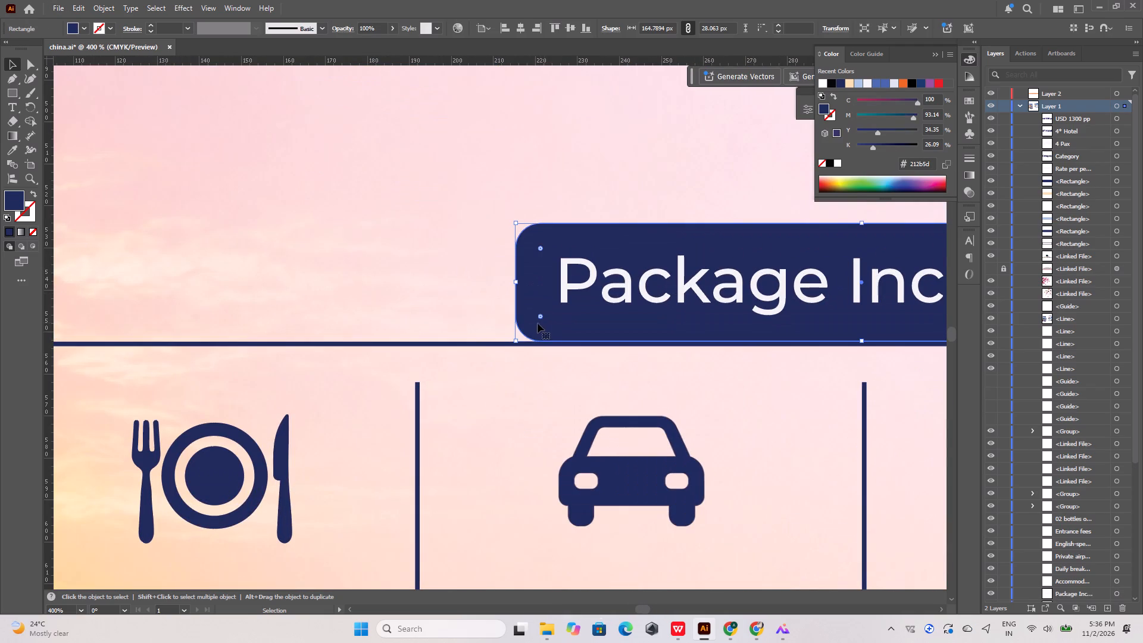
pyautogui.doubleClick(541, 317)
pyautogui.moveTo(541, 317); pyautogui.dragTo(491, 361)
pyautogui.click(452, 207)
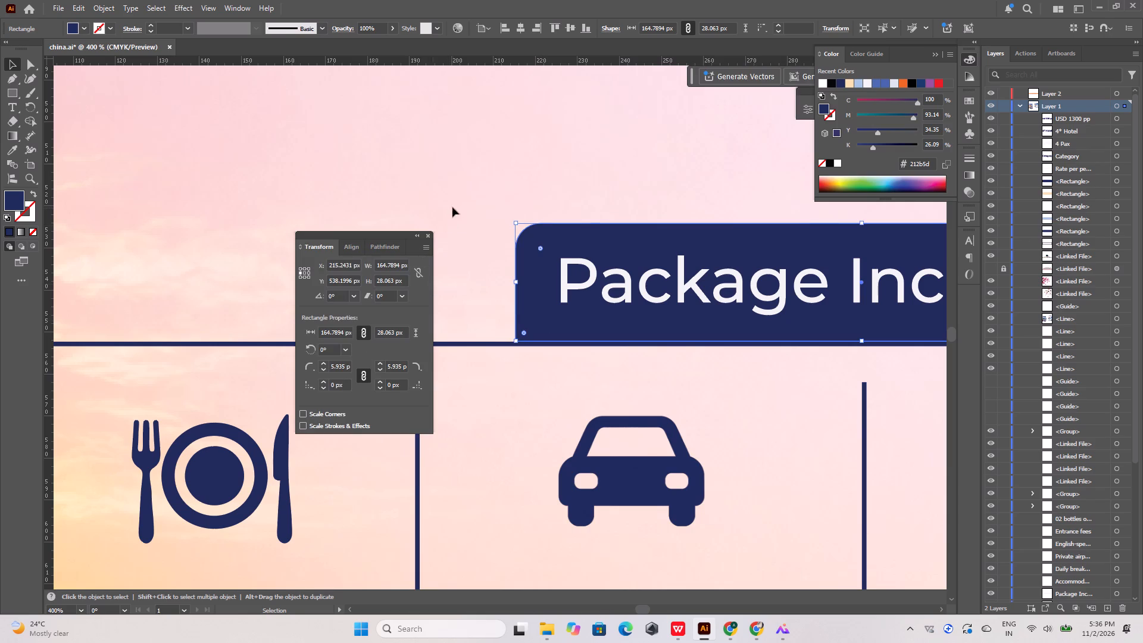
pyautogui.click(428, 233)
pyautogui.click(408, 189)
# Turn on Trim View and check the whole flyer cropped to its artboard.
pyautogui.keyDown('alt'); pyautogui.scroll(-6, 335, 239); pyautogui.keyUp('alt')
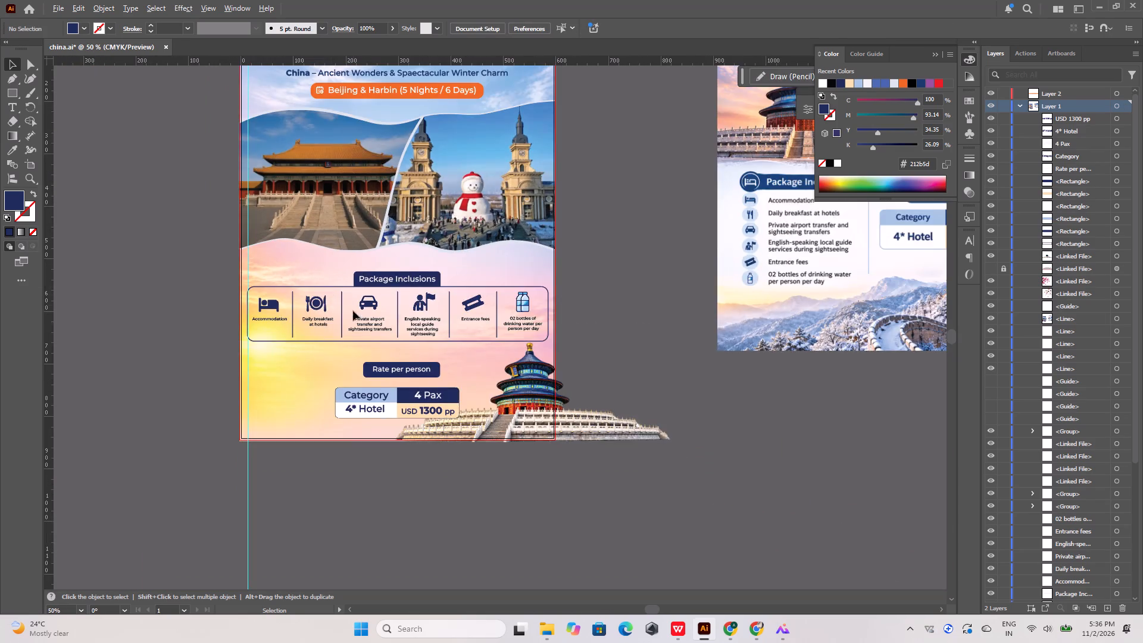
pyautogui.keyDown('alt'); pyautogui.scroll(2, 361, 322); pyautogui.keyUp('alt')
pyautogui.click(894, 405)
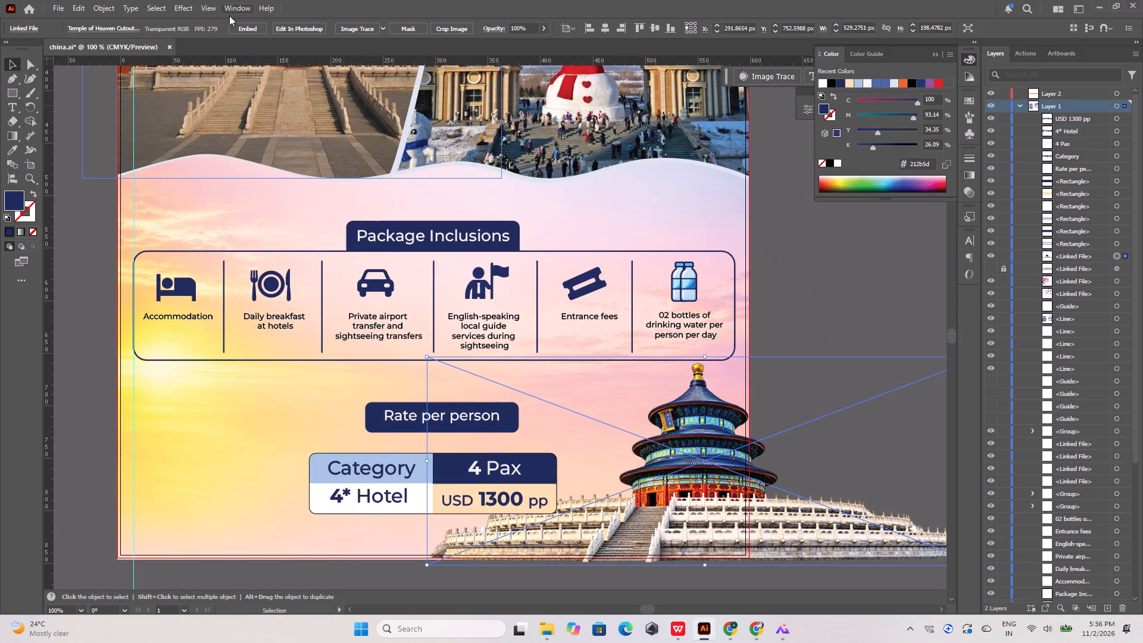
pyautogui.click(212, 11)
pyautogui.click(232, 89)
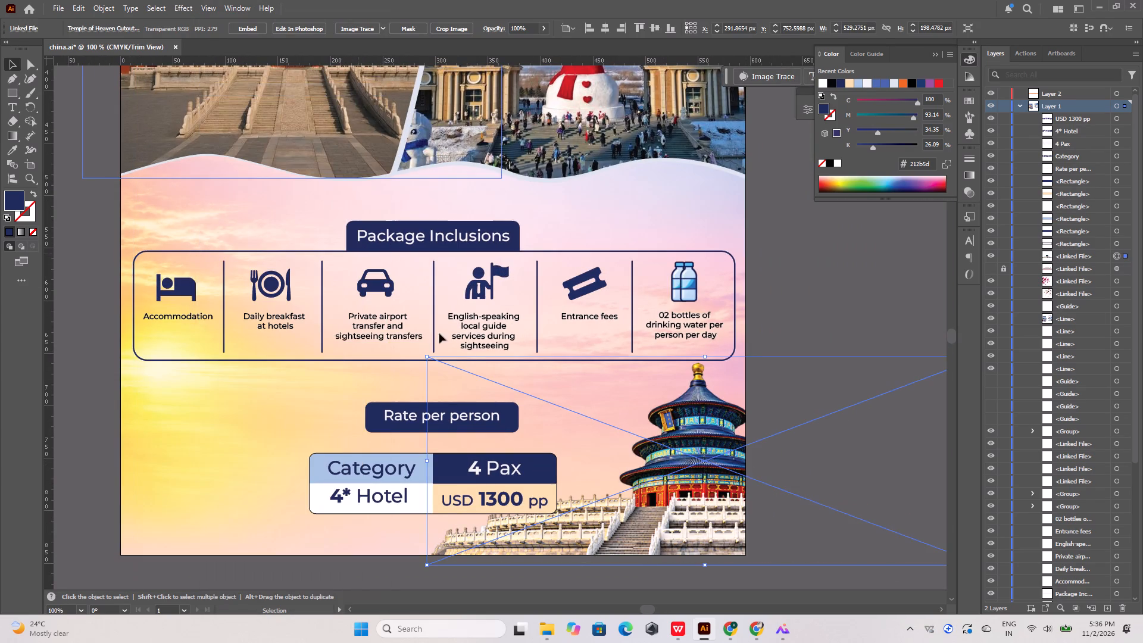
pyautogui.keyDown('alt'); pyautogui.scroll(-4, 443, 374); pyautogui.keyUp('alt')
pyautogui.click(597, 292)
pyautogui.keyDown('alt'); pyautogui.scroll(2, 482, 417); pyautogui.keyUp('alt')
pyautogui.click(494, 480)
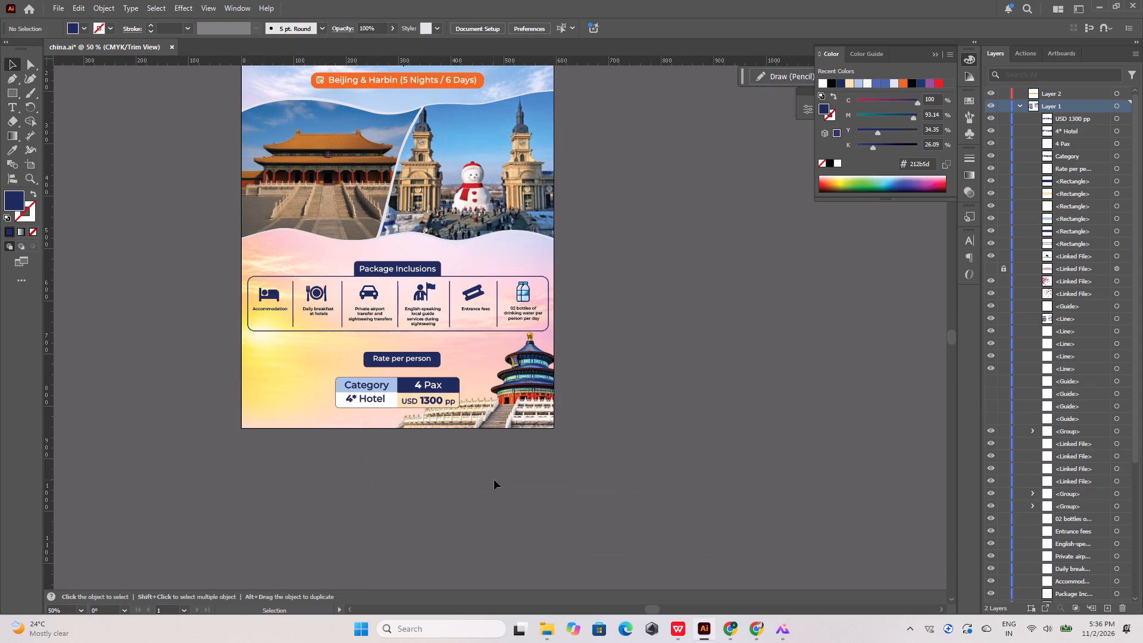
pyautogui.scroll(7, 633, 548)
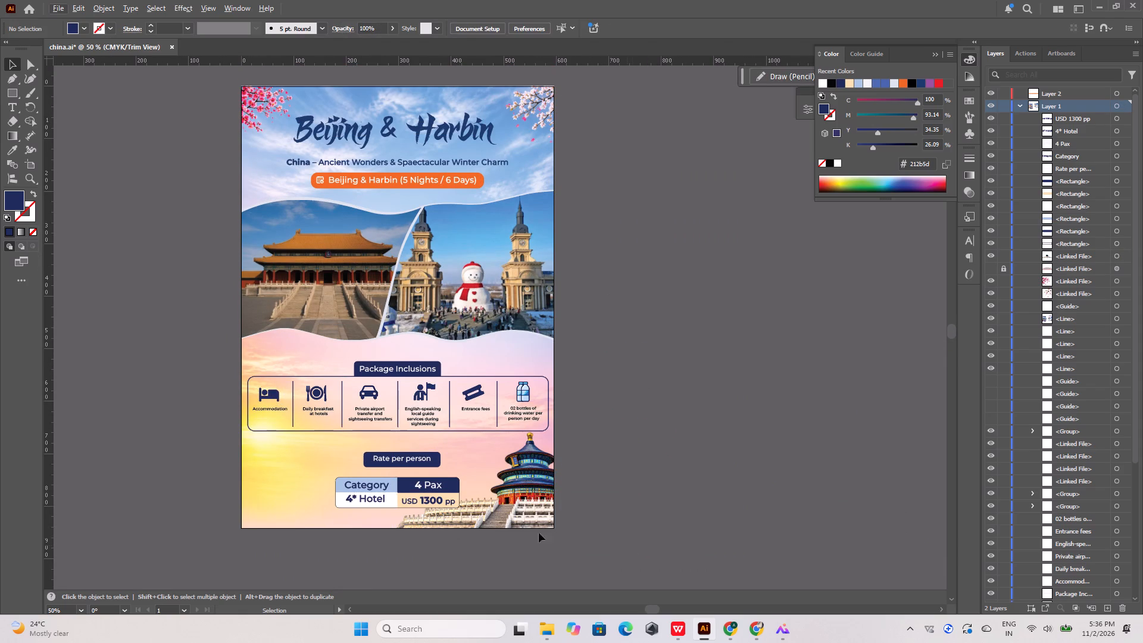
pyautogui.keyDown('alt'); pyautogui.scroll(1, 324, 401); pyautogui.keyUp('alt')
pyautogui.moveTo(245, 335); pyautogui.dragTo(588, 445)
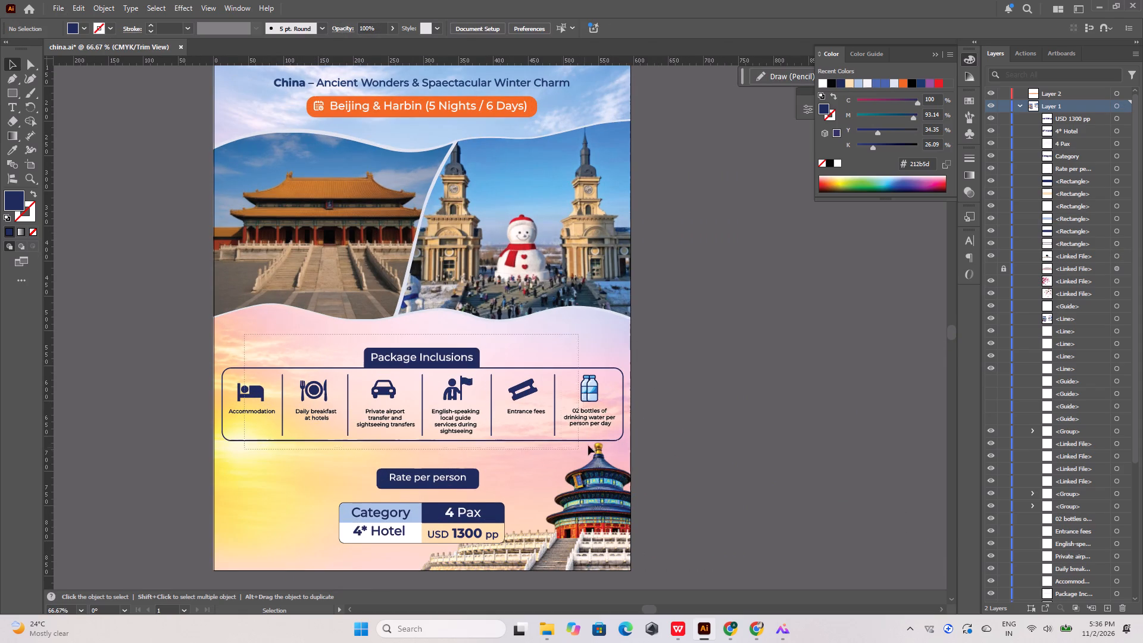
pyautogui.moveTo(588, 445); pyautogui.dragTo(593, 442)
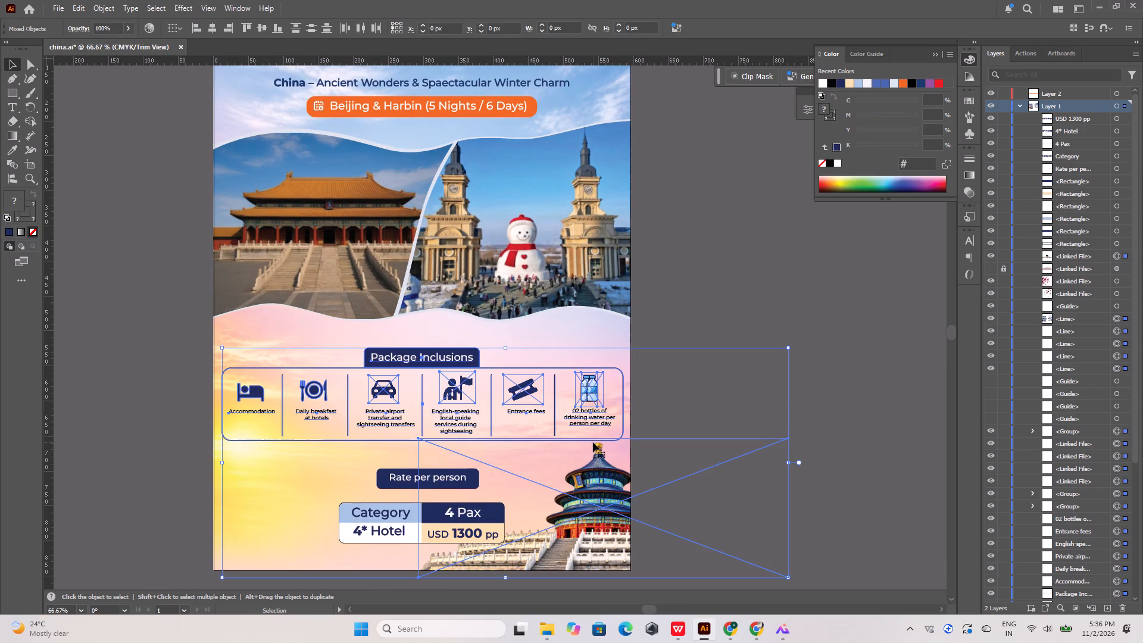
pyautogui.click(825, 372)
# Lock the temple cutout in Layer 1.
pyautogui.click(619, 488)
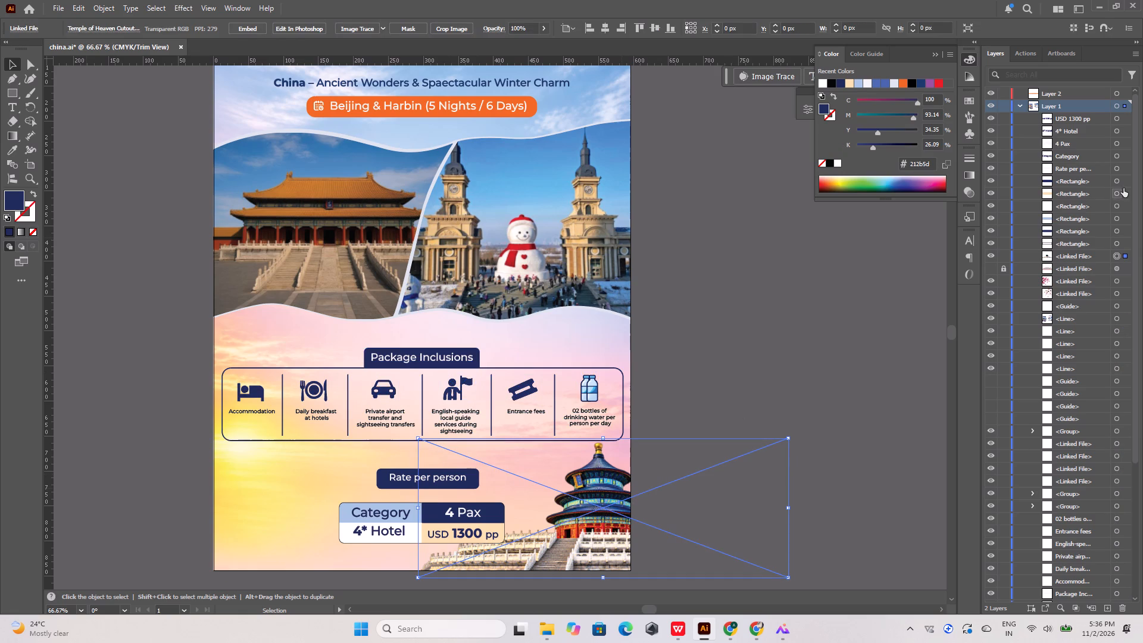
pyautogui.click(1004, 257)
# Move the whole Package Inclusions section, with heading, frame, icons and labels, up about 32 px toward the wavy photo edge.
pyautogui.moveTo(314, 334); pyautogui.dragTo(355, 391)
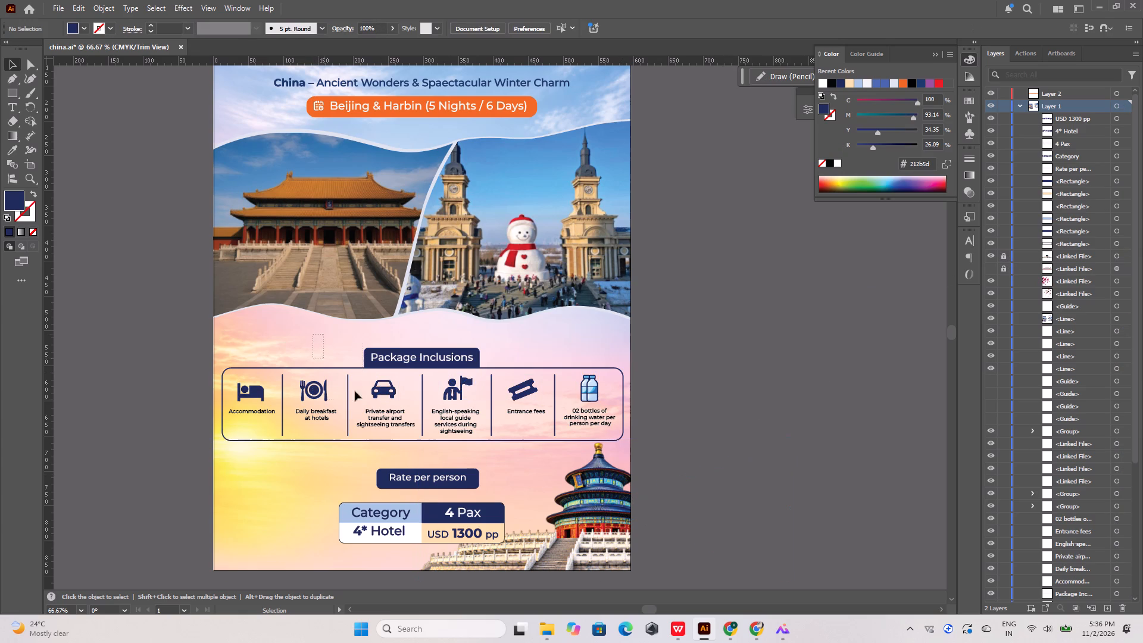
pyautogui.moveTo(355, 391); pyautogui.dragTo(586, 447)
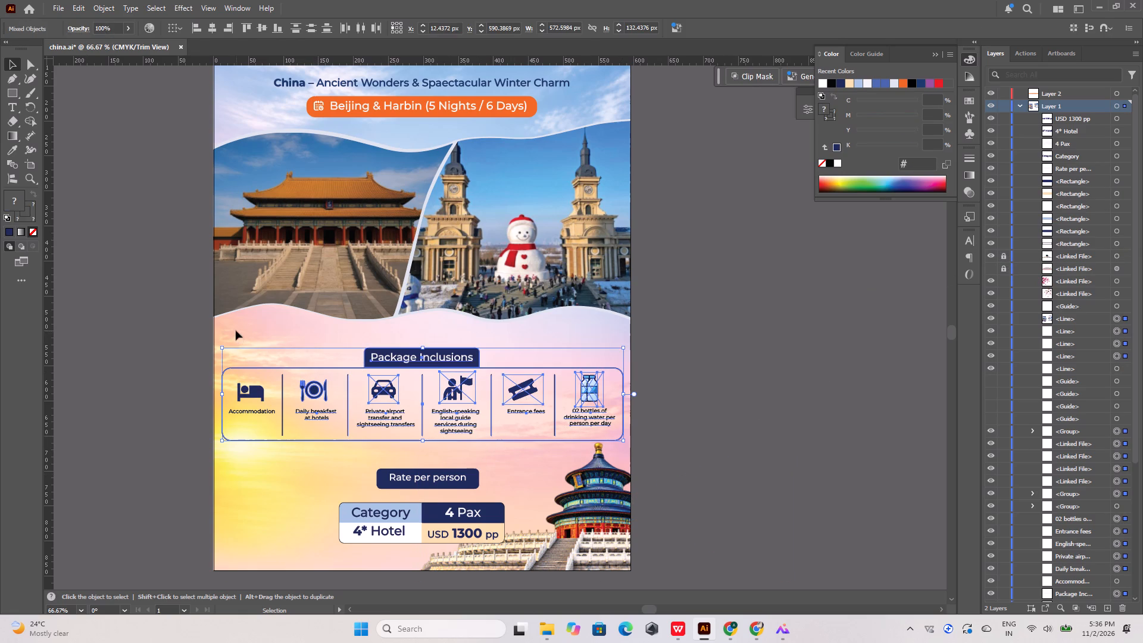
pyautogui.moveTo(236, 330); pyautogui.dragTo(626, 431)
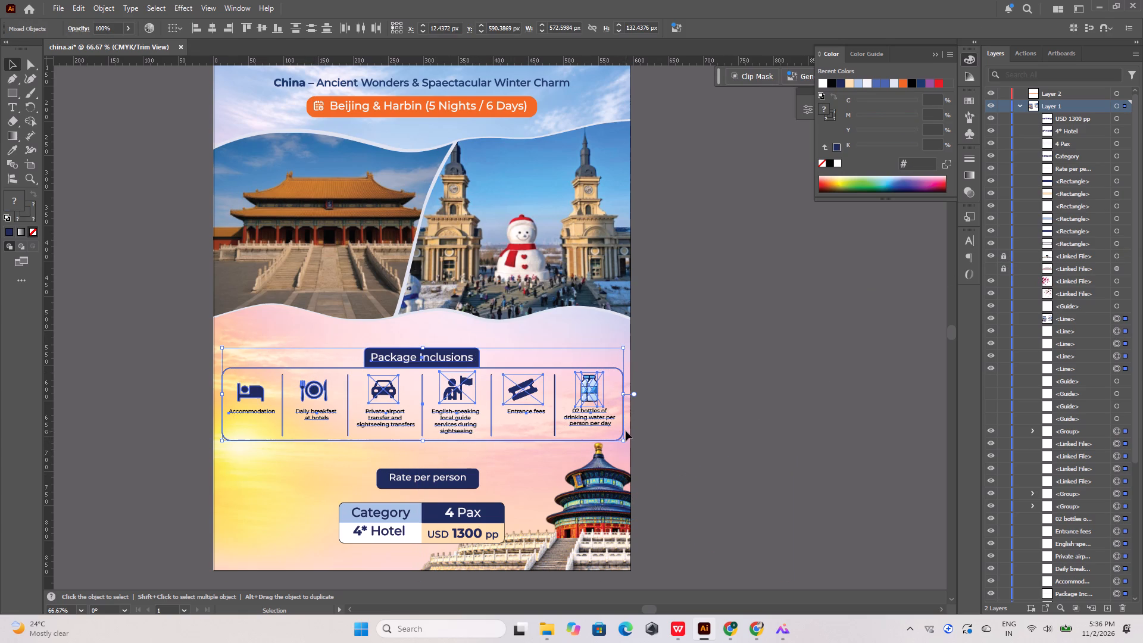
pyautogui.hotkey('shift', 'Up')
pyautogui.hotkey('shift', 'Up')
pyautogui.hotkey('shift', 'Up')
pyautogui.hotkey('shift', 'Up')
pyautogui.hotkey('shift', 'Up')
pyautogui.hotkey('shift', 'Up')
pyautogui.hotkey('shift', 'Up')
pyautogui.hotkey('shift', 'Up')
pyautogui.hotkey('shift', 'Up')
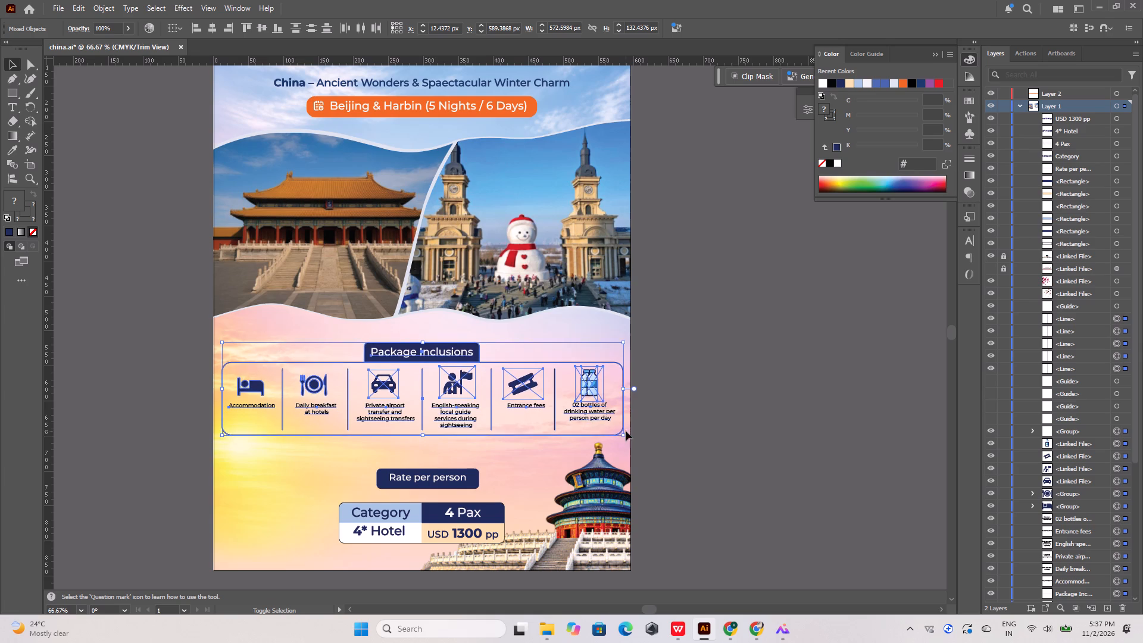
pyautogui.hotkey('shift', 'Up')
pyautogui.hotkey('shift', 'Up')
pyautogui.hotkey('shift', 'Up')
pyautogui.hotkey('shift', 'Up')
pyautogui.hotkey('shift', 'Up')
pyautogui.hotkey('shift', 'Up')
pyautogui.hotkey('shift', 'Up')
pyautogui.hotkey('shift', 'Up')
pyautogui.hotkey('shift', 'Up')
pyautogui.hotkey('shift', 'Up')
pyautogui.hotkey('shift', 'Up')
pyautogui.hotkey('shift', 'Up')
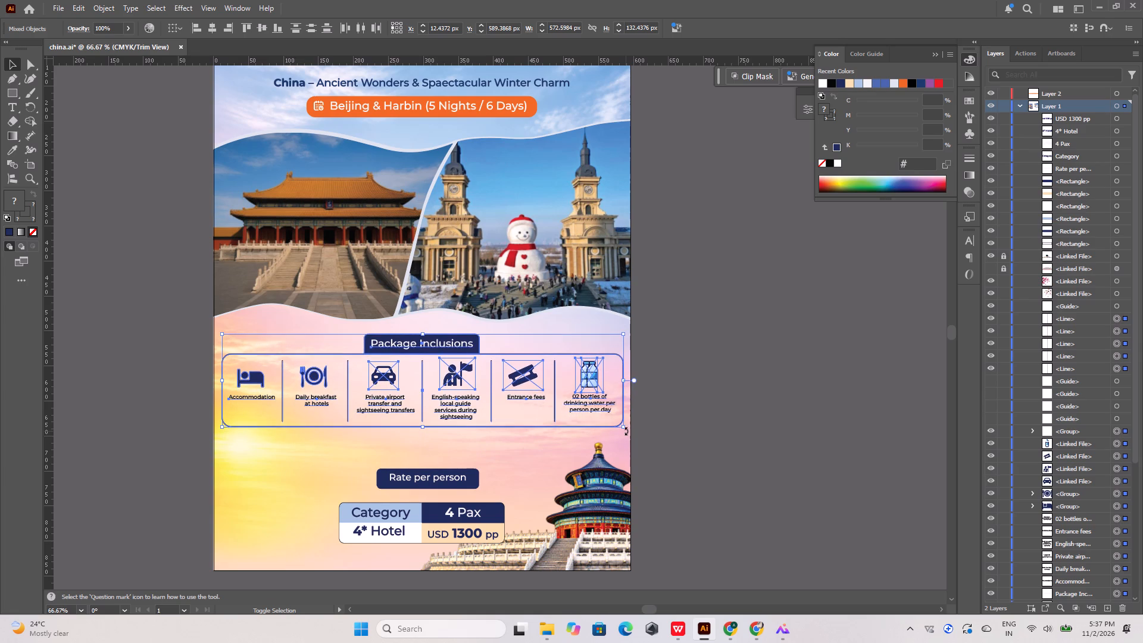
pyautogui.hotkey('shift', 'Up')
pyautogui.hotkey('shift', 'Up')
pyautogui.hotkey('shift', 'Up')
pyautogui.hotkey('shift', 'Up')
pyautogui.hotkey('shift', 'Up')
pyautogui.hotkey('shift', 'Up')
pyautogui.hotkey('shift', 'Up')
pyautogui.hotkey('shift', 'Up')
pyautogui.hotkey('shift', 'Up')
pyautogui.hotkey('shift', 'Up')
pyautogui.hotkey('shift', 'Up')
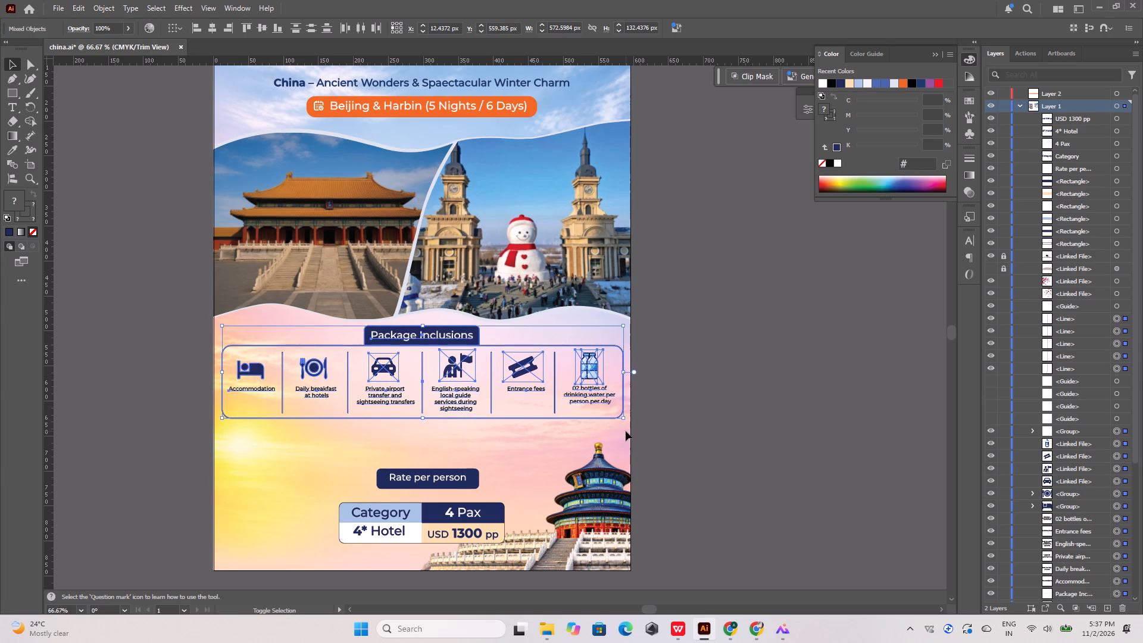
pyautogui.hotkey('shift', 'Up')
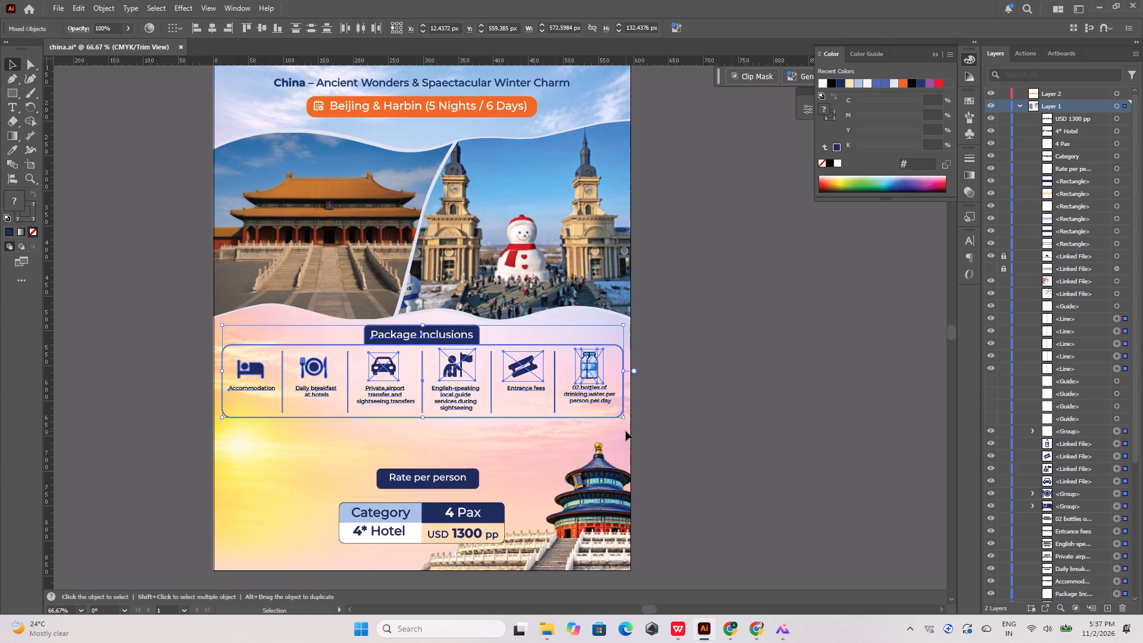
# Move the "Rate per person" label with its navy box just below the Package Inclusions frame, flush with the frame's left edge.
pyautogui.moveTo(745, 367); pyautogui.dragTo(751, 367)
pyautogui.keyDown('alt'); pyautogui.scroll(-2, 727, 389); pyautogui.keyUp('alt')
pyautogui.click(744, 379)
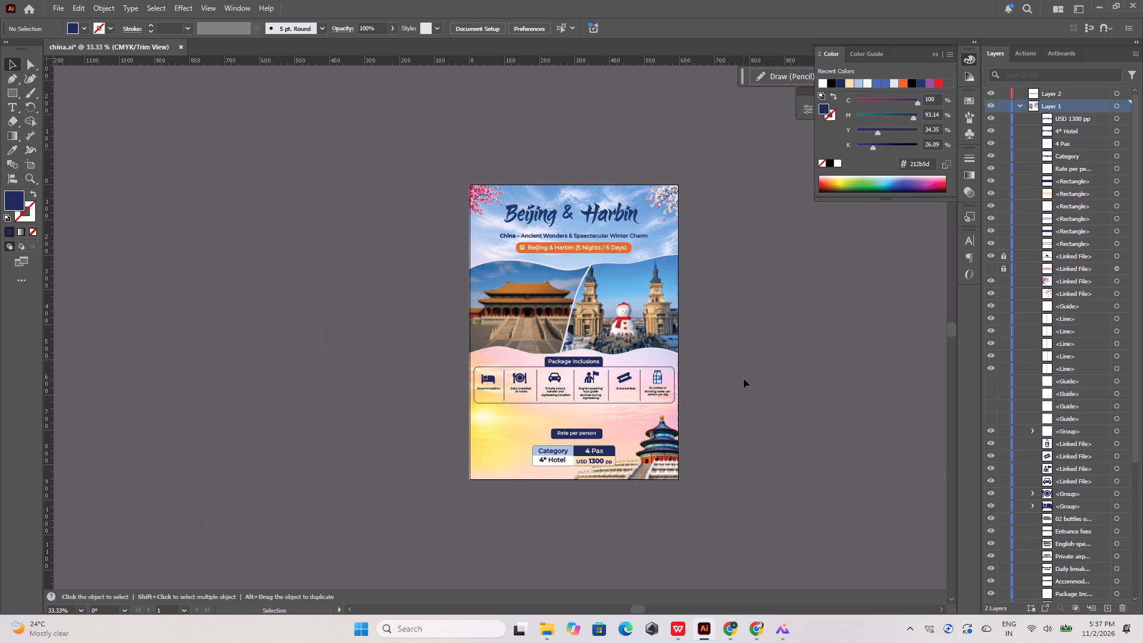
pyautogui.scroll(1, 744, 379)
pyautogui.keyDown('alt'); pyautogui.scroll(1, 619, 462); pyautogui.keyUp('alt')
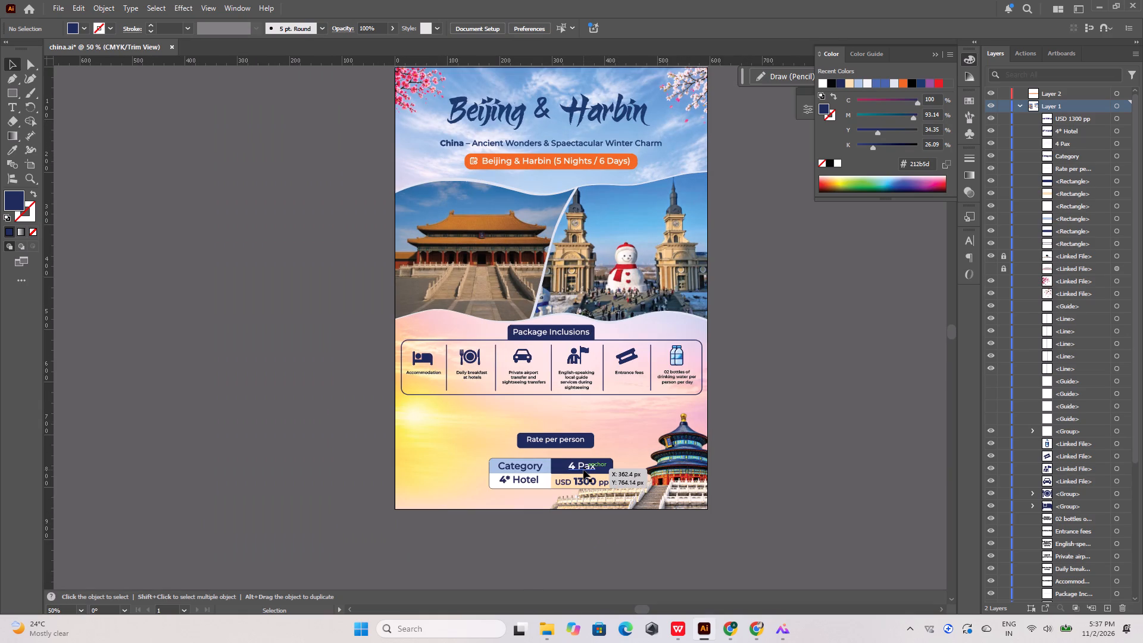
pyautogui.moveTo(505, 418); pyautogui.dragTo(578, 446)
pyautogui.moveTo(567, 440); pyautogui.dragTo(457, 409)
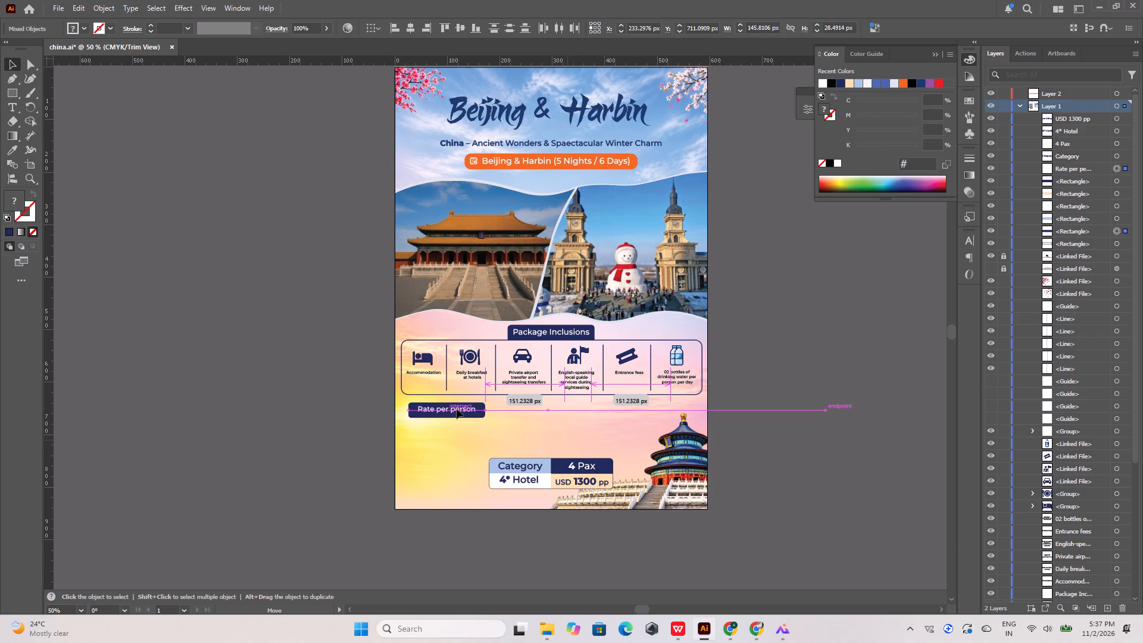
pyautogui.moveTo(457, 409); pyautogui.dragTo(453, 409)
# Move the whole Category / 4 Pax rate table up toward the "Rate per person" label, about 23 px below the label's bottom edge.
pyautogui.moveTo(528, 449); pyautogui.dragTo(594, 494)
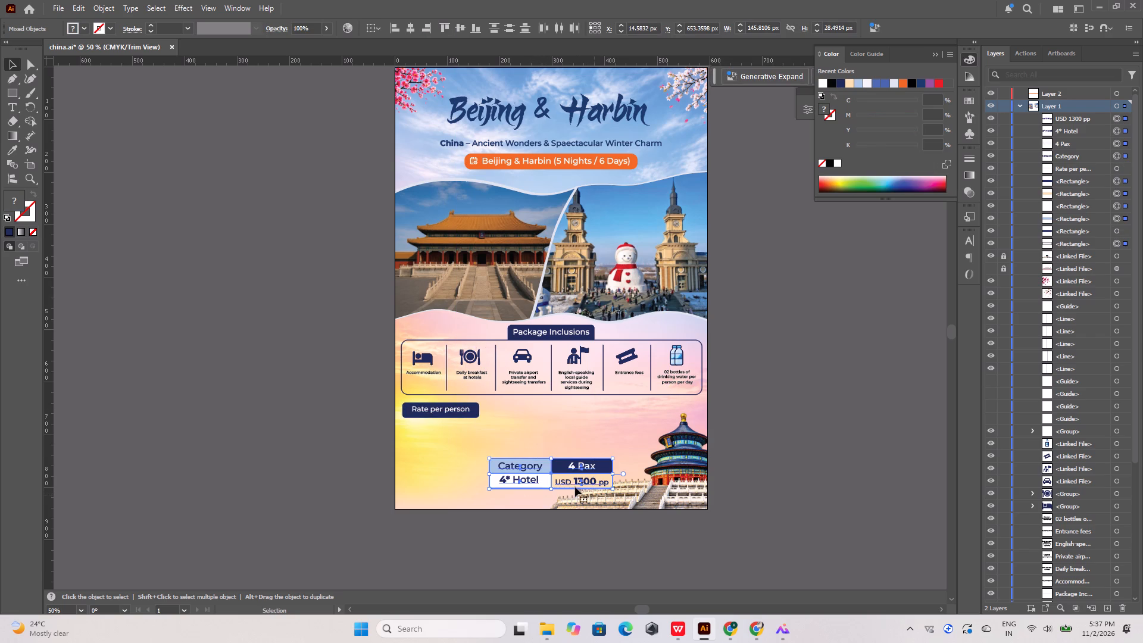
pyautogui.hotkey('shift', 'Up')
pyautogui.hotkey('shift', 'Up')
pyautogui.hotkey('shift', 'Up')
pyautogui.hotkey('shift', 'Up')
pyautogui.hotkey('shift', 'Up')
pyautogui.hotkey('shift', 'Up')
pyautogui.hotkey('shift', 'Up')
pyautogui.hotkey('shift', 'Up')
pyautogui.hotkey('shift', 'Up')
pyautogui.hotkey('shift', 'Up')
pyautogui.hotkey('shift', 'Up')
pyautogui.hotkey('shift', 'Up')
pyautogui.hotkey('shift', 'Up')
pyautogui.hotkey('shift', 'Up')
pyautogui.hotkey('shift', 'Up')
pyautogui.hotkey('shift', 'Up')
pyautogui.hotkey('shift', 'Up')
pyautogui.hotkey('shift', 'Up')
pyautogui.hotkey('shift', 'Up')
pyautogui.hotkey('shift', 'Up')
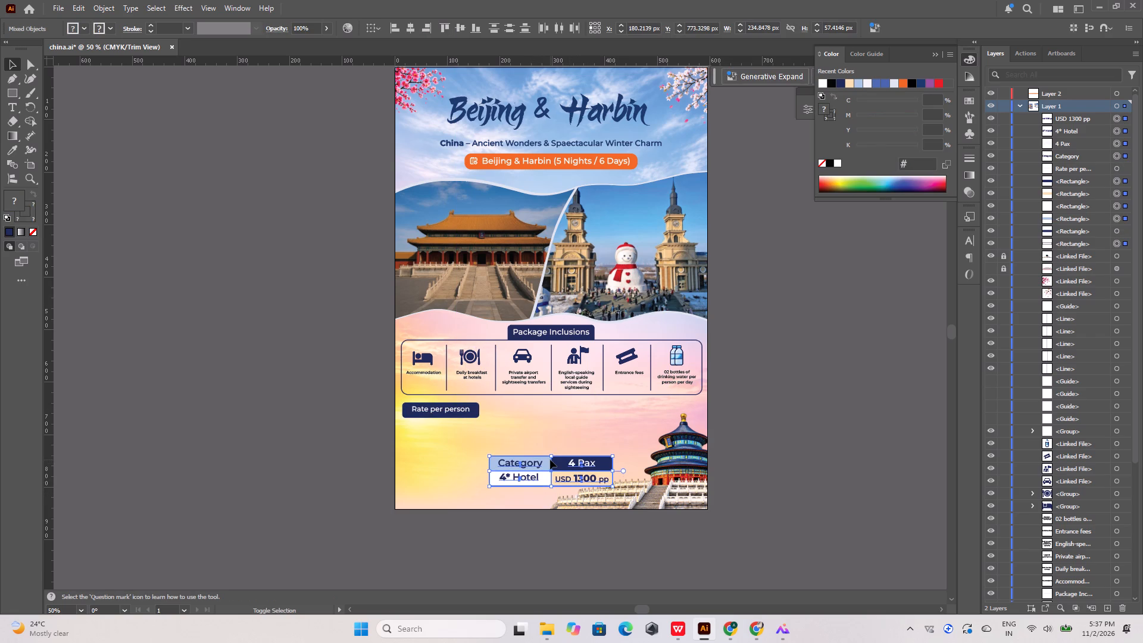
pyautogui.moveTo(550, 460); pyautogui.dragTo(546, 440)
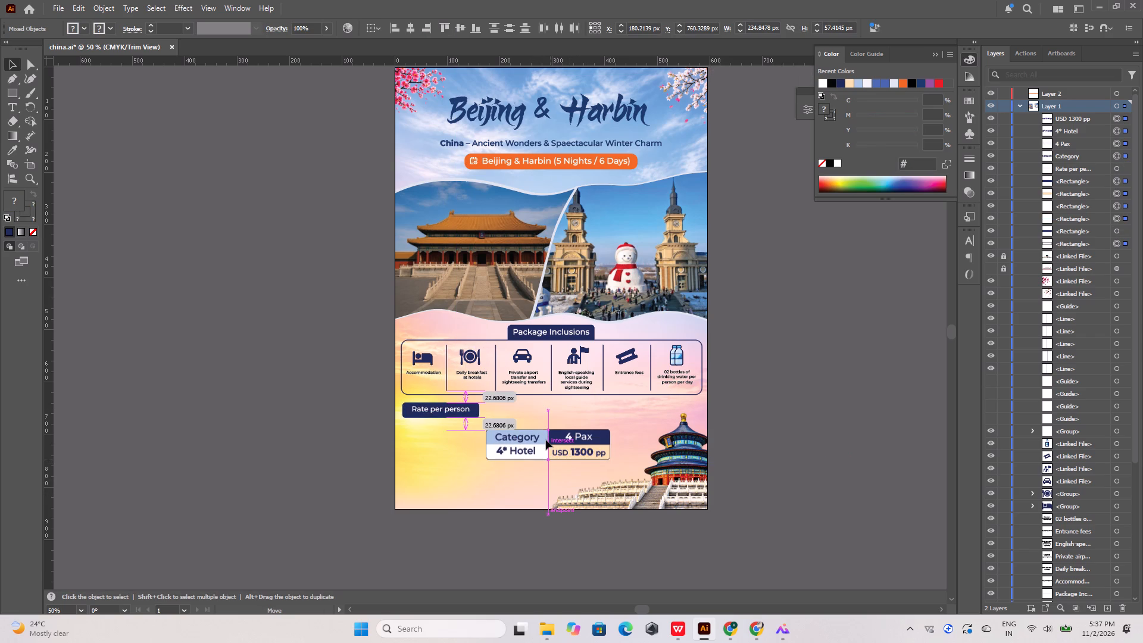
# Nudge the whole Category / 4 Pax rate table slightly further up toward the "Rate per person" label and deselect it.
pyautogui.moveTo(546, 440); pyautogui.dragTo(546, 434)
pyautogui.click(810, 447)
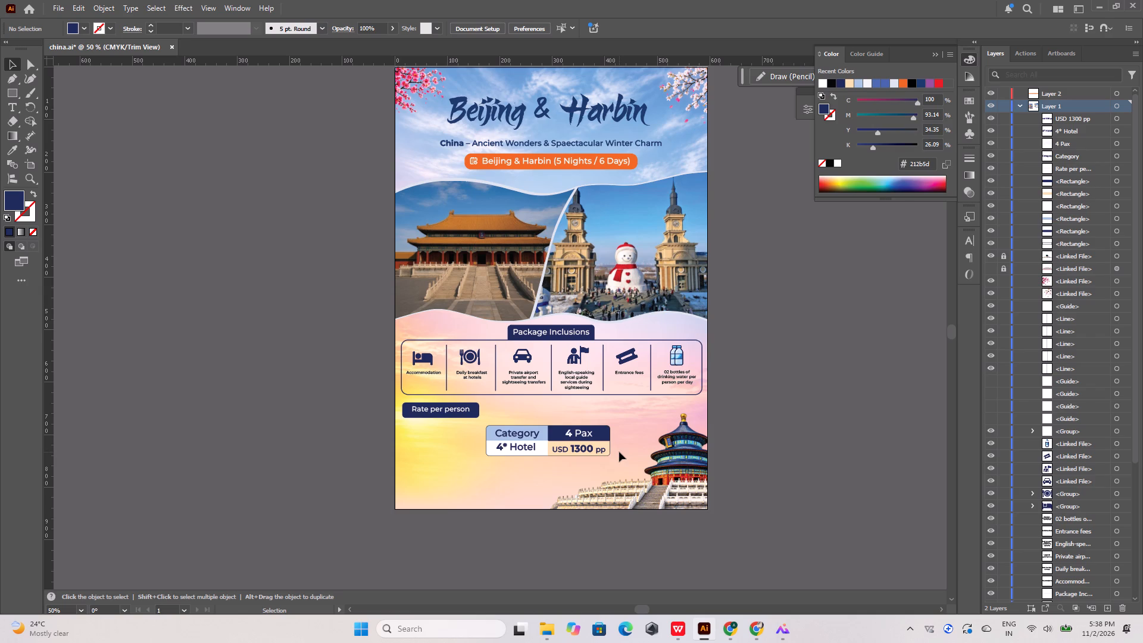
# Switch to the Chrome window showing the ChatGPT temple cutout image.
pyautogui.click(730, 633)
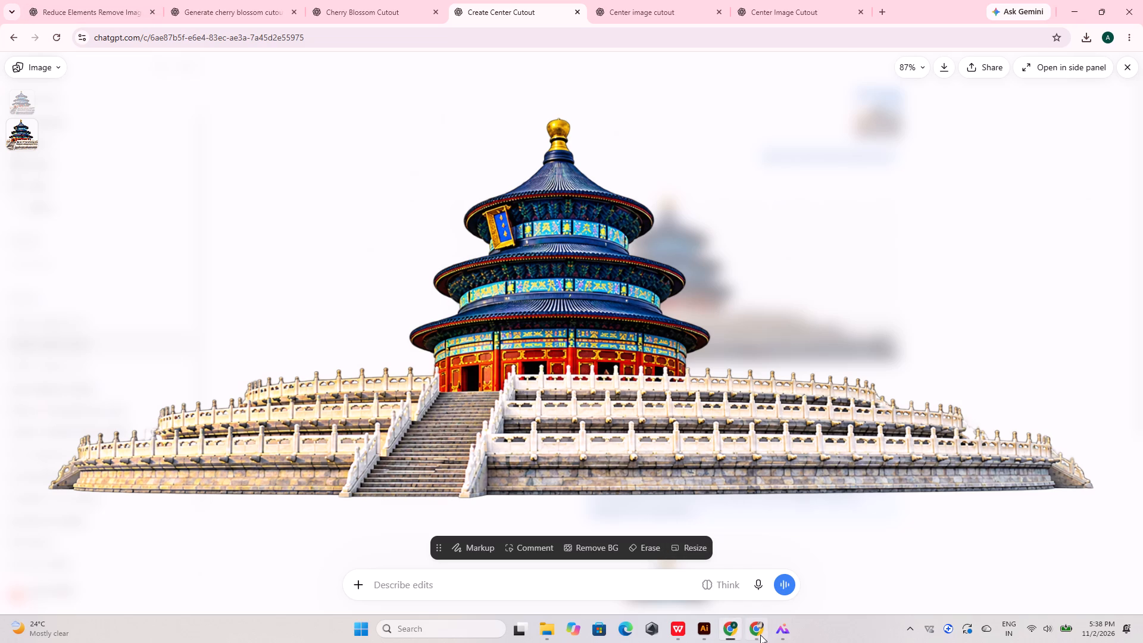
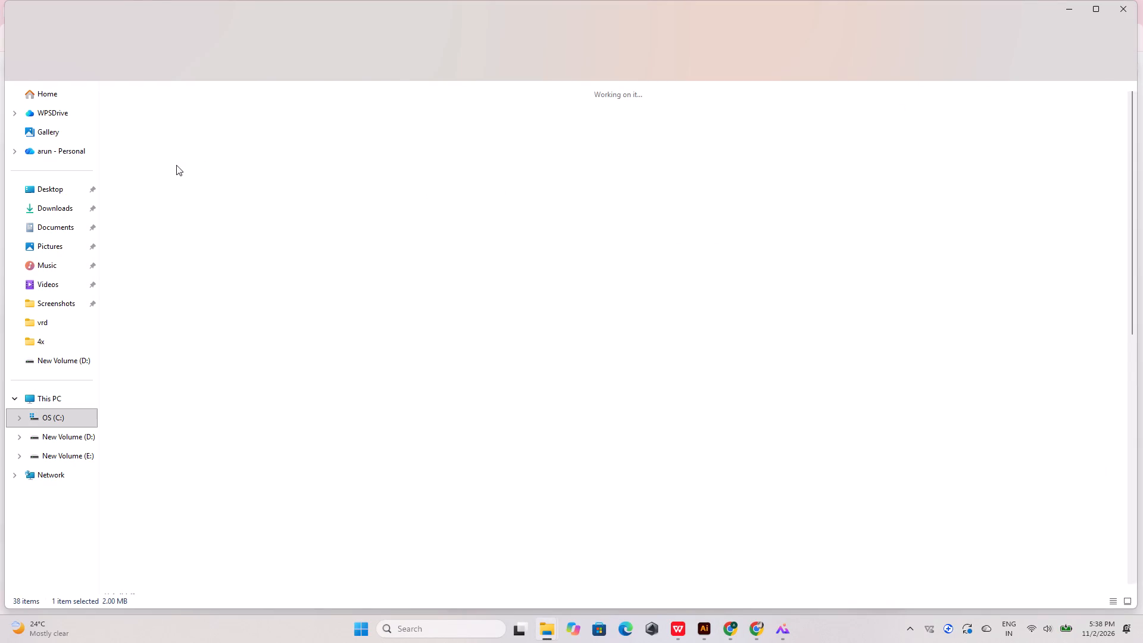
# Place the "Forbidden City Palace Complex Cutout" image from the Downloads folder into the Illustrator flyer, near the page's bottom edge.
pyautogui.moveTo(173, 179); pyautogui.dragTo(704, 630)
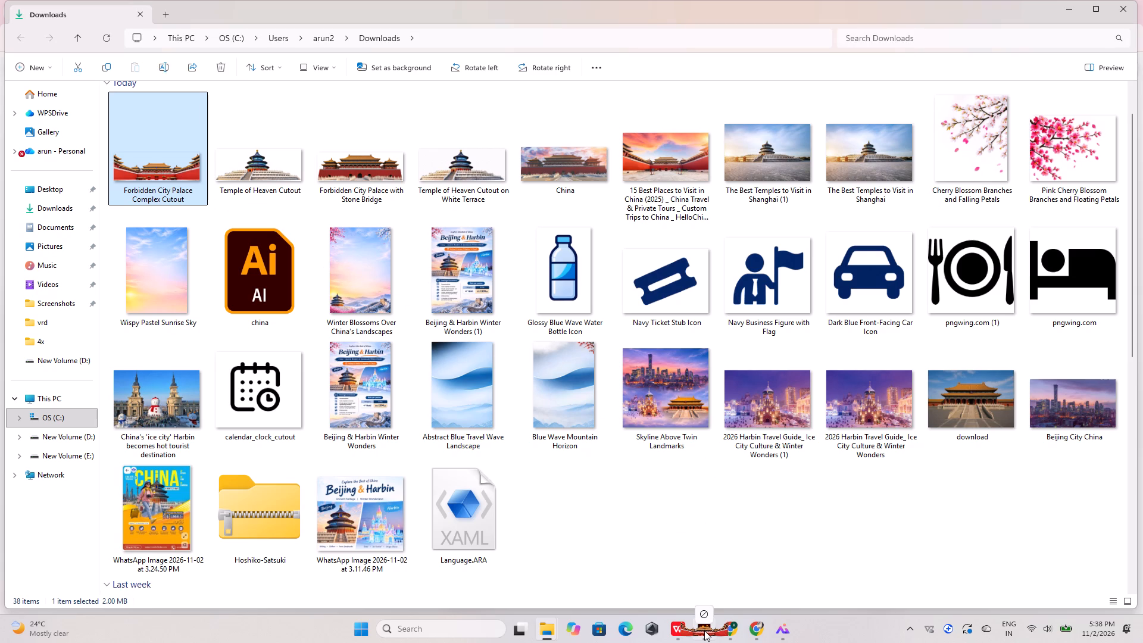
pyautogui.moveTo(704, 630); pyautogui.dragTo(611, 498)
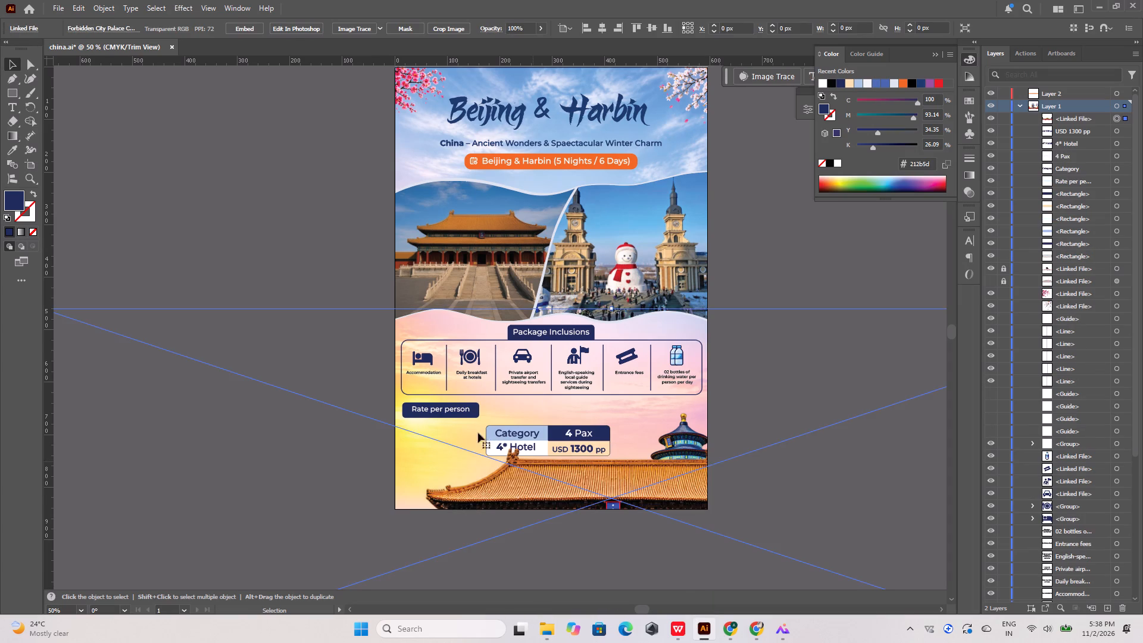
# Scale the Forbidden City Palace image proportionally down to about 626 × 209 px, spanning the flyer's bottom edge below the rate table.
pyautogui.keyDown('alt'); pyautogui.scroll(-4, 453, 407); pyautogui.keyUp('alt')
pyautogui.keyDown('shift'); pyautogui.moveTo(636, 480); pyautogui.dragTo(530, 445); pyautogui.keyUp('shift')
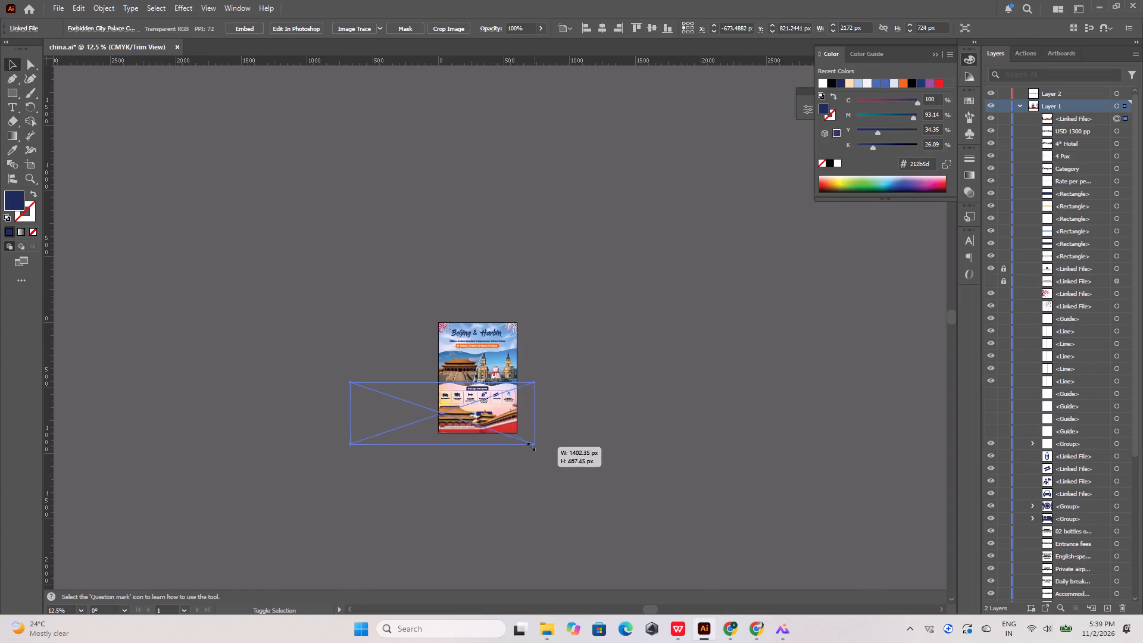
pyautogui.keyDown('shift'); pyautogui.moveTo(530, 445); pyautogui.dragTo(517, 439); pyautogui.keyUp('shift')
pyautogui.keyDown('alt'); pyautogui.scroll(3, 428, 416); pyautogui.keyUp('alt')
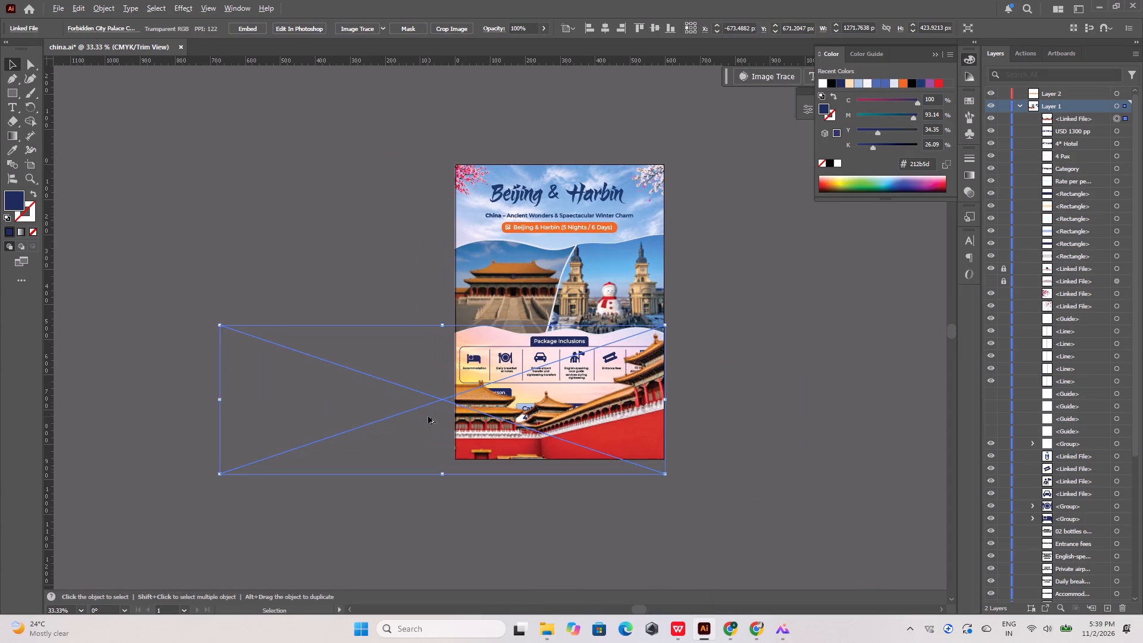
pyautogui.keyDown('shift'); pyautogui.moveTo(218, 326); pyautogui.dragTo(414, 411); pyautogui.keyUp('shift')
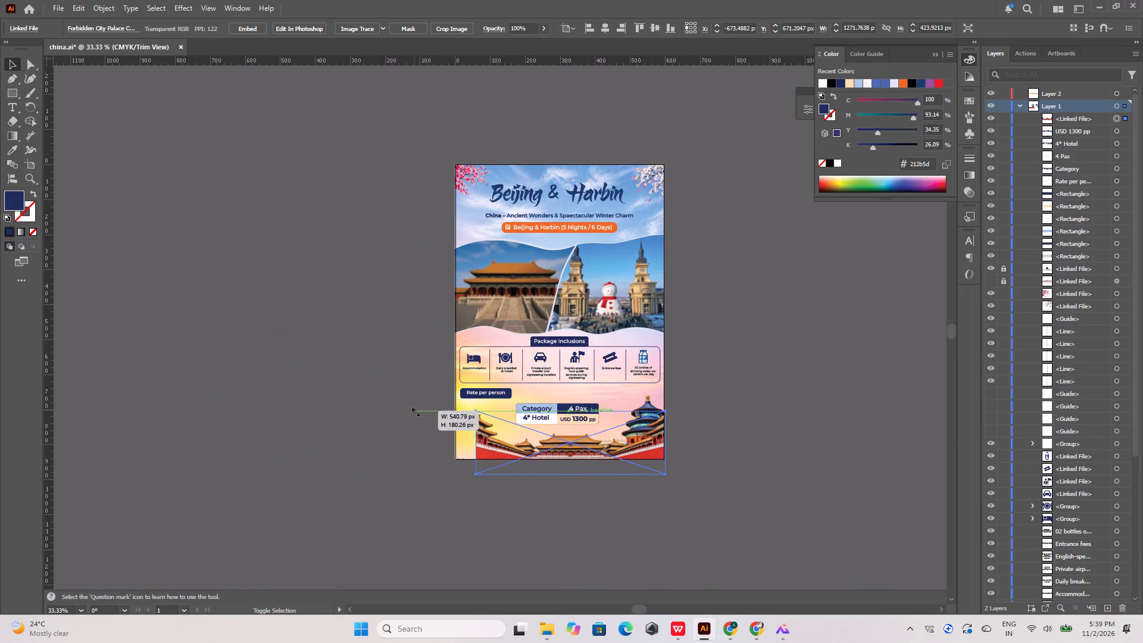
pyautogui.keyDown('shift'); pyautogui.moveTo(414, 411); pyautogui.dragTo(411, 401); pyautogui.keyUp('shift')
pyautogui.keyDown('alt'); pyautogui.scroll(3, 639, 422); pyautogui.keyUp('alt')
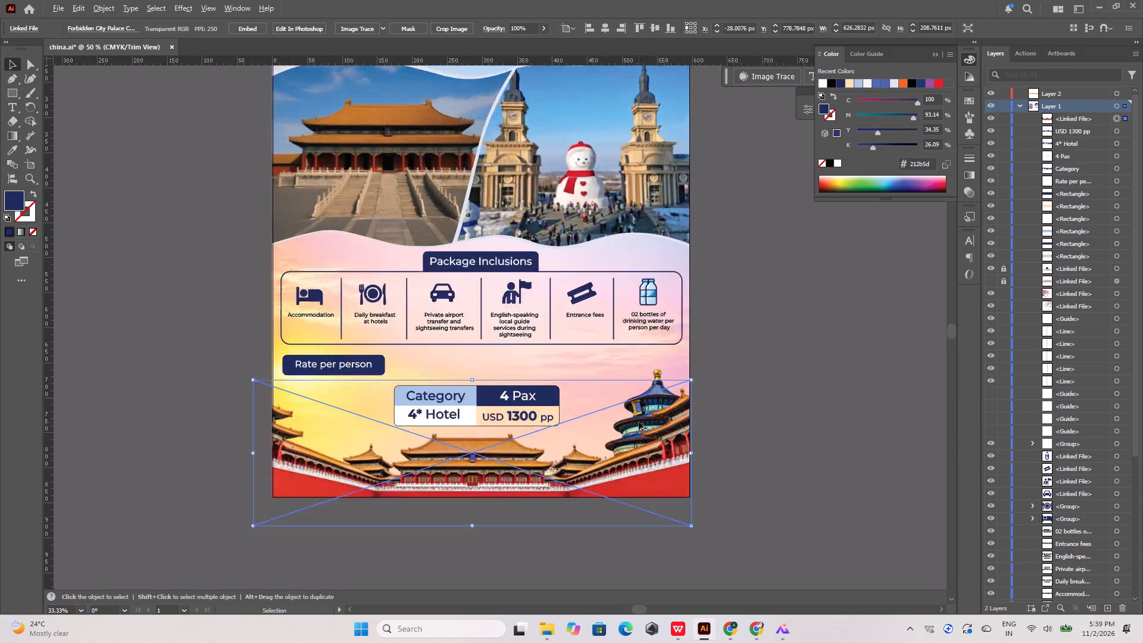
pyautogui.click(826, 427)
pyautogui.keyDown('alt'); pyautogui.scroll(-1, 805, 418); pyautogui.keyUp('alt')
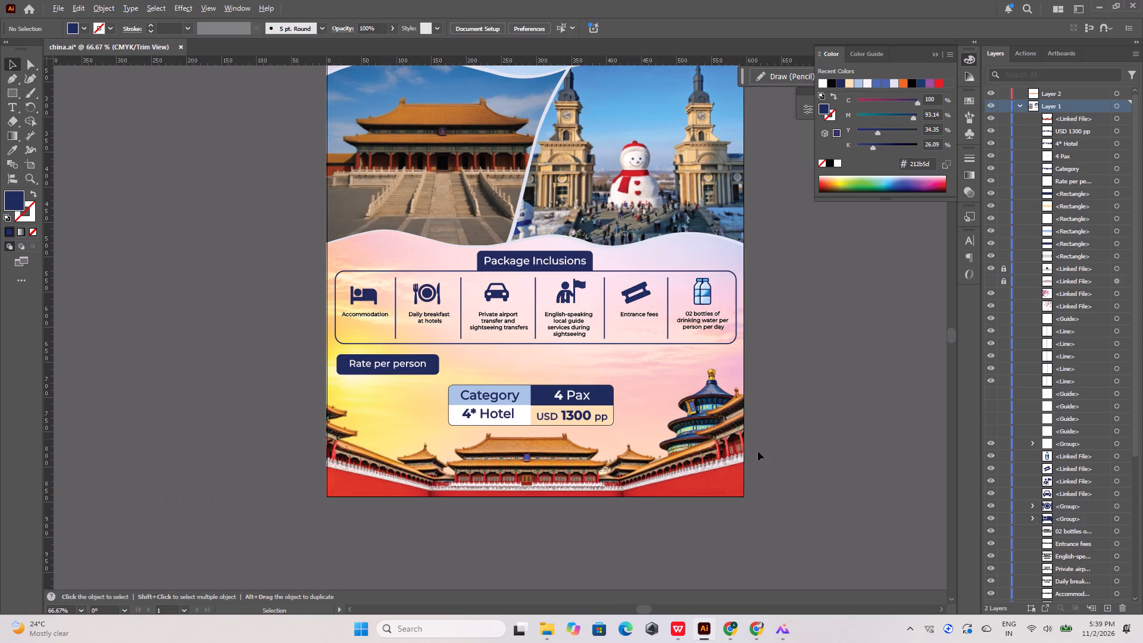
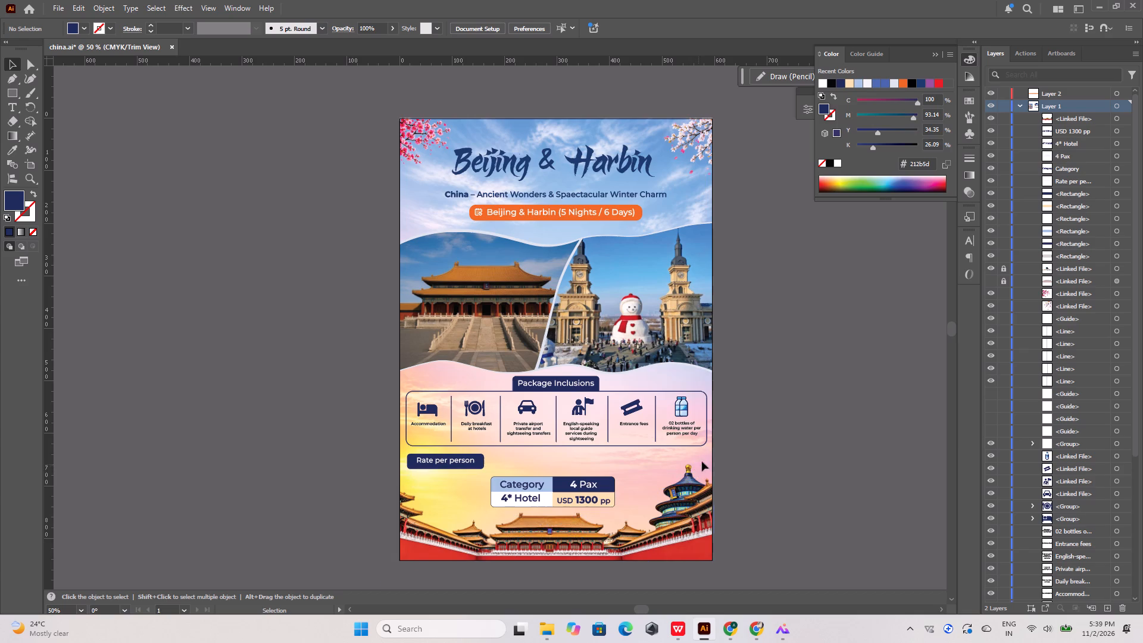
# Hide the Temple of Heaven image beside the rate table on the flyer.
pyautogui.keyDown('alt'); pyautogui.scroll(5, 691, 473); pyautogui.keyUp('alt')
pyautogui.scroll(-8, 683, 388)
pyautogui.keyDown('alt'); pyautogui.scroll(-3, 682, 383); pyautogui.keyUp('alt')
pyautogui.click(989, 268)
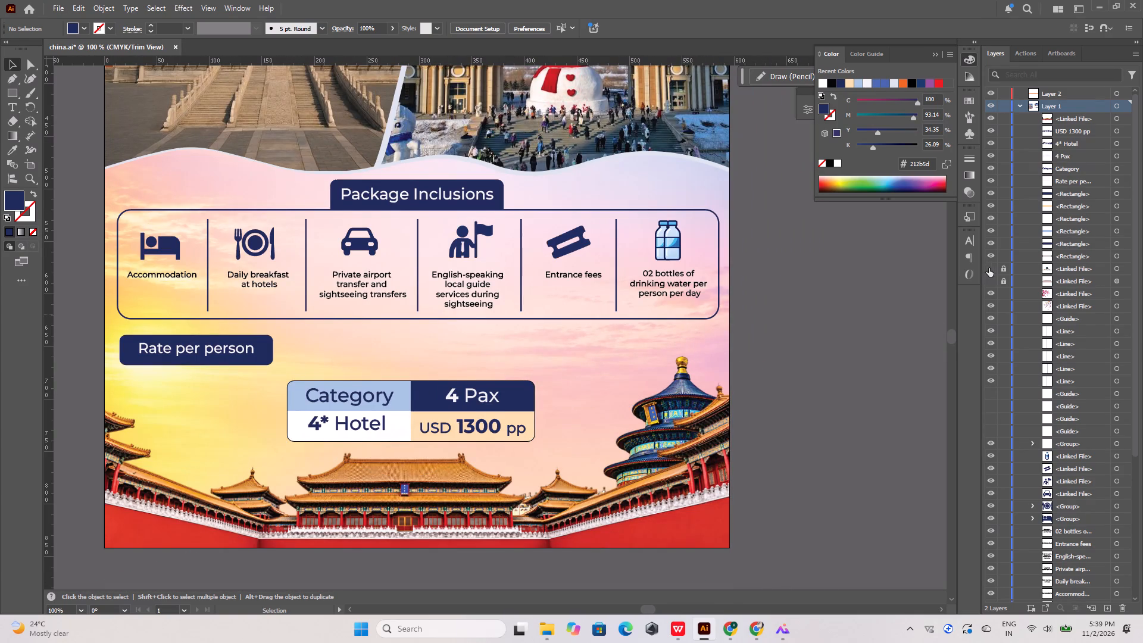
pyautogui.click(852, 310)
pyautogui.keyDown('alt'); pyautogui.scroll(-2, 772, 398); pyautogui.keyUp('alt')
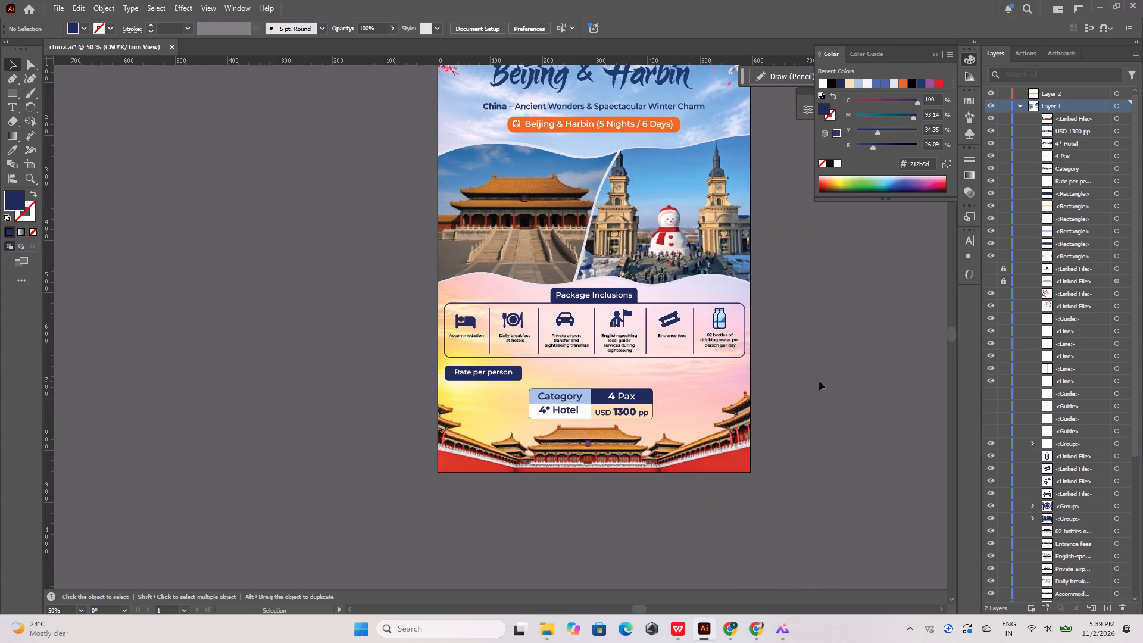
pyautogui.click(819, 381)
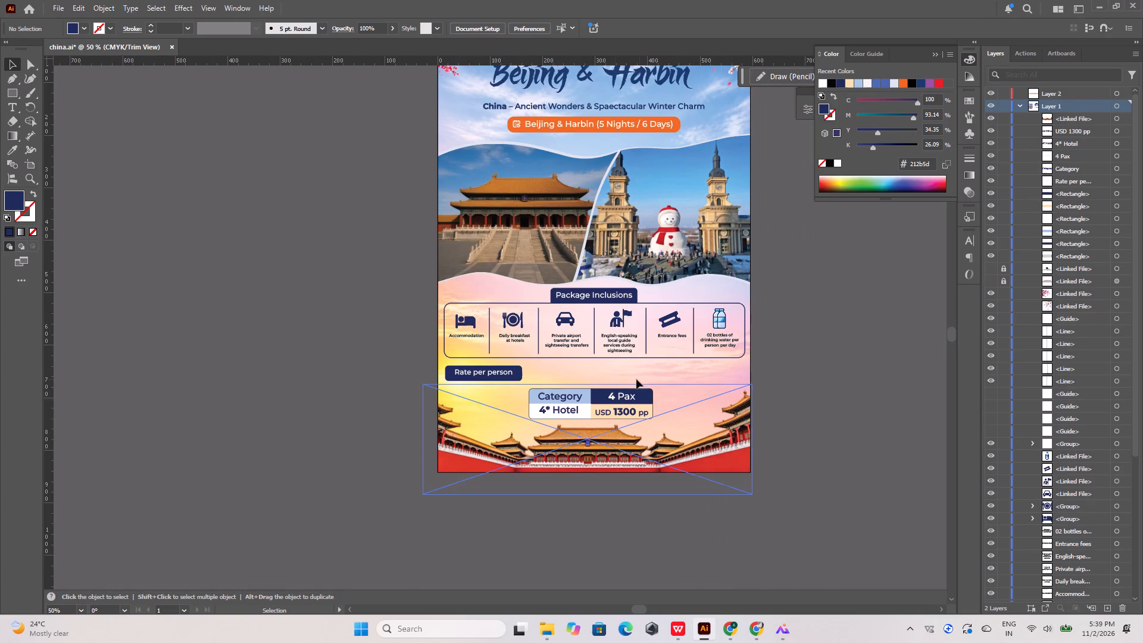
# Lock the Forbidden City Palace image at the flyer's bottom edge.
pyautogui.keyDown('alt'); pyautogui.scroll(3, 633, 404); pyautogui.keyUp('alt')
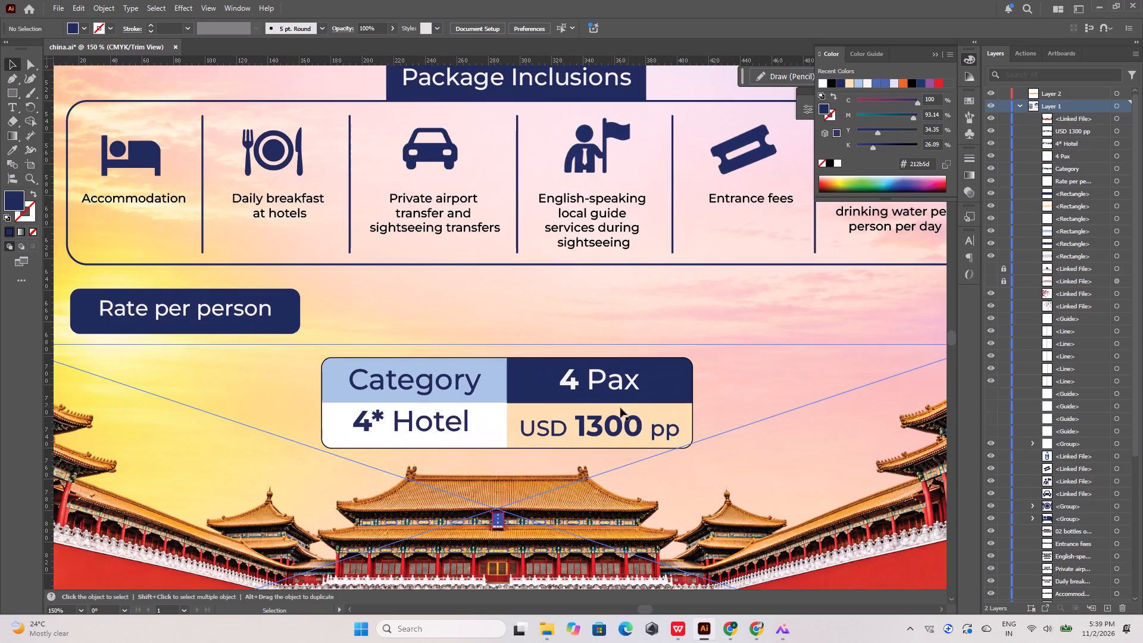
pyautogui.click(552, 289)
pyautogui.click(609, 503)
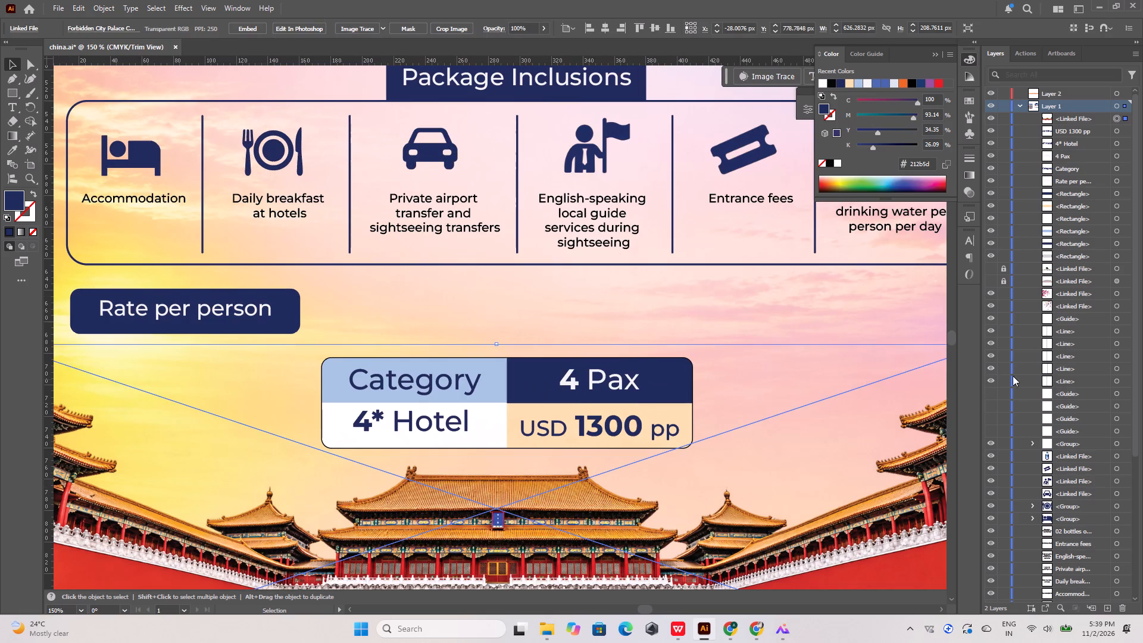
pyautogui.click(1003, 120)
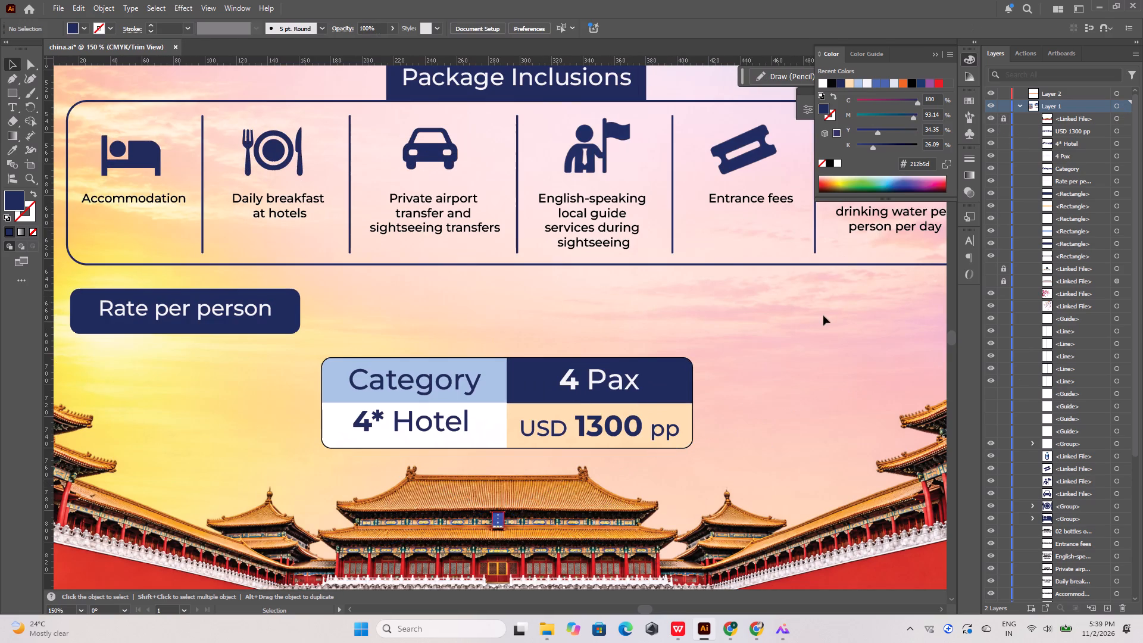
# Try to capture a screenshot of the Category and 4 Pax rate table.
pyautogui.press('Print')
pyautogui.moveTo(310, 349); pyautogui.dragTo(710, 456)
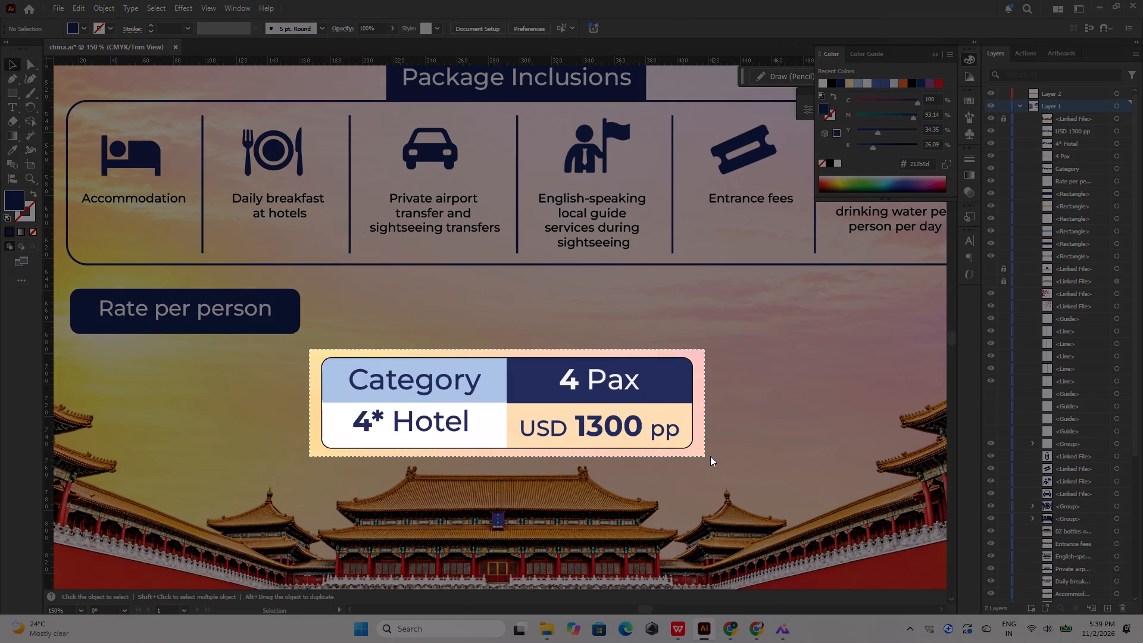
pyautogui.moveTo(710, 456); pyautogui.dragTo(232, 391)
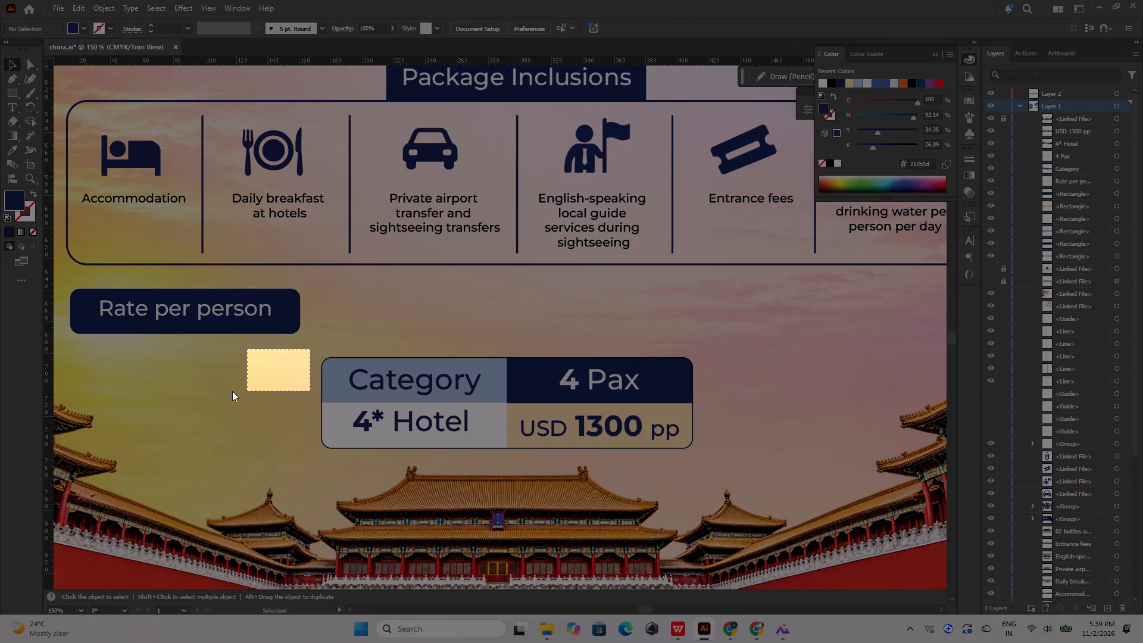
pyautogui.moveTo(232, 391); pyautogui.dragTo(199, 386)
# Capture a screenshot of the flyer area with the Rate per person heading and the whole rate table.
pyautogui.press('Print')
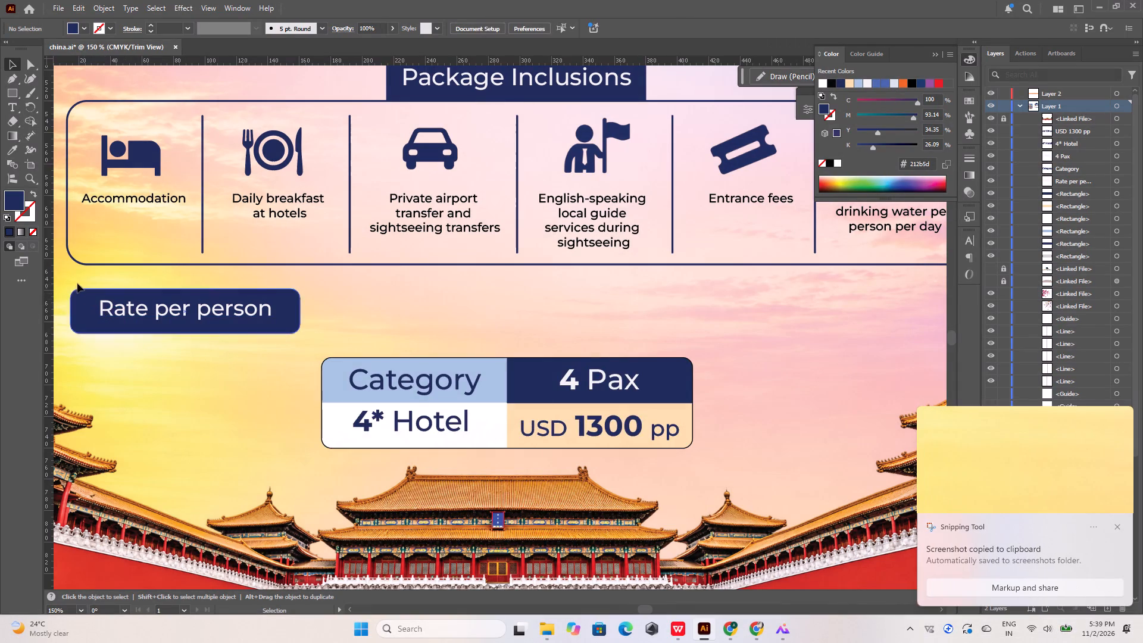
pyautogui.moveTo(63, 280); pyautogui.dragTo(742, 452)
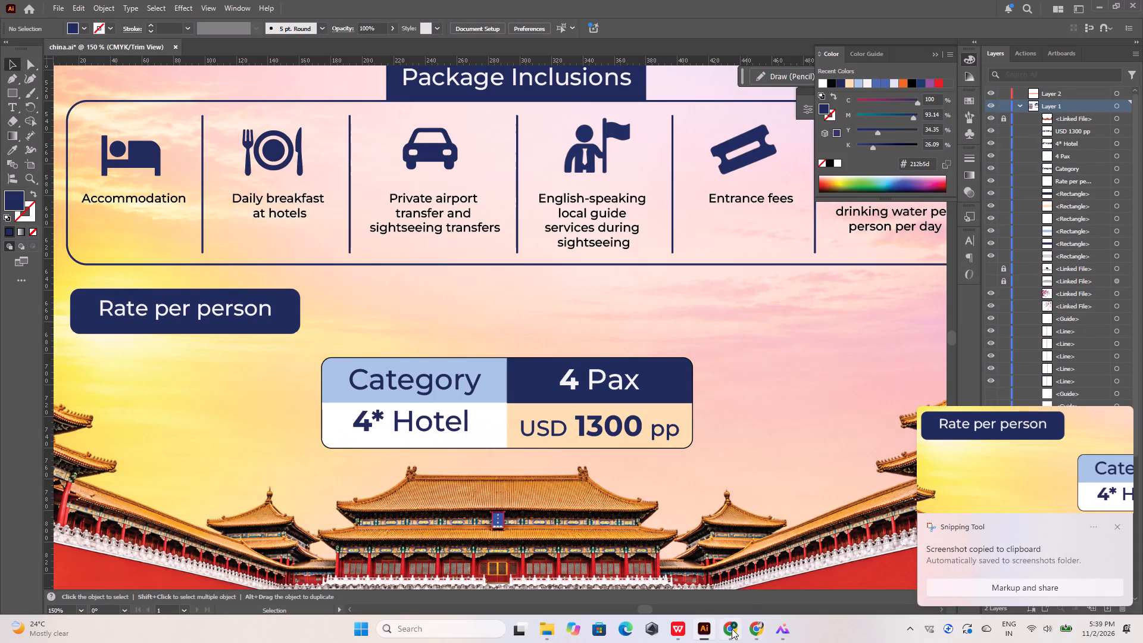
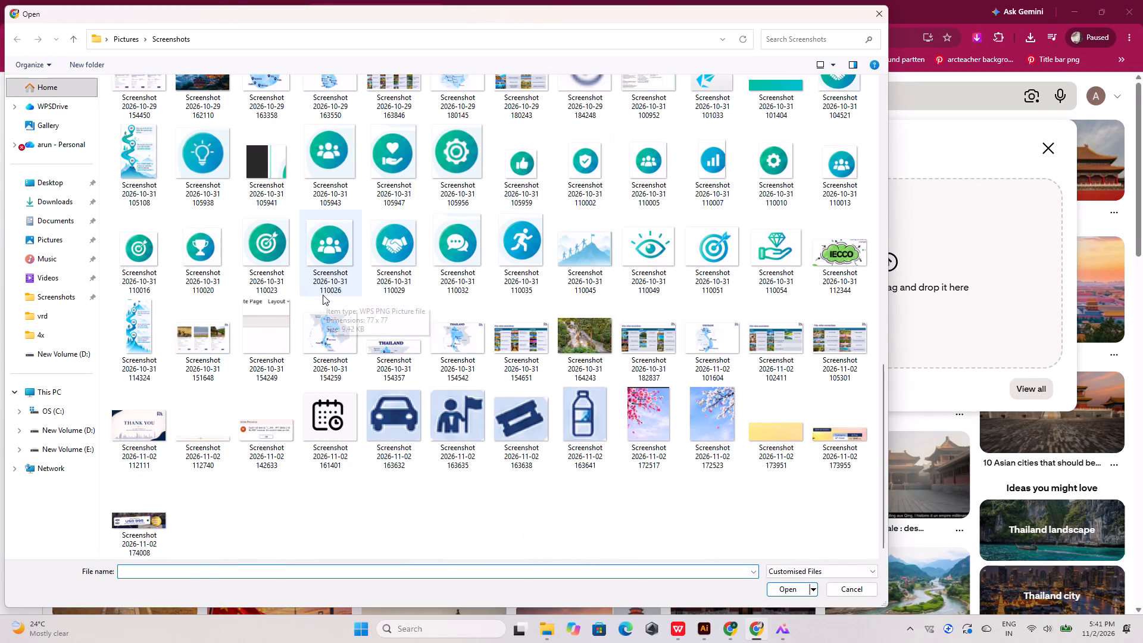
pyautogui.click(145, 531)
pyautogui.click(781, 588)
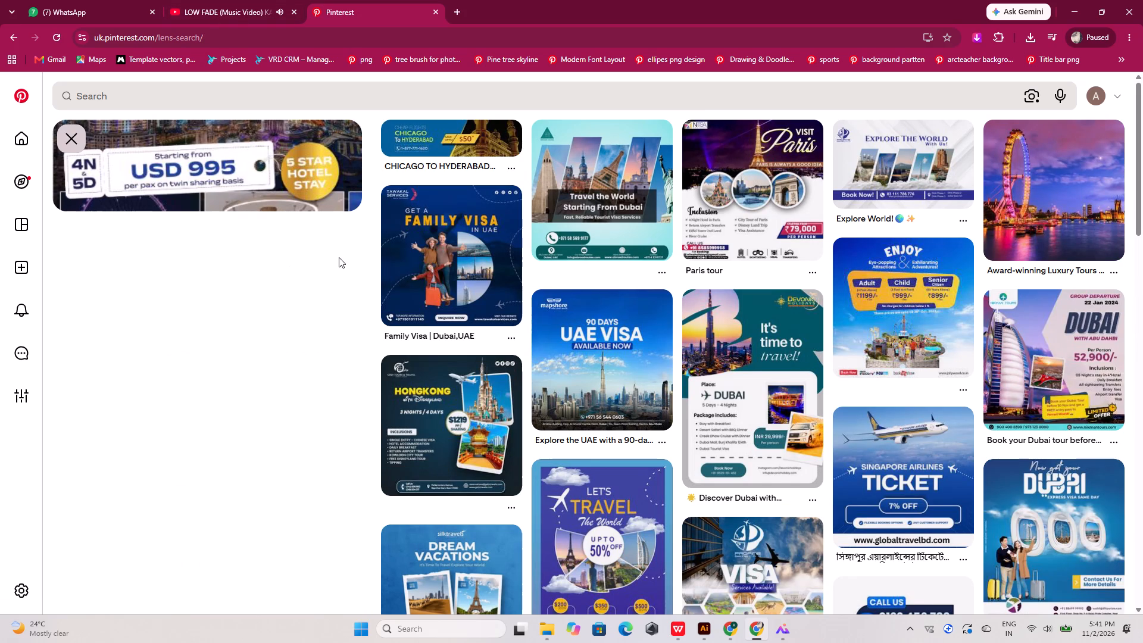
pyautogui.scroll(-10, 339, 257)
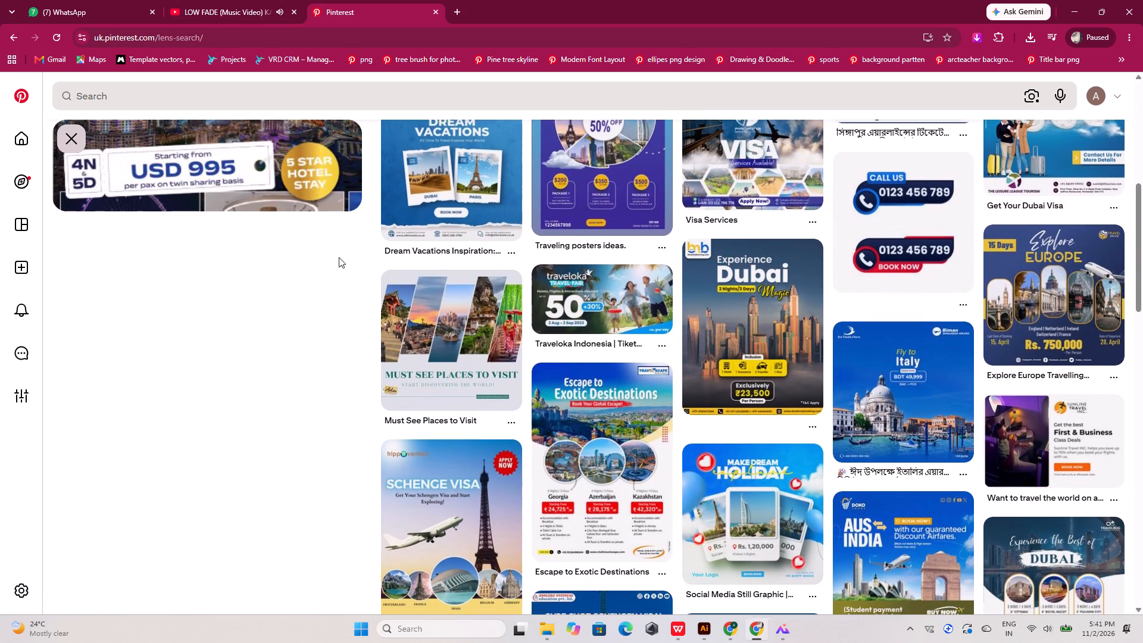
pyautogui.scroll(-4, 339, 257)
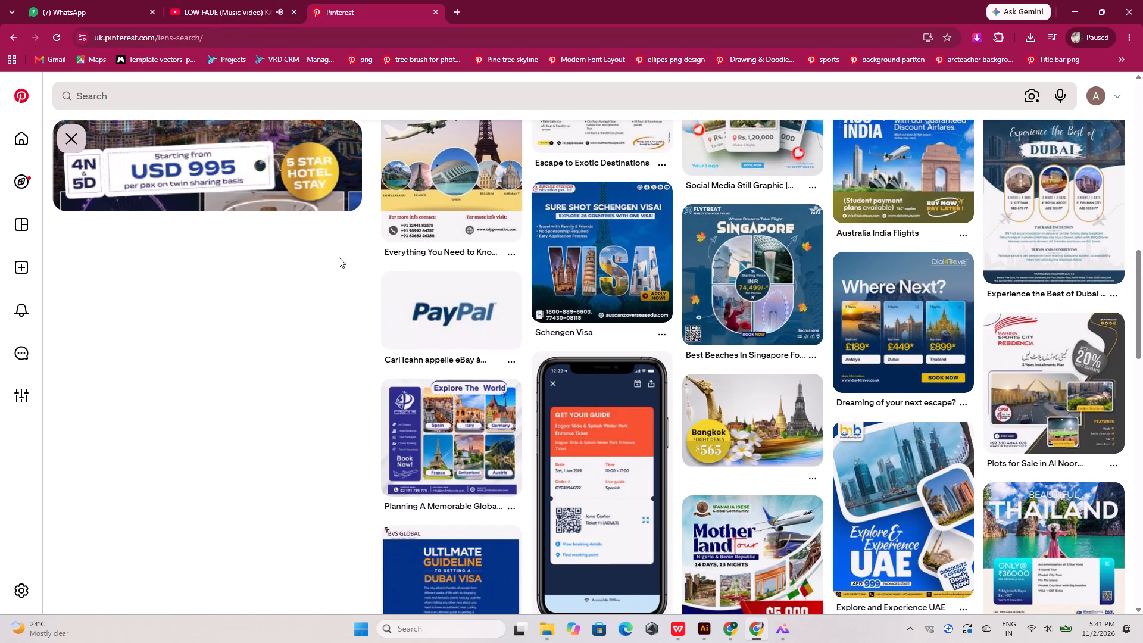
pyautogui.scroll(-5, 339, 257)
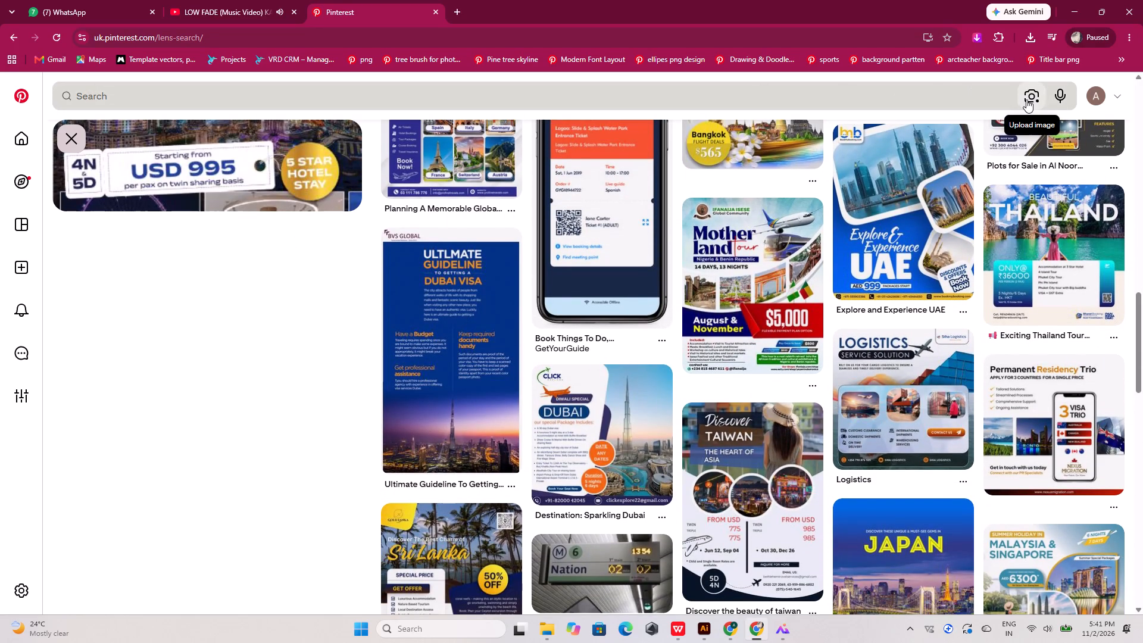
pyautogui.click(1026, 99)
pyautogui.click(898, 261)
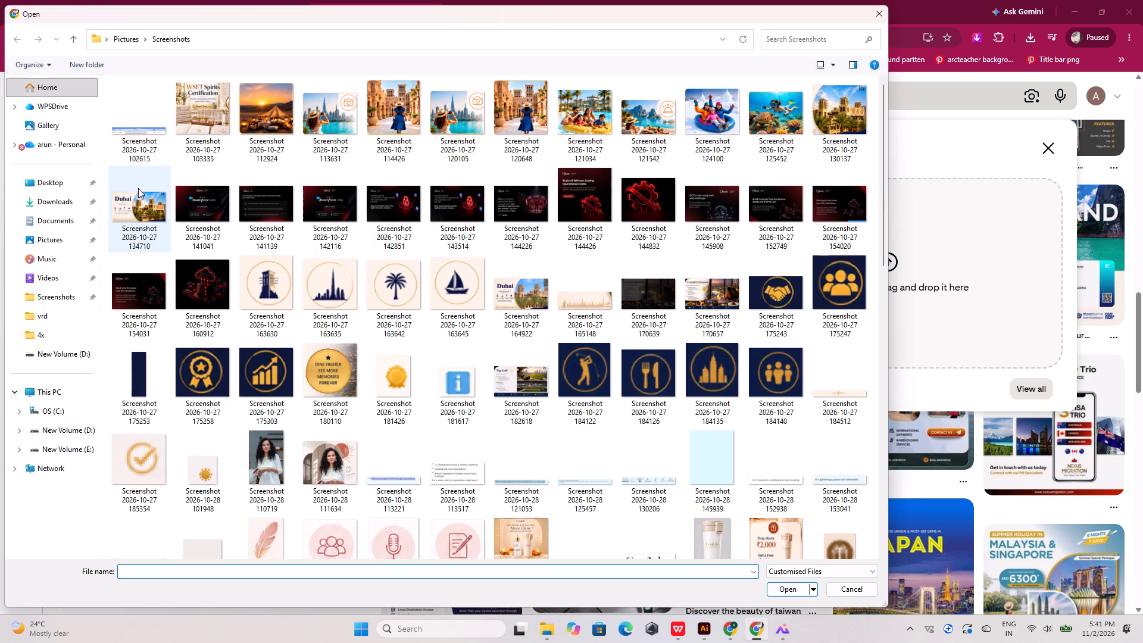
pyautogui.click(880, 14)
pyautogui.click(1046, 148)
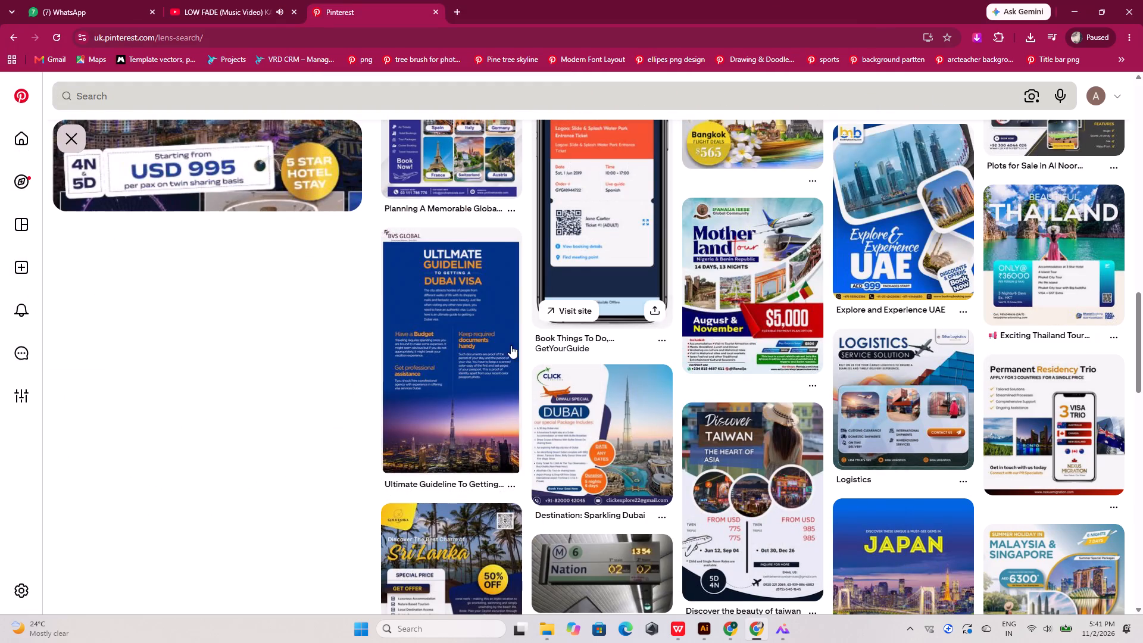
# Search Pinterest for "hang patch".
pyautogui.scroll(-5, 510, 345)
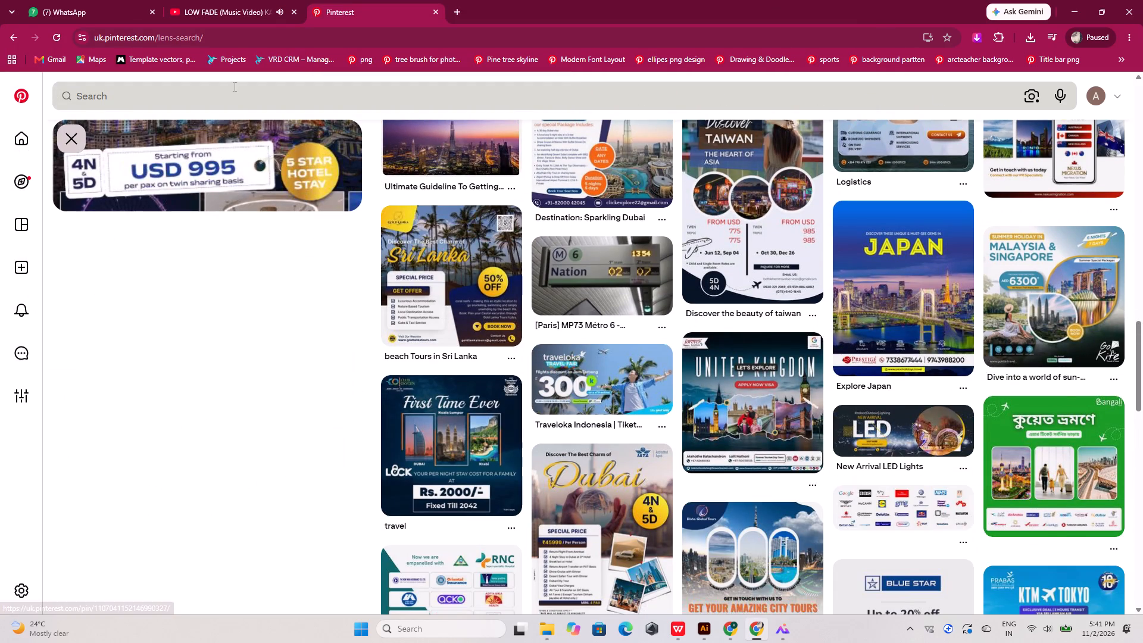
pyautogui.click(233, 86)
pyautogui.write('ha')
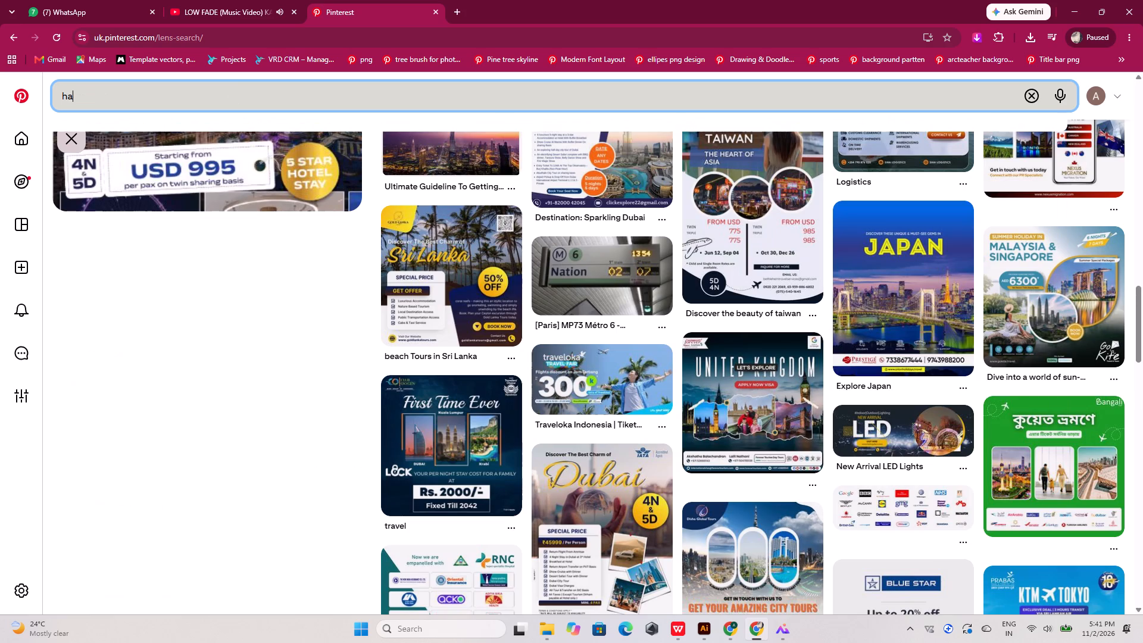
pyautogui.press('n')
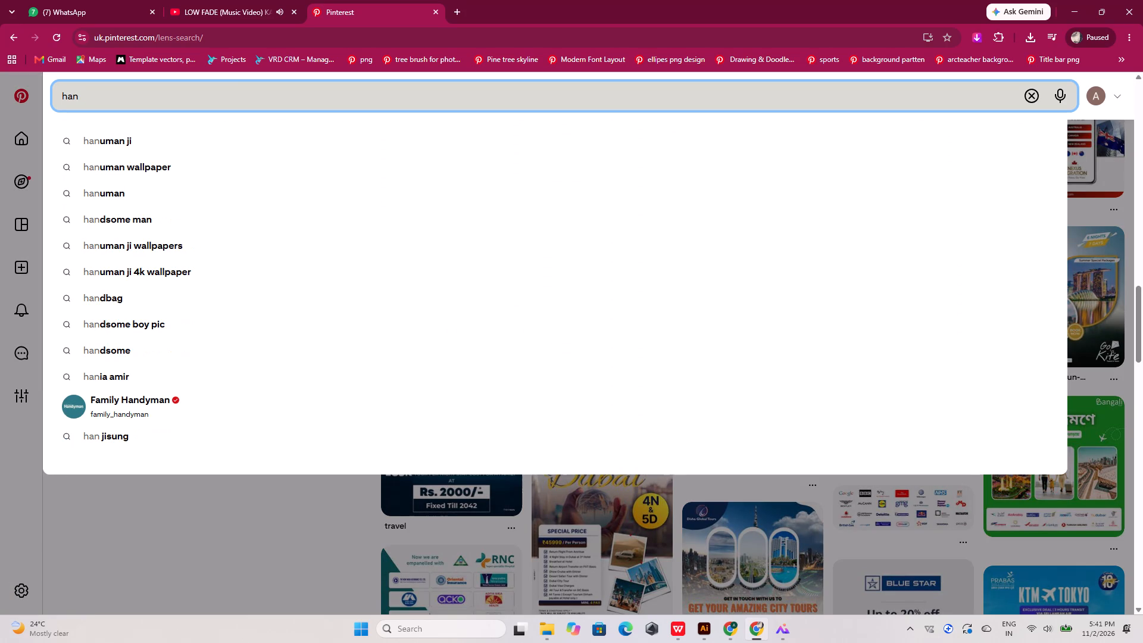
pyautogui.write('g')
pyautogui.press('space')
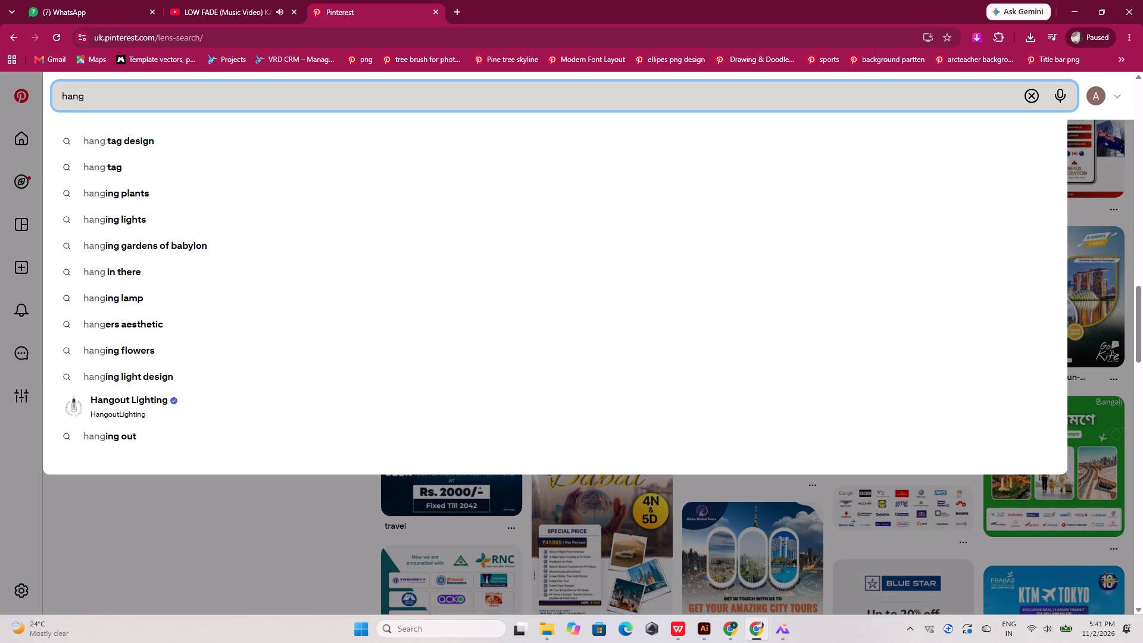
pyautogui.write('pa')
pyautogui.press('t')
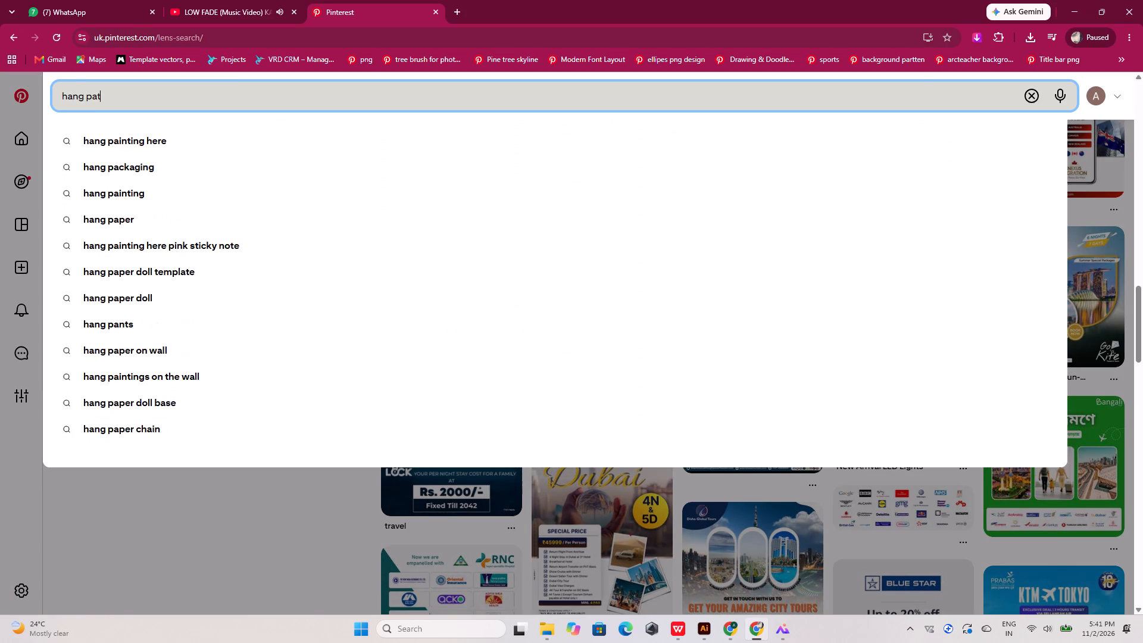
pyautogui.write('ch')
pyautogui.press('Return')
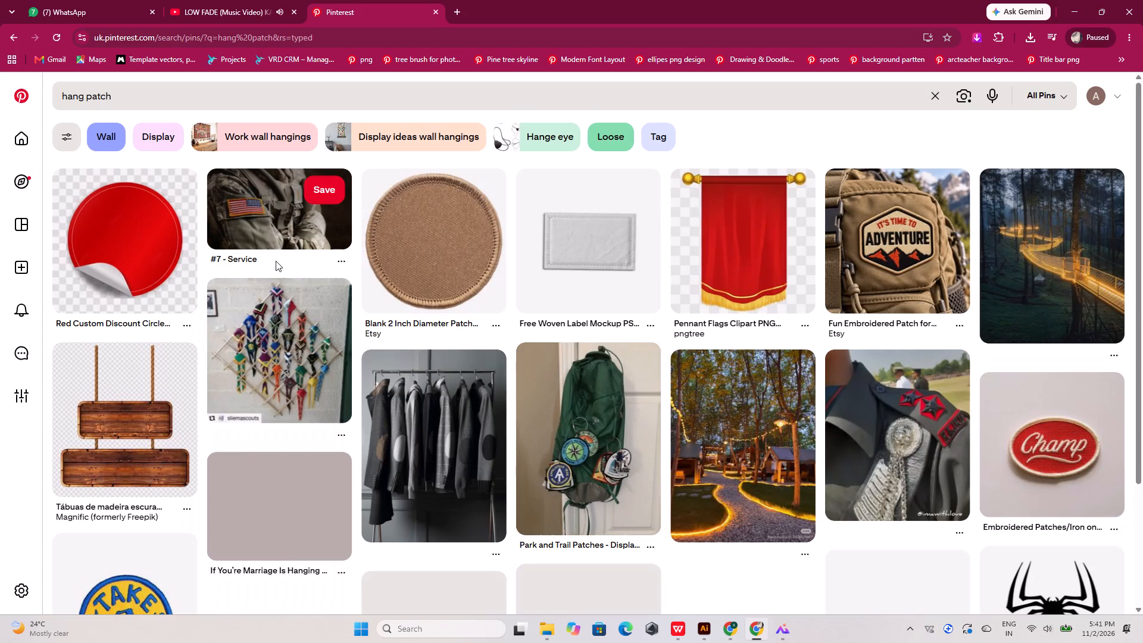
# Look through the "hang patch" pins for a hanging tag design suitable for the rate section.
pyautogui.scroll(-5, 276, 261)
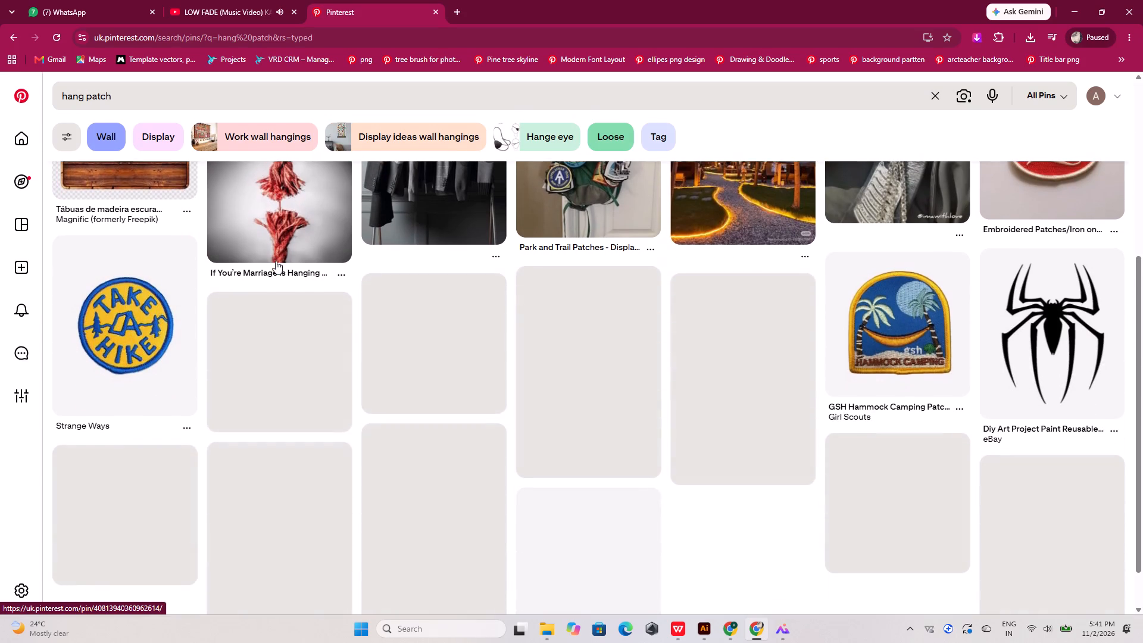
pyautogui.scroll(-6, 276, 261)
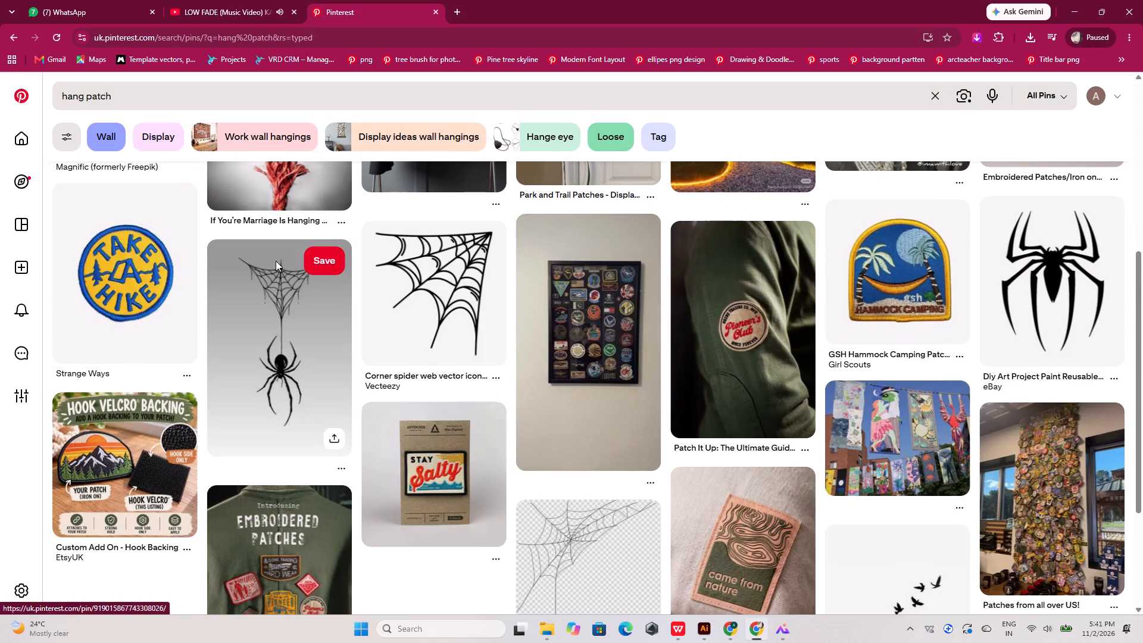
pyautogui.scroll(-11, 276, 261)
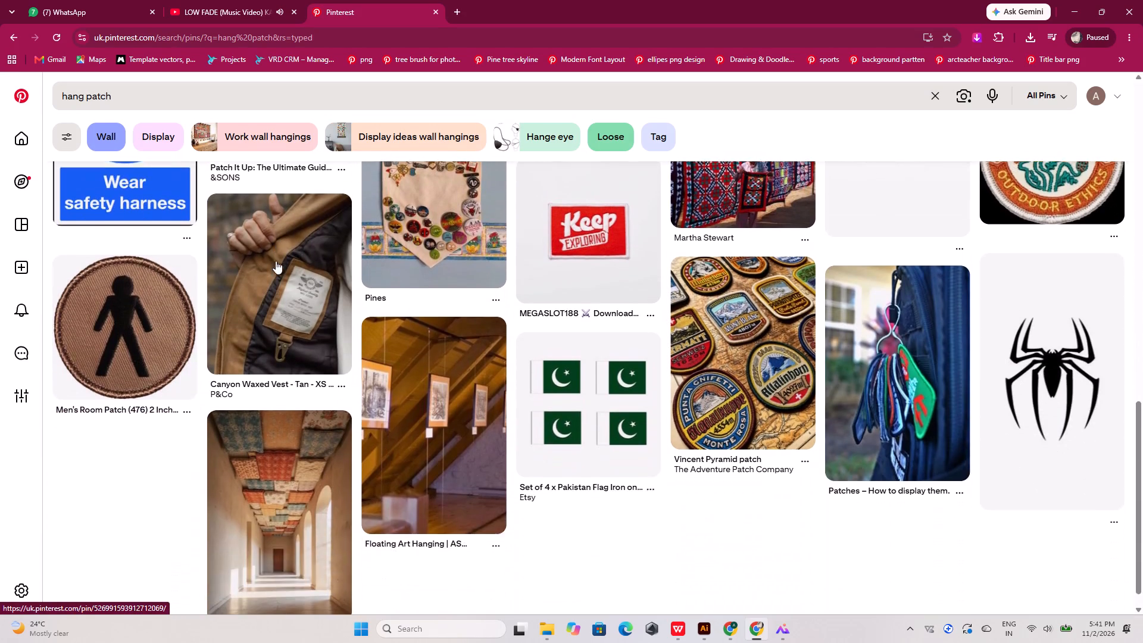
pyautogui.scroll(-3, 276, 261)
# Return to the price banner's image search results and browse further down for layout references.
pyautogui.click(16, 36)
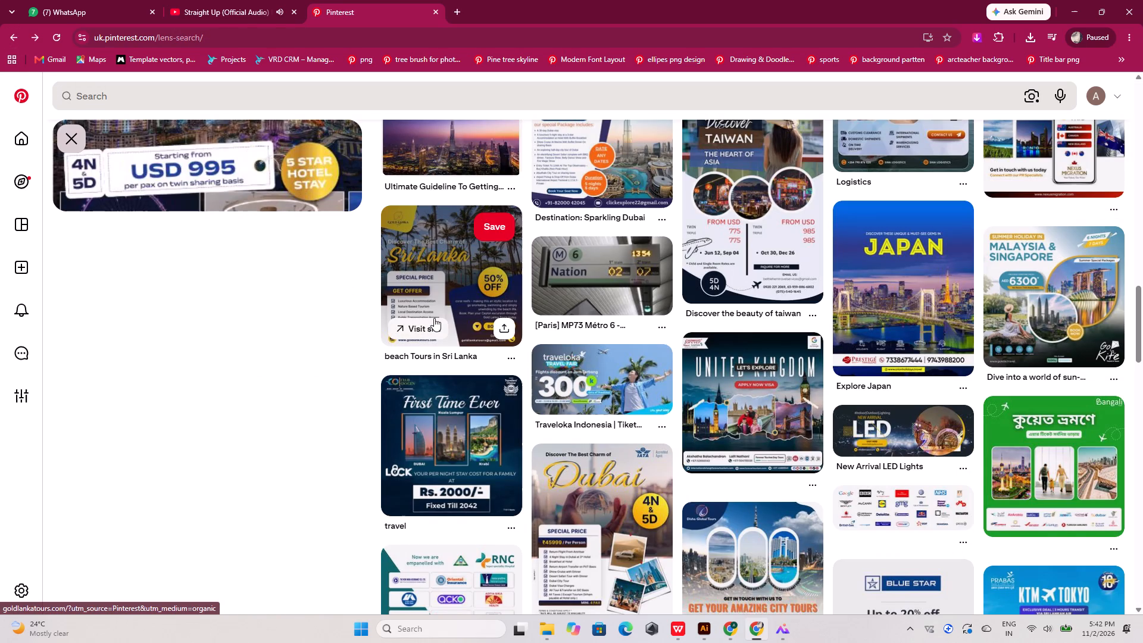
pyautogui.scroll(-2, 434, 318)
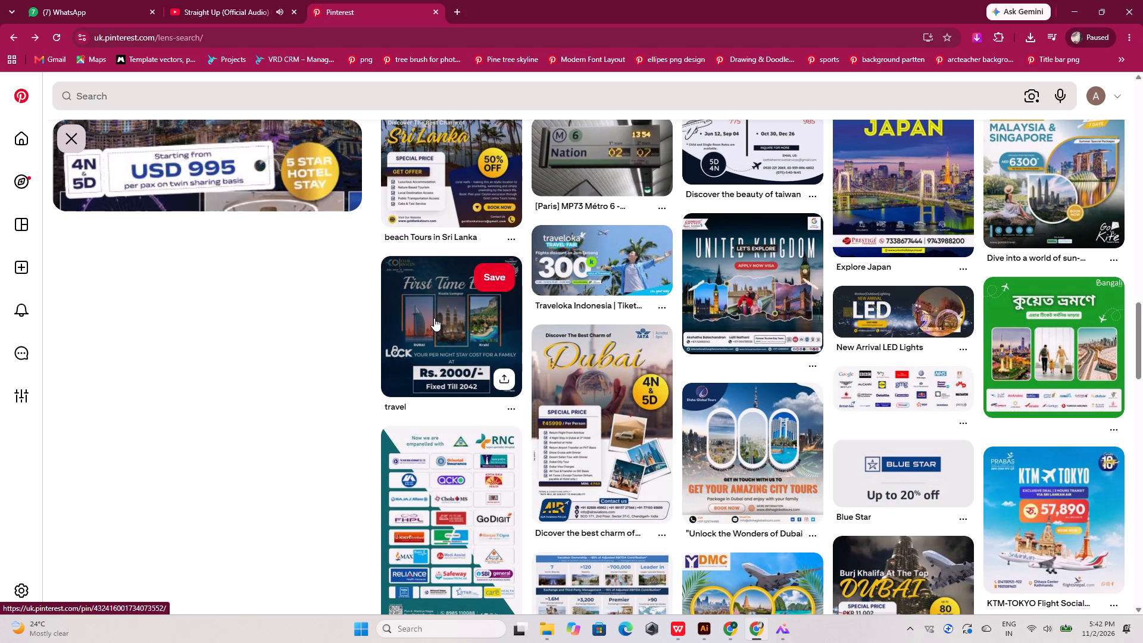
pyautogui.scroll(-1, 434, 318)
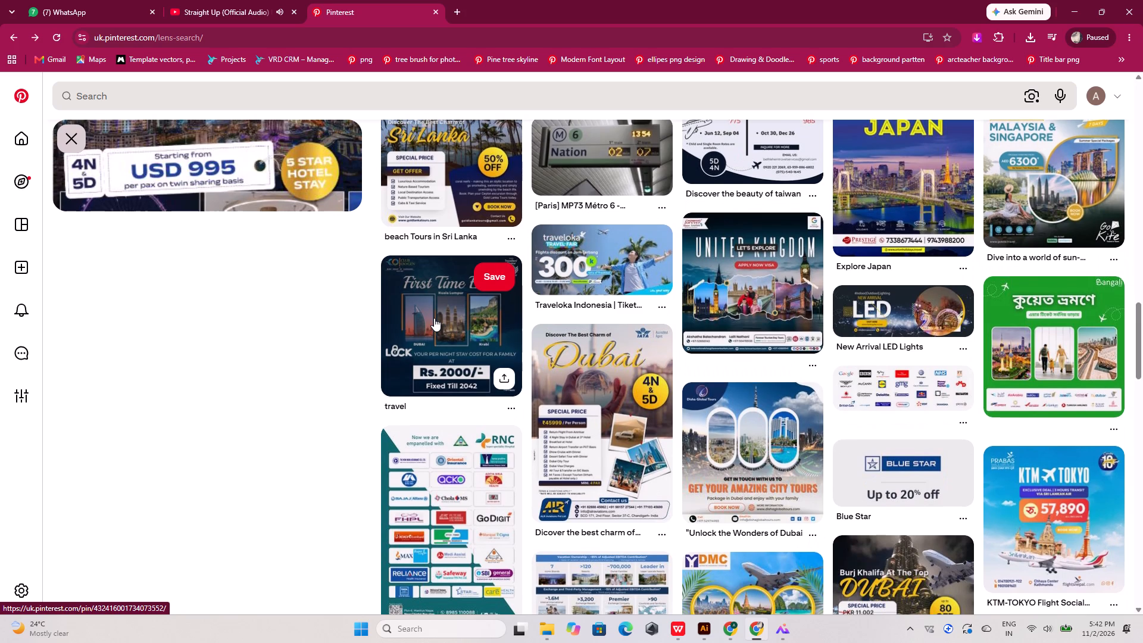
pyautogui.scroll(-4, 434, 318)
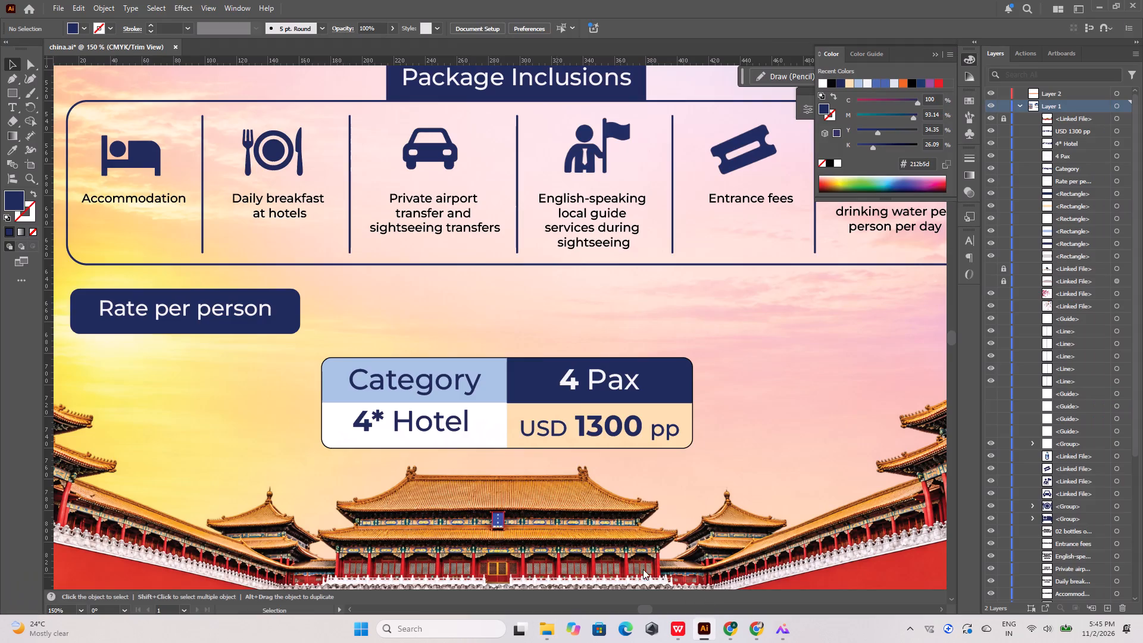
pyautogui.moveTo(643, 569); pyautogui.dragTo(501, 332)
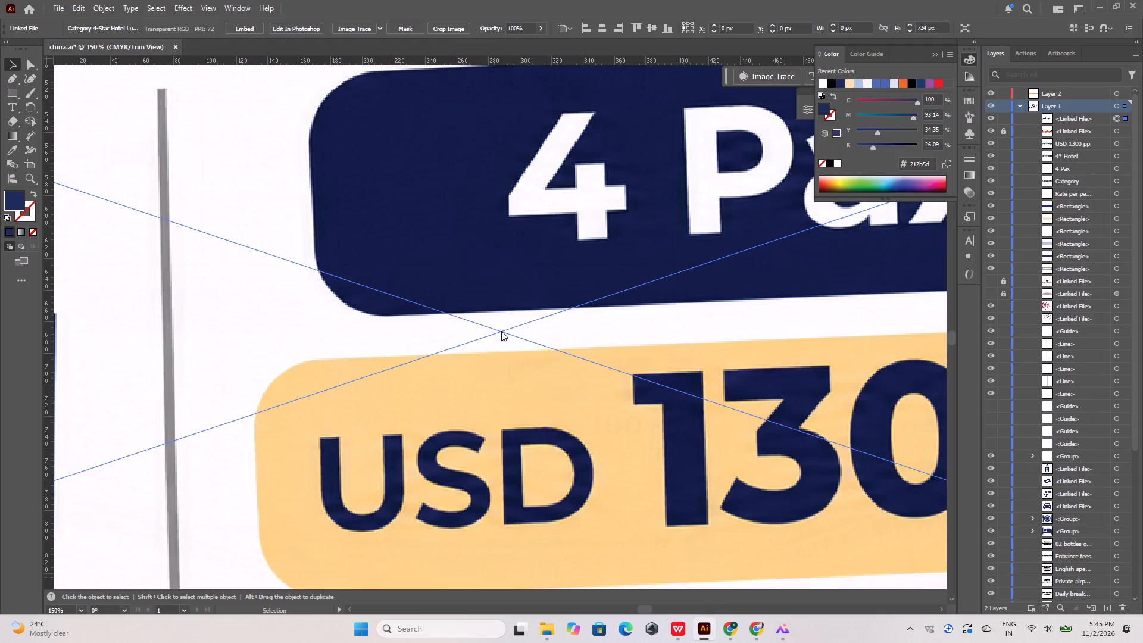
# Scale the tag image down to about 496 by 165 px and move it onto the flyer, clear above the old rate table.
pyautogui.keyDown('alt'); pyautogui.scroll(-6, 502, 343); pyautogui.keyUp('alt')
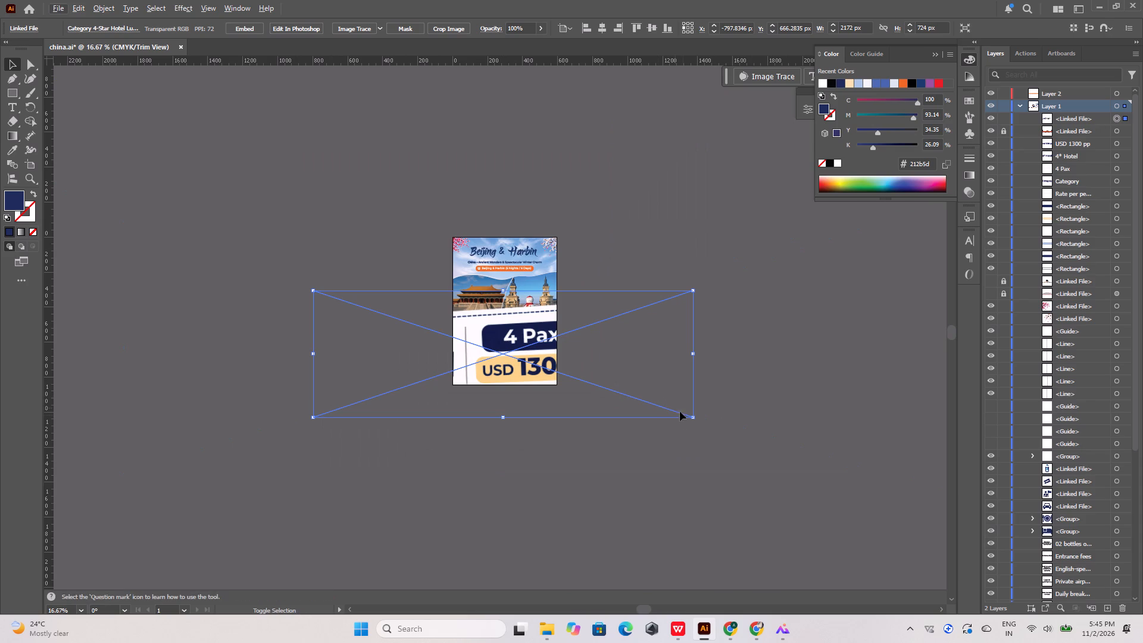
pyautogui.keyDown('shift'); pyautogui.moveTo(694, 420); pyautogui.dragTo(459, 317); pyautogui.keyUp('shift')
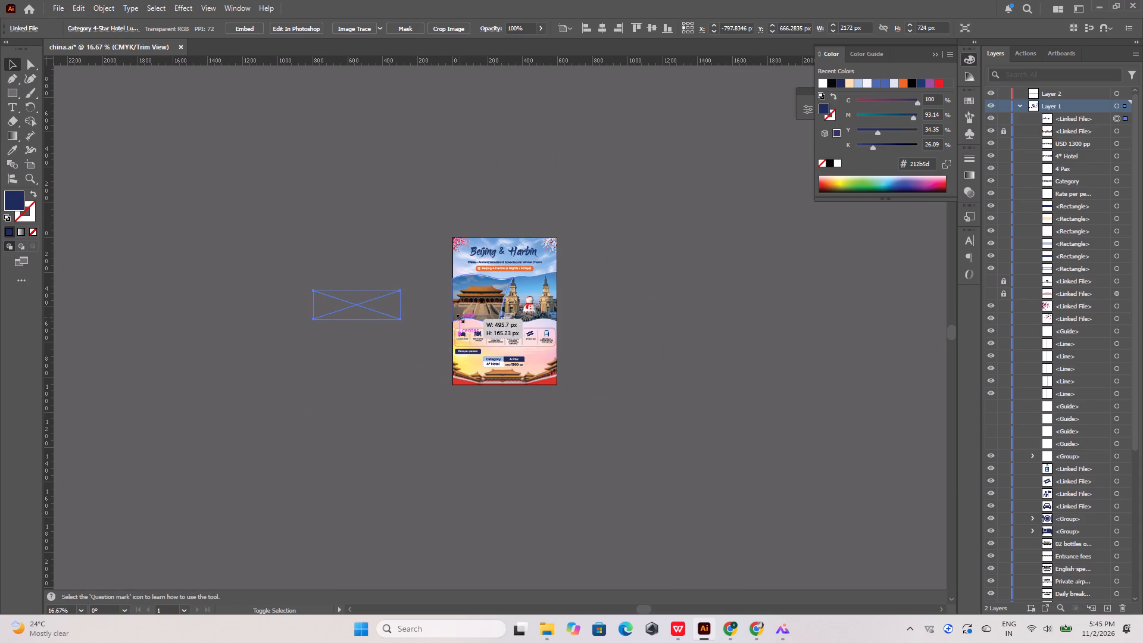
pyautogui.keyDown('shift'); pyautogui.moveTo(459, 317); pyautogui.dragTo(458, 317); pyautogui.keyUp('shift')
pyautogui.moveTo(363, 307); pyautogui.dragTo(513, 350)
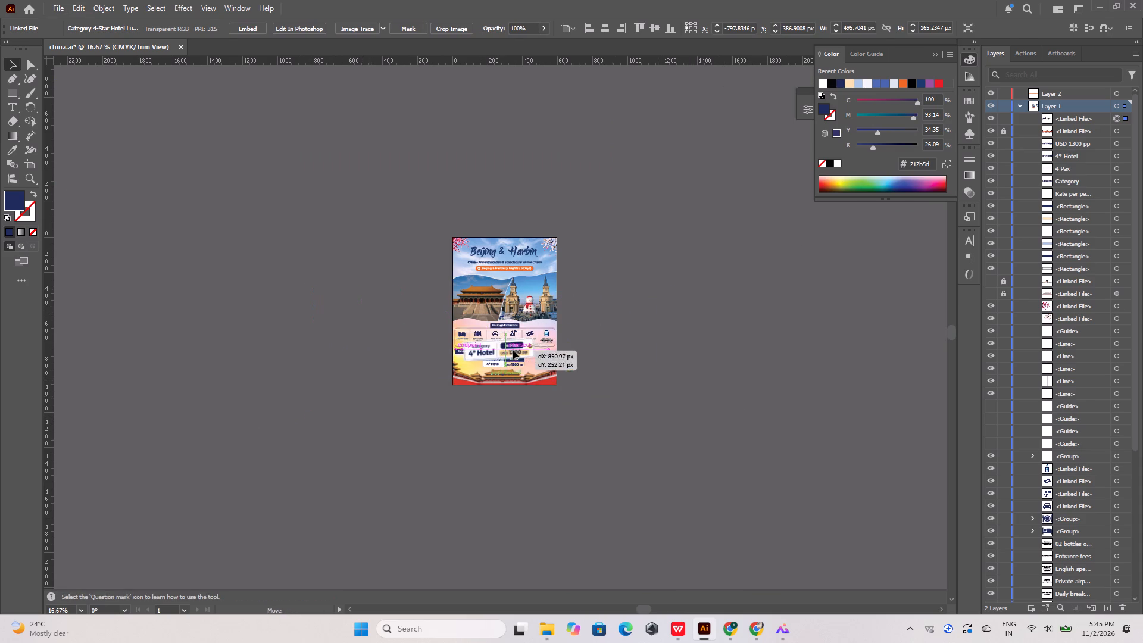
pyautogui.moveTo(513, 350); pyautogui.dragTo(514, 345)
pyautogui.keyDown('alt'); pyautogui.scroll(4, 510, 350); pyautogui.keyUp('alt')
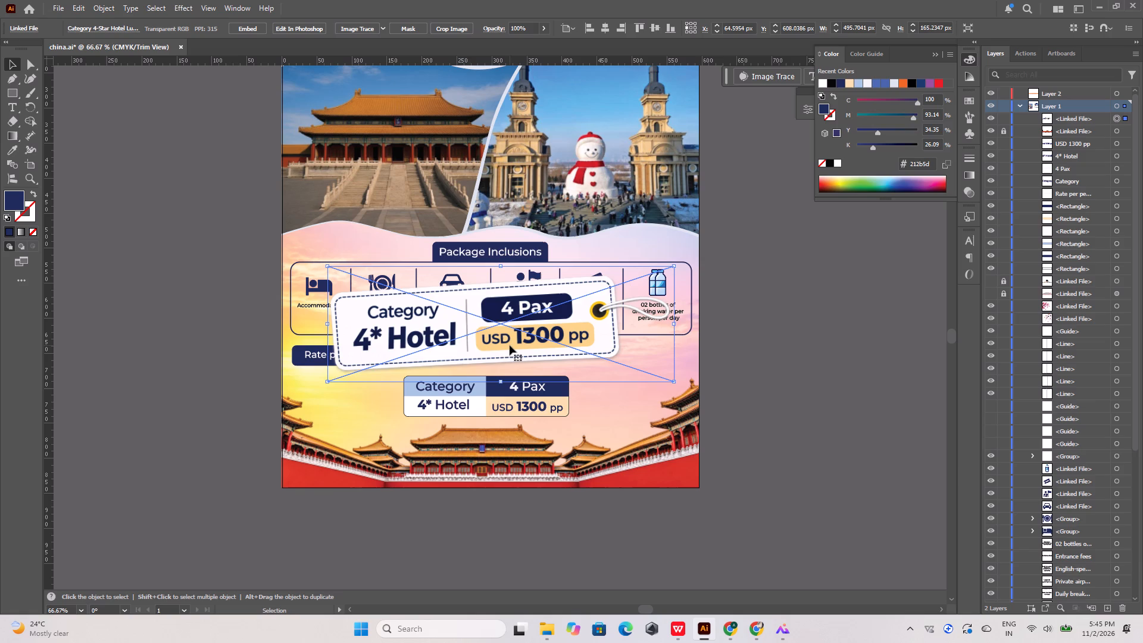
pyautogui.moveTo(510, 345); pyautogui.dragTo(510, 299)
# Delete the old rate table with the Category, 4 Pax, 4* Hotel and USD 1300 pp cells.
pyautogui.moveTo(576, 376); pyautogui.dragTo(538, 397)
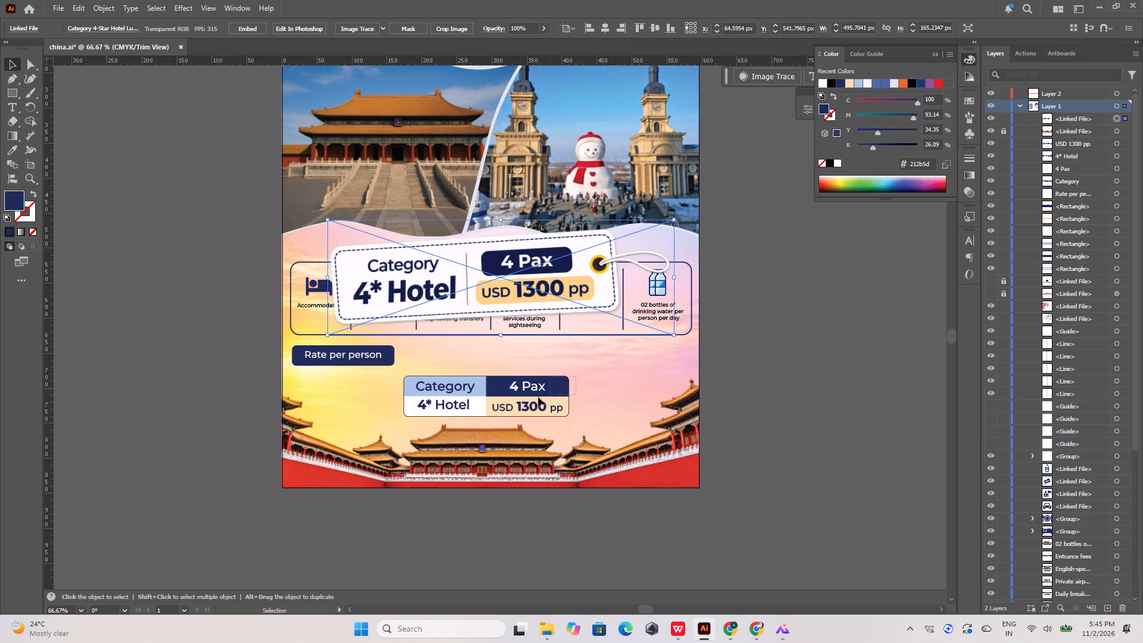
pyautogui.moveTo(538, 397); pyautogui.dragTo(407, 409)
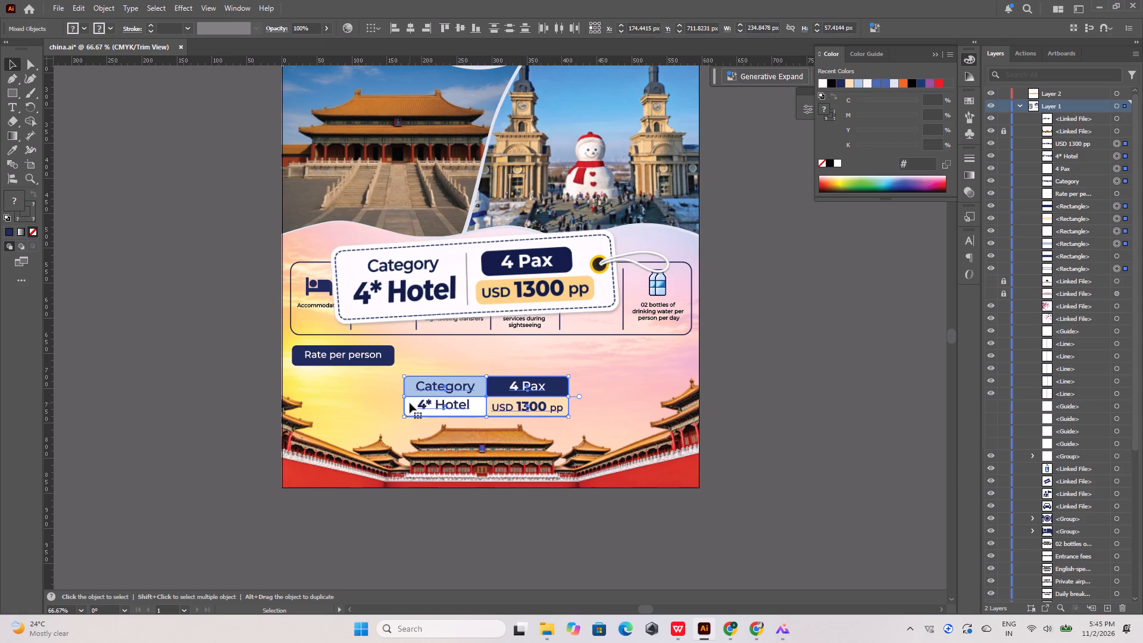
pyautogui.press('Delete')
# Shrink the tag to about 281 by 94 px and position it beside and below the Rate per person label, above the palace roof.
pyautogui.moveTo(469, 275); pyautogui.dragTo(468, 338)
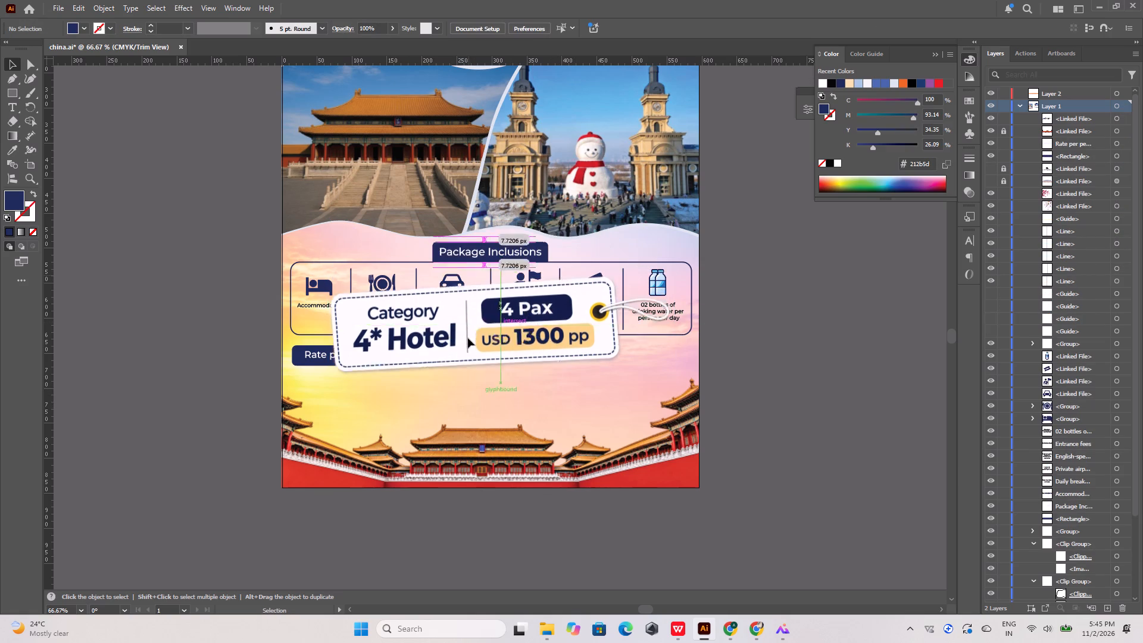
pyautogui.moveTo(468, 338); pyautogui.dragTo(474, 382)
pyautogui.keyDown('shift'); pyautogui.moveTo(679, 444); pyautogui.dragTo(531, 393); pyautogui.keyUp('shift')
pyautogui.moveTo(433, 358); pyautogui.dragTo(478, 392)
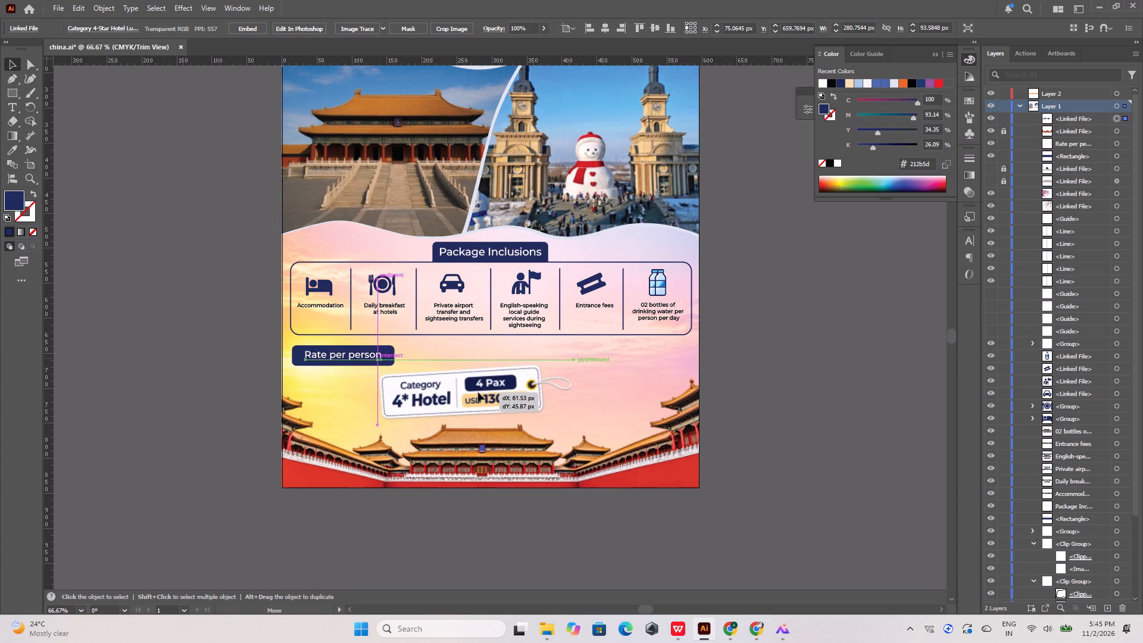
pyautogui.moveTo(478, 392); pyautogui.dragTo(485, 392)
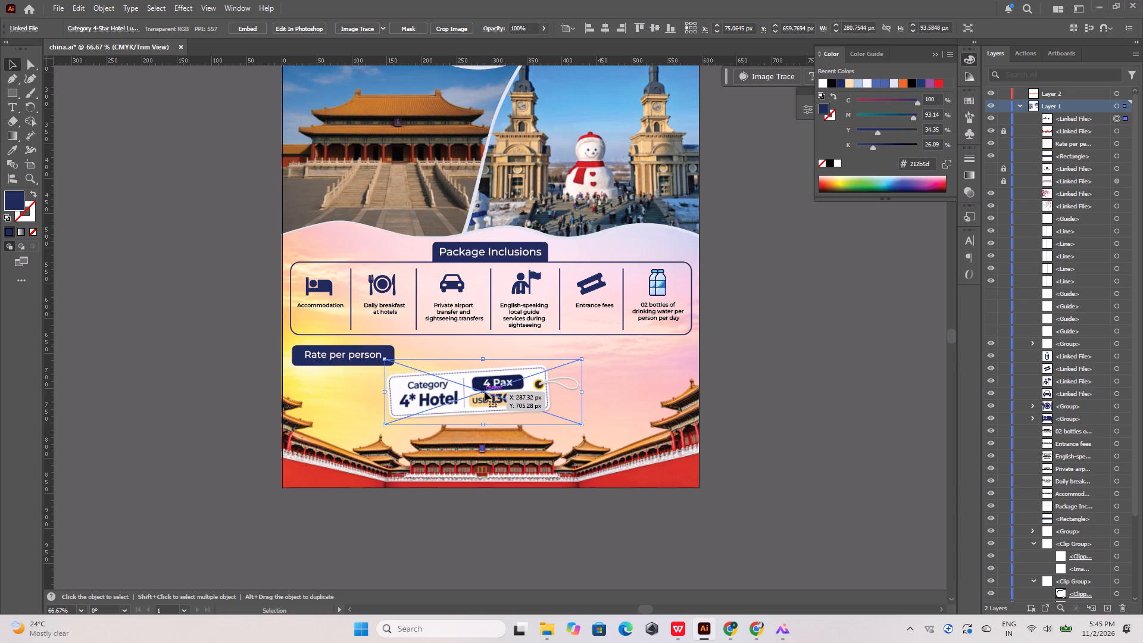
pyautogui.moveTo(487, 391); pyautogui.dragTo(495, 389)
pyautogui.click(737, 363)
pyautogui.keyDown('alt'); pyautogui.scroll(2, 510, 386); pyautogui.keyUp('alt')
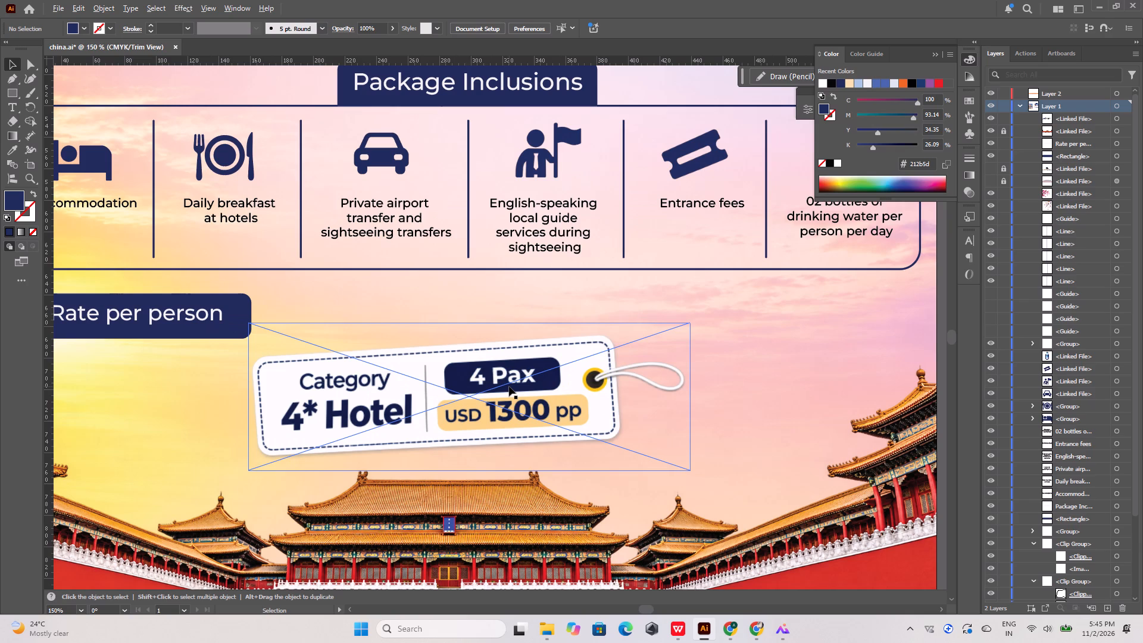
pyautogui.keyDown('alt'); pyautogui.scroll(-2, 490, 376); pyautogui.keyUp('alt')
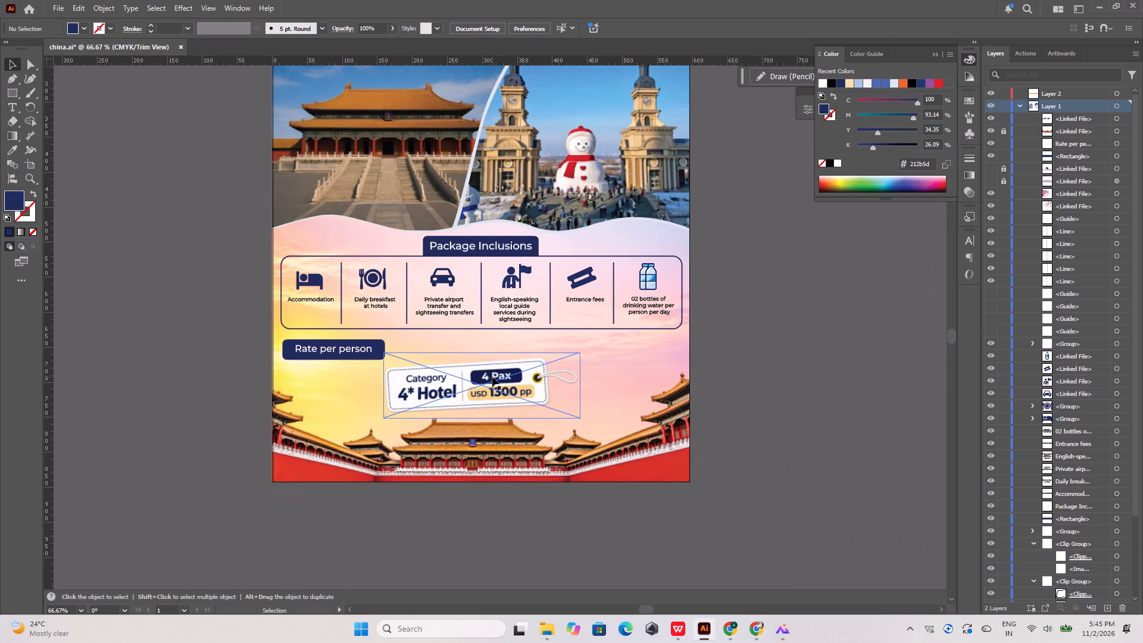
# Center the 4* Hotel price tag image horizontally on the artboard.
pyautogui.click(143, 126)
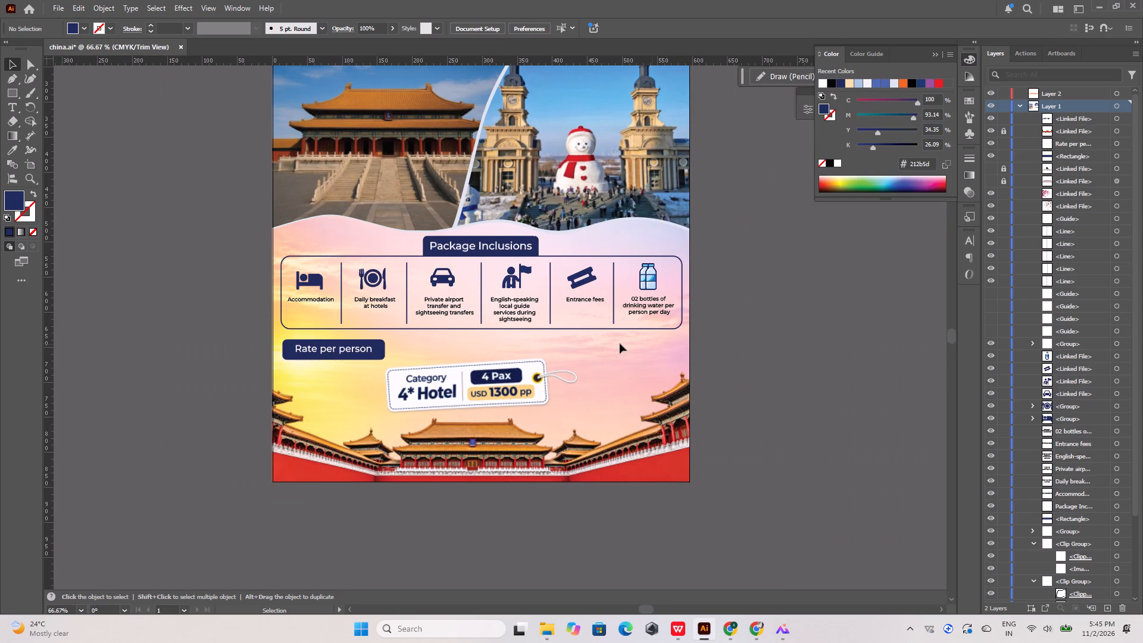
pyautogui.click(504, 373)
pyautogui.click(603, 32)
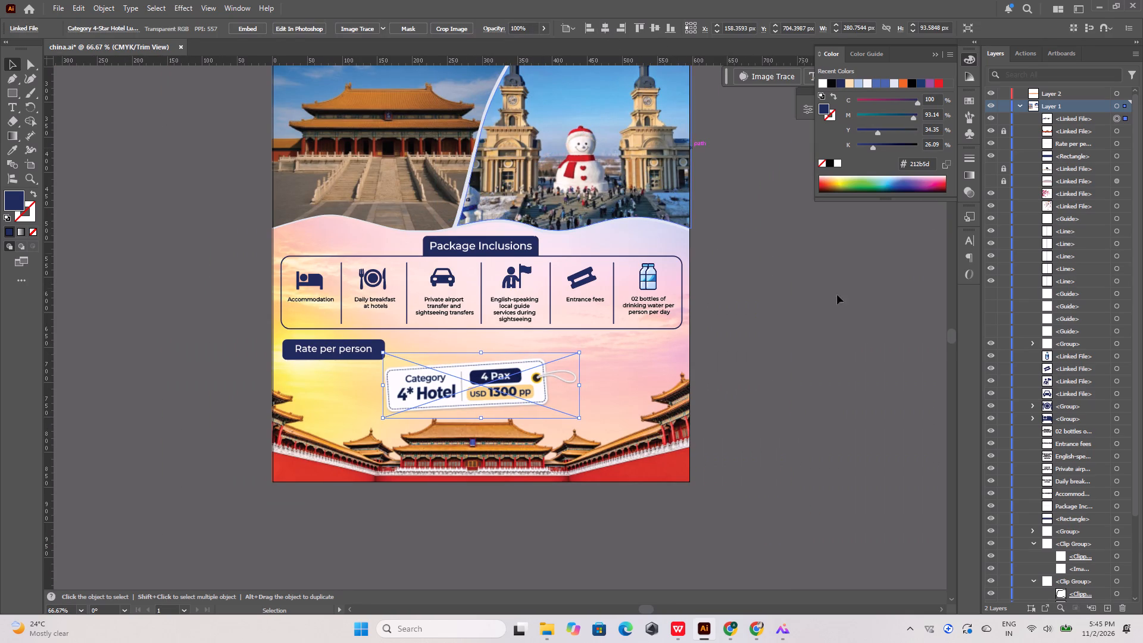
pyautogui.click(861, 336)
# Move the Rate per person text and its navy box over the price tag's upper edge and bring them to the front.
pyautogui.keyDown('alt'); pyautogui.scroll(2, 380, 367); pyautogui.keyUp('alt')
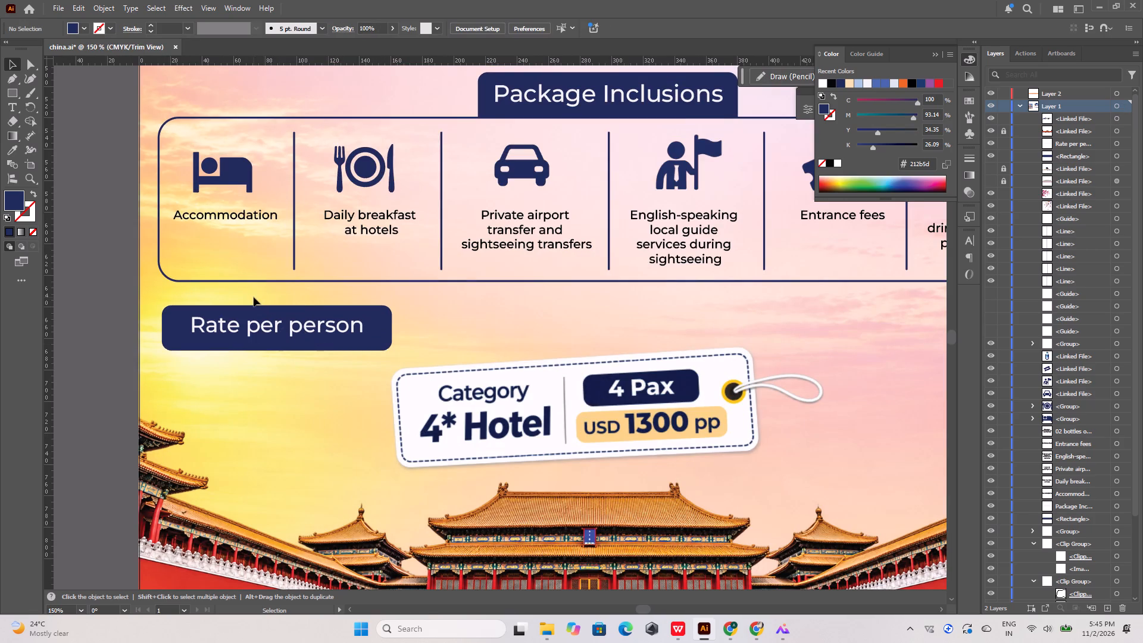
pyautogui.moveTo(253, 297); pyautogui.dragTo(321, 354)
pyautogui.moveTo(305, 328); pyautogui.dragTo(537, 335)
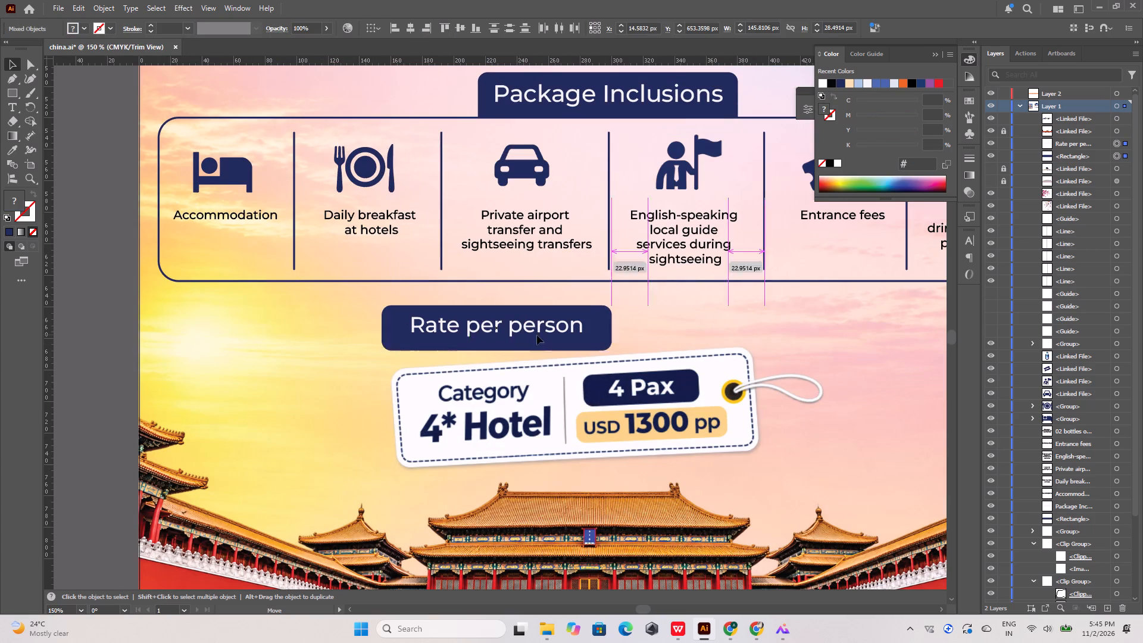
pyautogui.moveTo(537, 335); pyautogui.dragTo(620, 342)
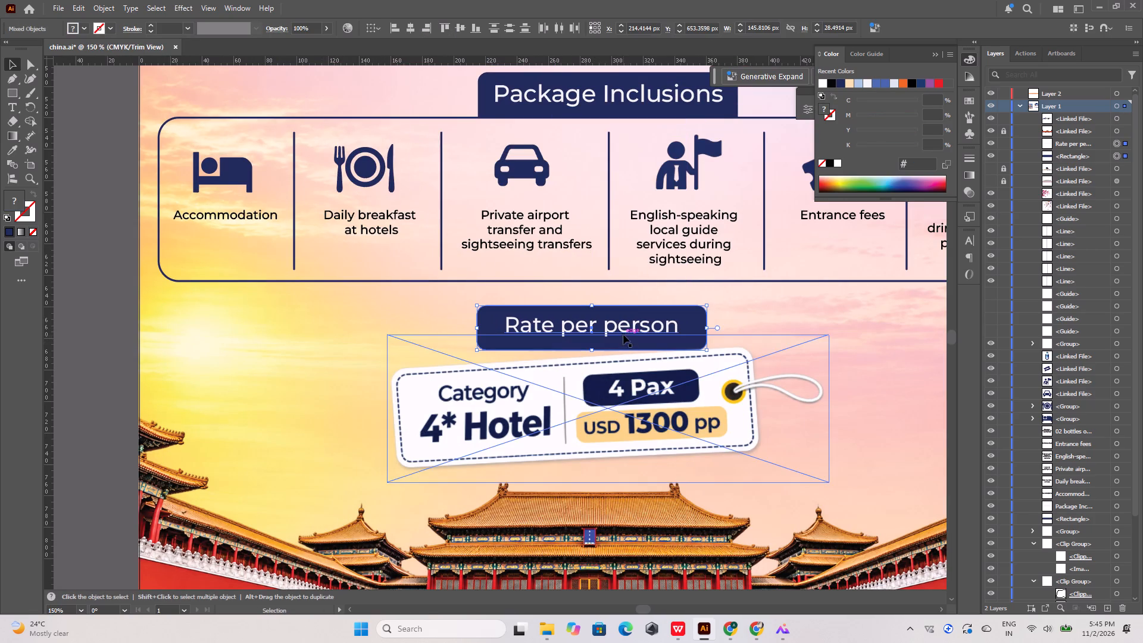
pyautogui.rightClick(633, 324)
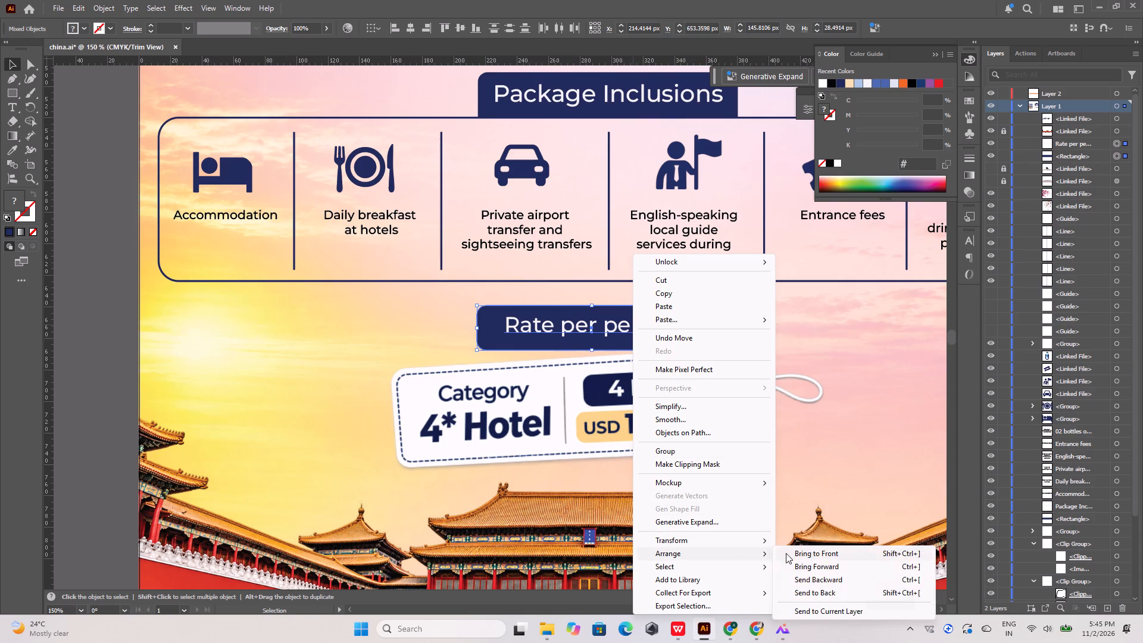
pyautogui.click(810, 552)
pyautogui.moveTo(625, 332); pyautogui.dragTo(622, 339)
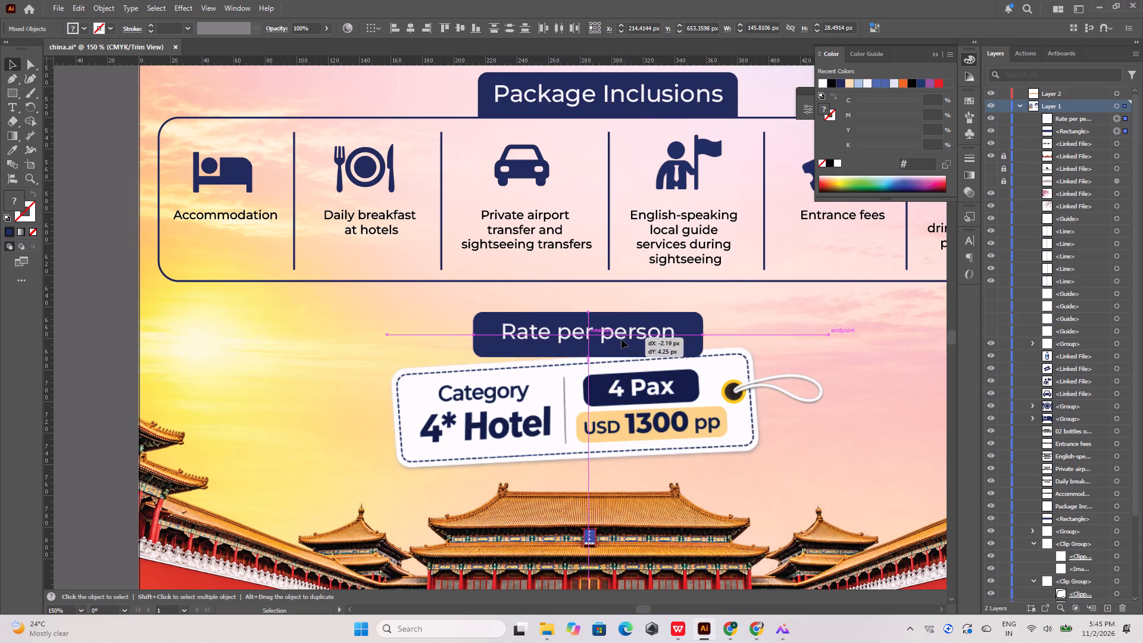
pyautogui.moveTo(622, 339); pyautogui.dragTo(619, 342)
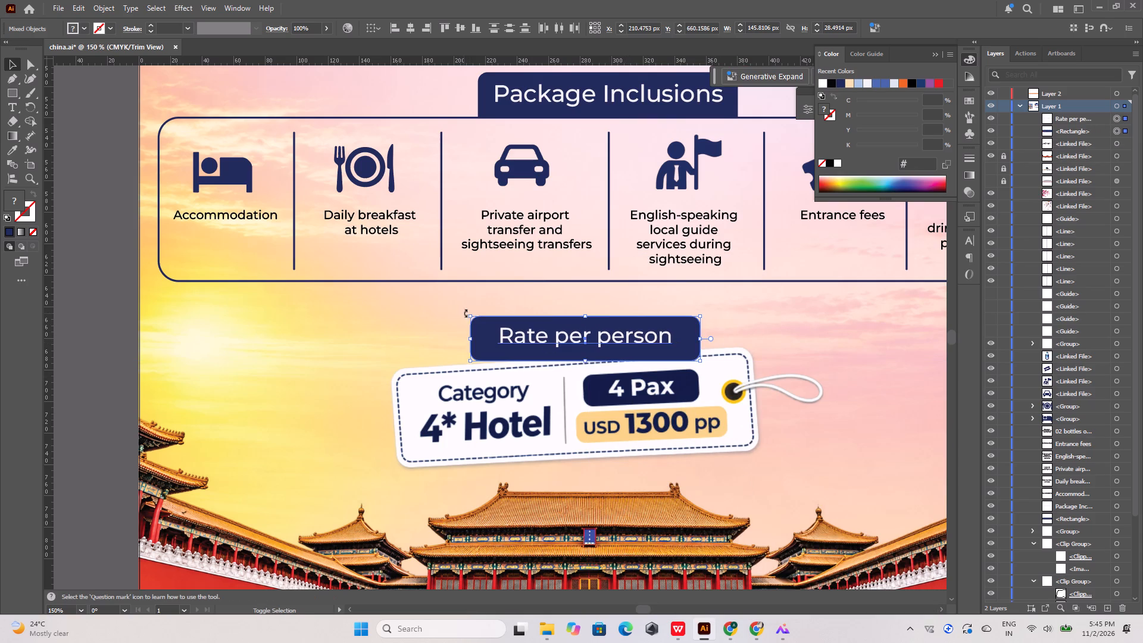
# Enlarge the Rate per person label to about 201 by 39 px and position it centered along the price tag's upper edge.
pyautogui.keyDown('shift'); pyautogui.moveTo(471, 314); pyautogui.dragTo(384, 293); pyautogui.keyUp('shift')
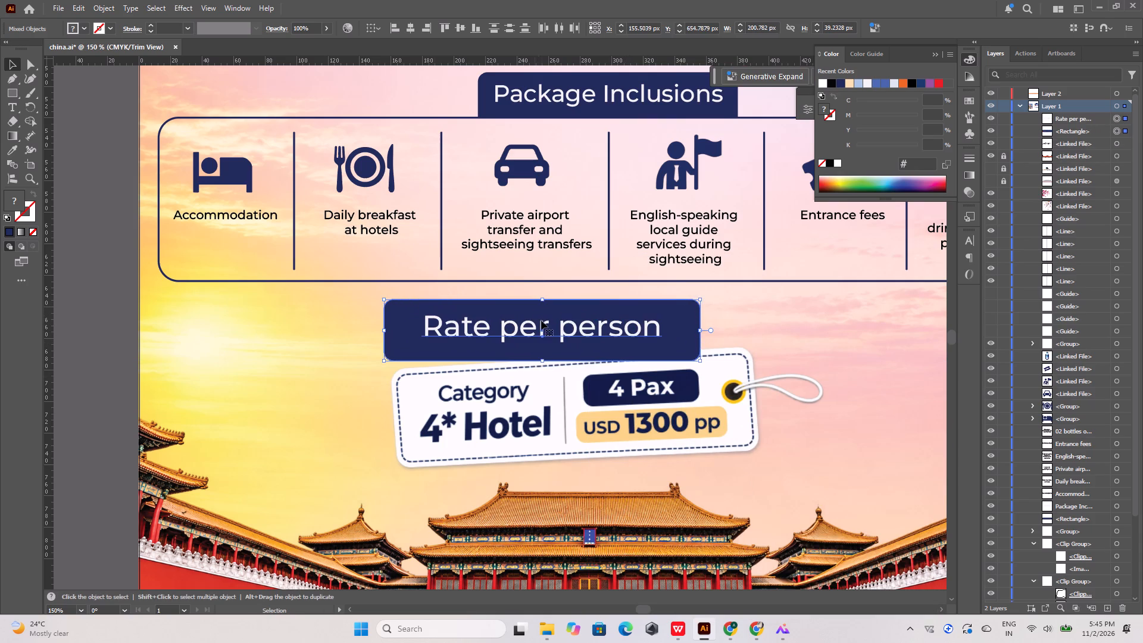
pyautogui.moveTo(542, 321); pyautogui.dragTo(573, 325)
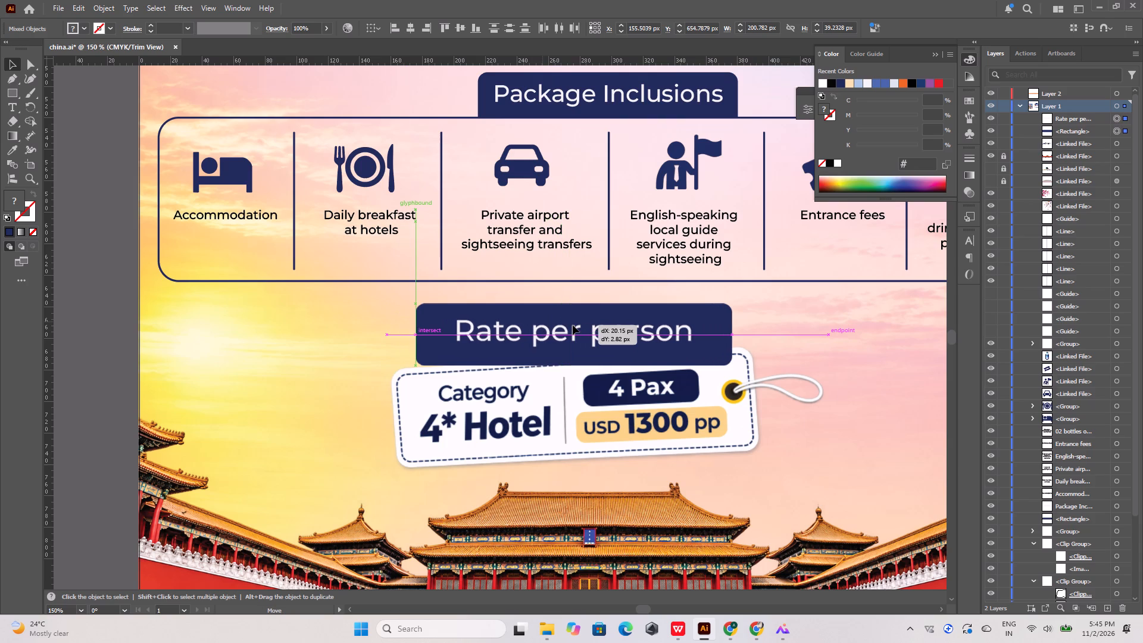
pyautogui.moveTo(573, 325); pyautogui.dragTo(573, 320)
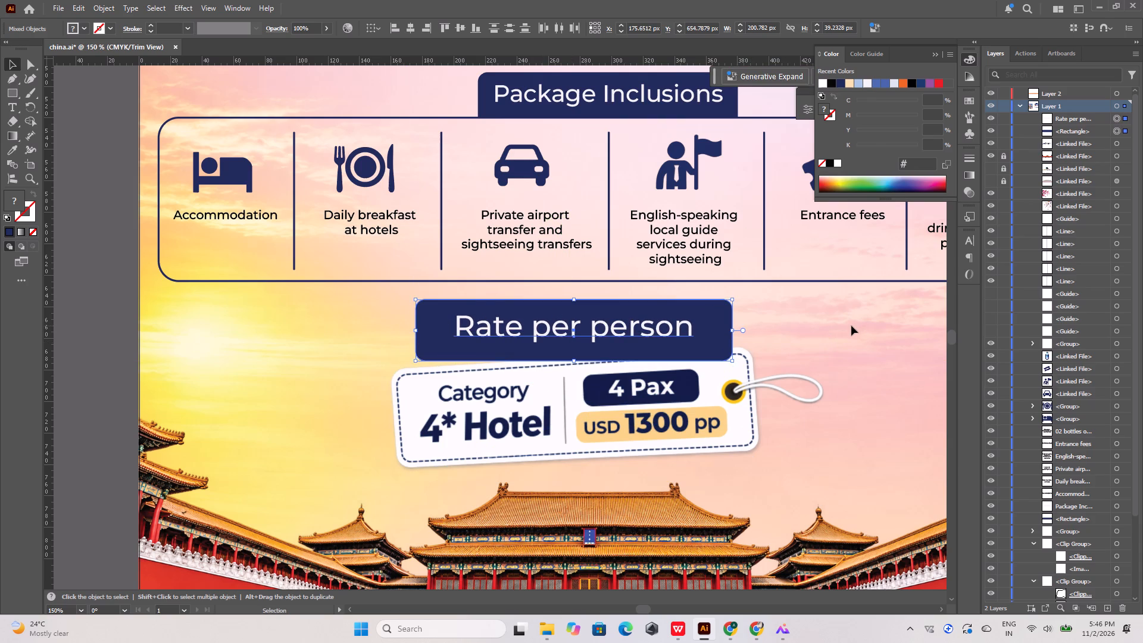
pyautogui.click(851, 326)
# Group the Rate per person label with the price tag and center the group horizontally on the artboard.
pyautogui.keyDown('alt'); pyautogui.scroll(-3, 500, 435); pyautogui.keyUp('alt')
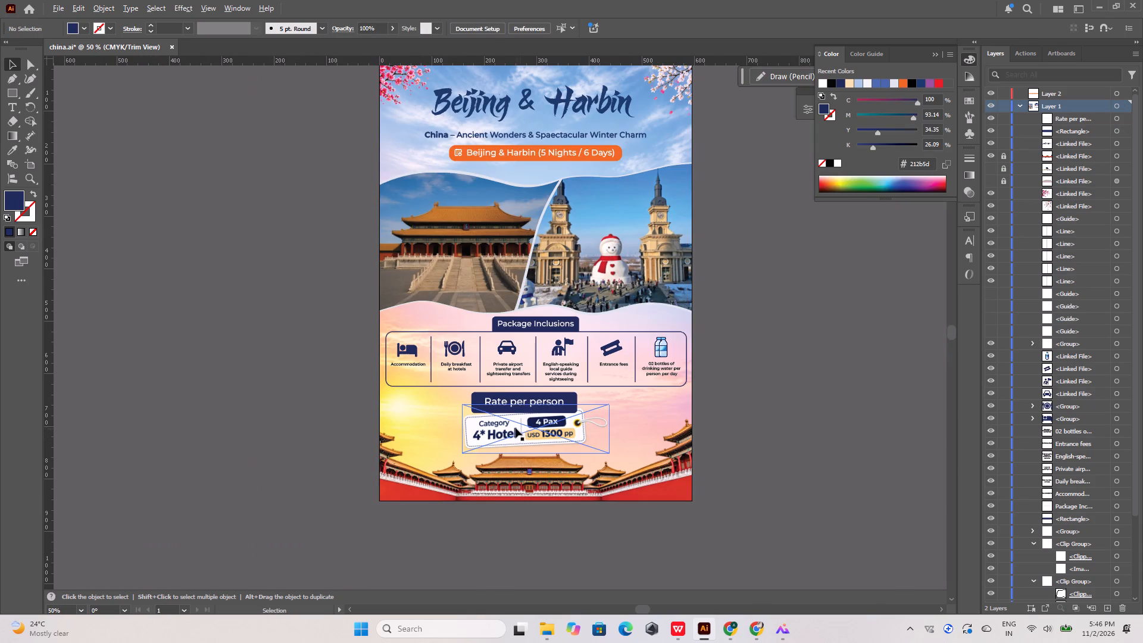
pyautogui.keyDown('alt'); pyautogui.scroll(4, 516, 428); pyautogui.keyUp('alt')
pyautogui.moveTo(773, 281); pyautogui.dragTo(643, 335)
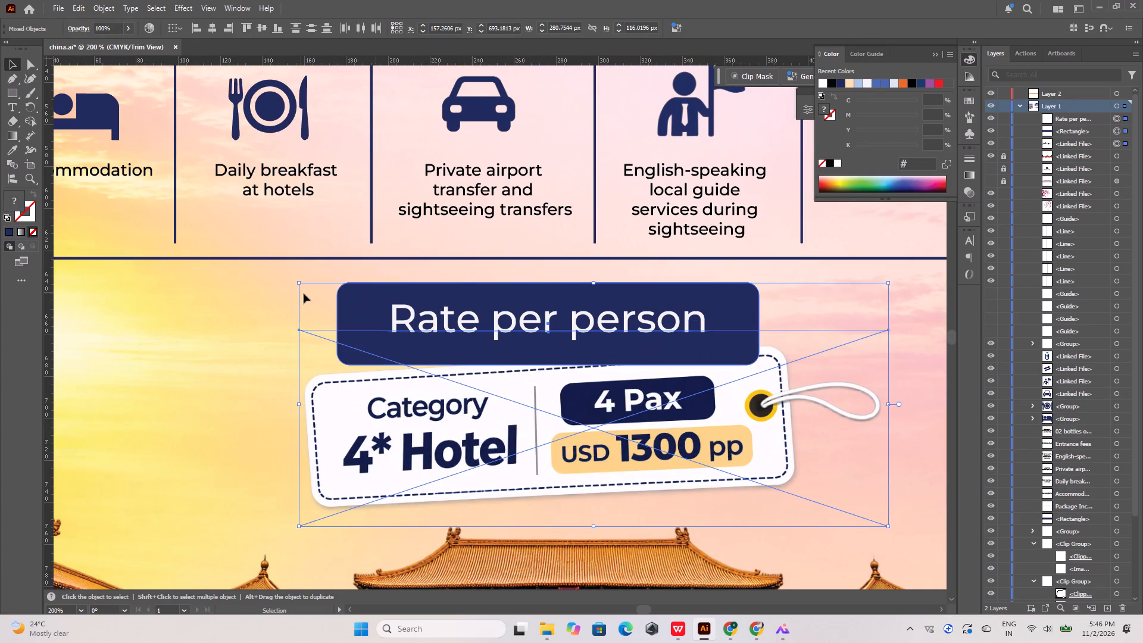
pyautogui.moveTo(258, 272); pyautogui.dragTo(677, 493)
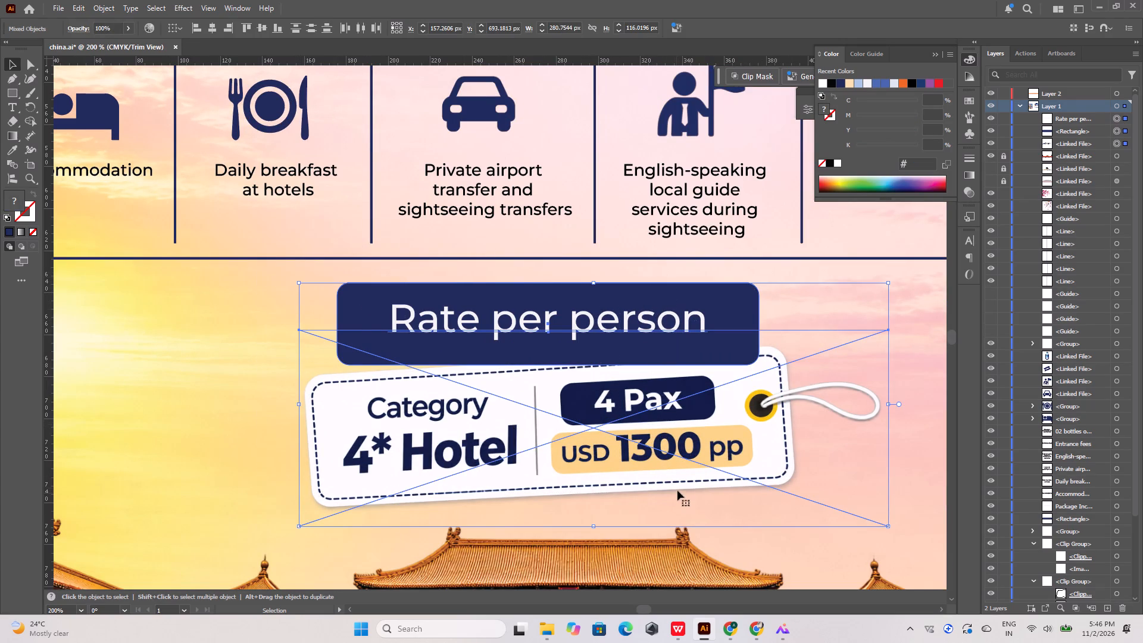
pyautogui.hotkey('ctrl', 'g')
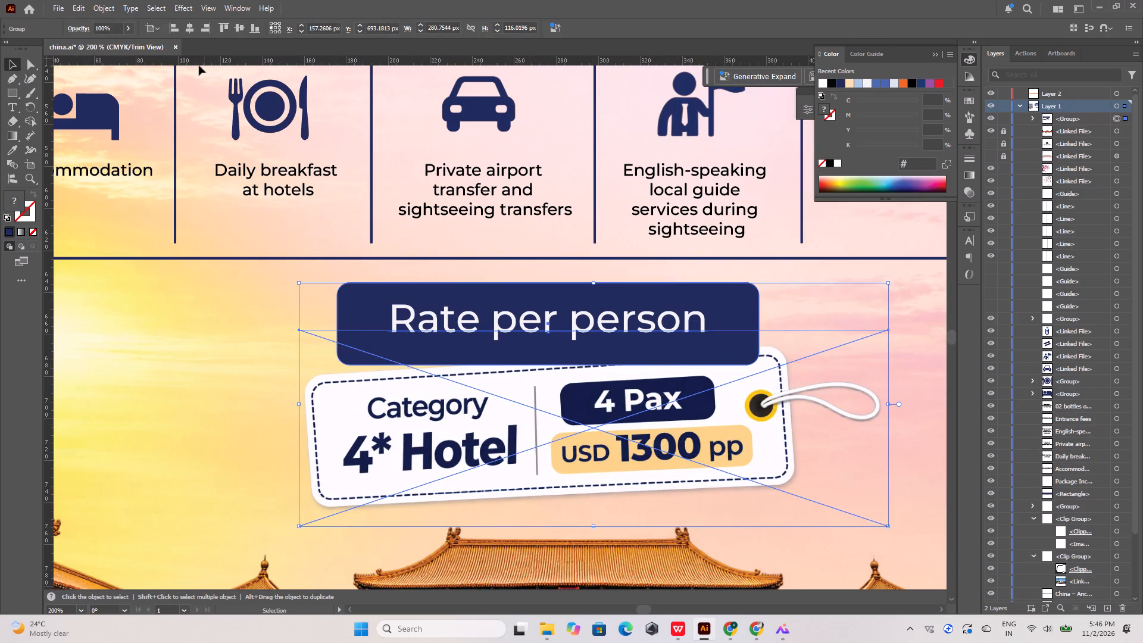
pyautogui.click(191, 30)
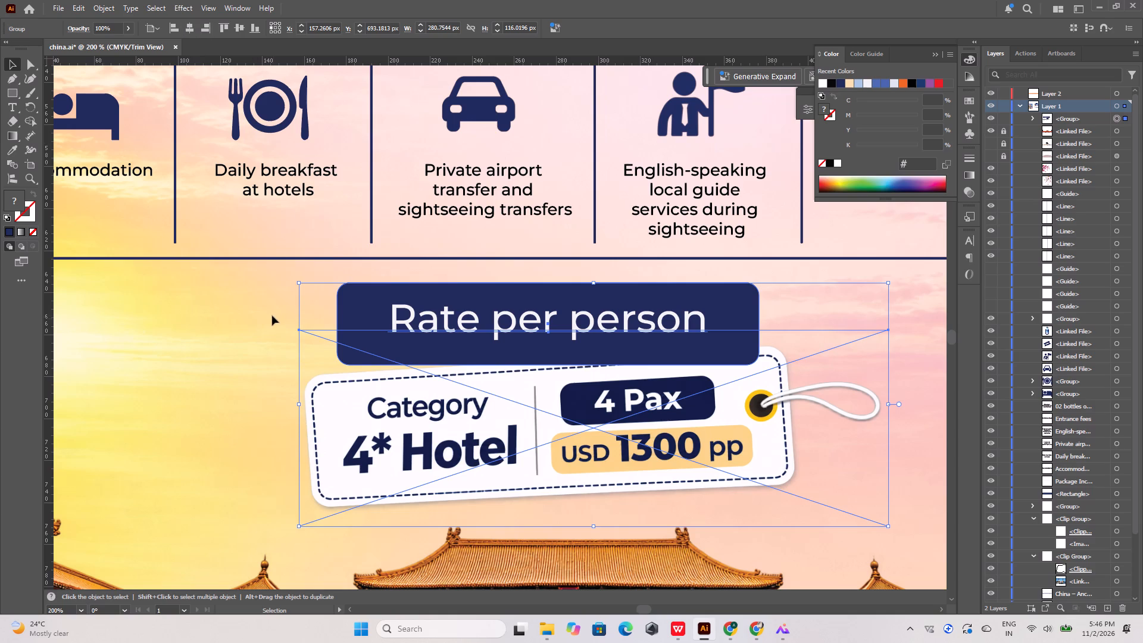
pyautogui.click(272, 316)
pyautogui.moveTo(295, 285); pyautogui.dragTo(642, 458)
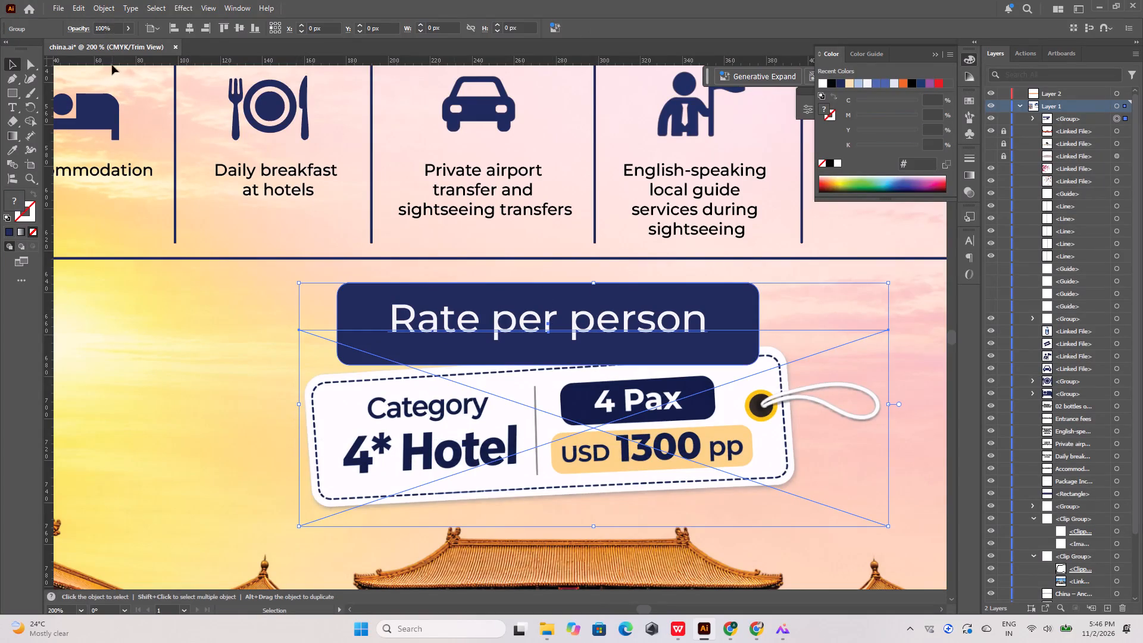
pyautogui.tripleClick(187, 29)
pyautogui.click(189, 347)
# Nudge the grouped label and price tag 10 px to the right to balance it visually above the palace roof.
pyautogui.keyDown('alt'); pyautogui.scroll(-2, 427, 390); pyautogui.keyUp('alt')
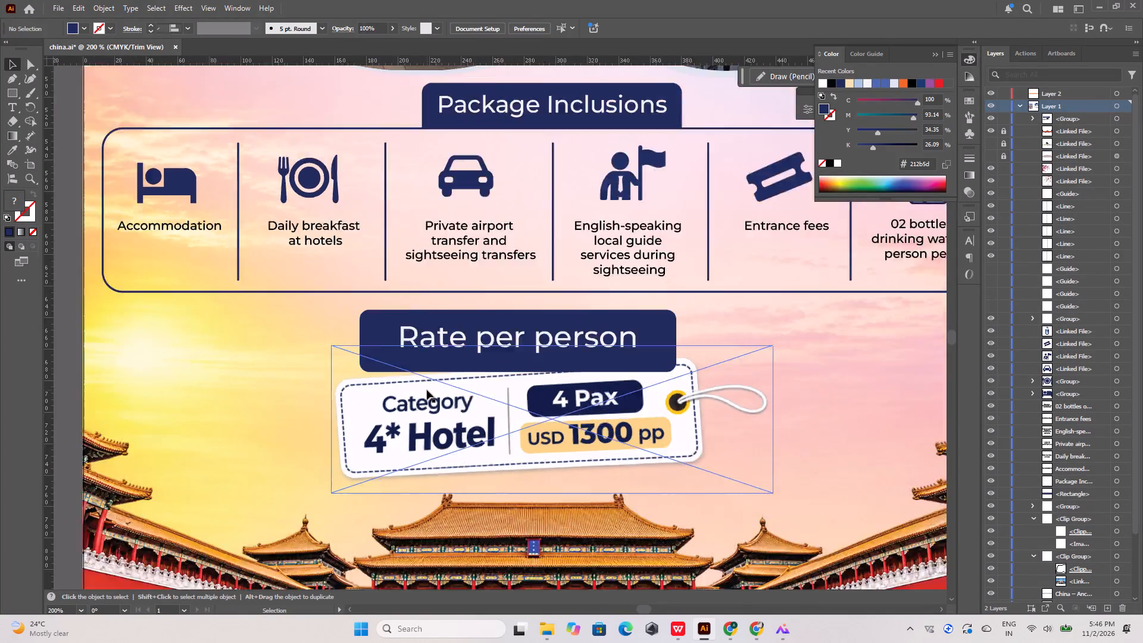
pyautogui.keyDown('alt'); pyautogui.scroll(-2, 427, 390); pyautogui.keyUp('alt')
pyautogui.keyDown('alt'); pyautogui.scroll(2, 507, 412); pyautogui.keyUp('alt')
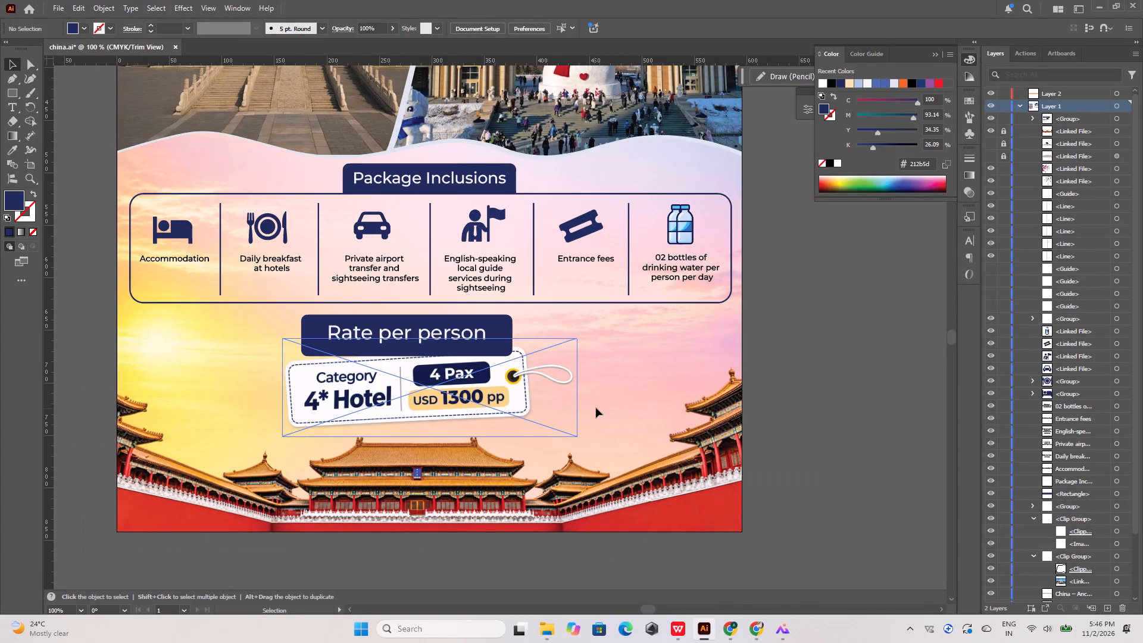
pyautogui.hotkey('shift', 'Right')
pyautogui.hotkey('shift', 'Right')
pyautogui.hotkey('shift', 'Right')
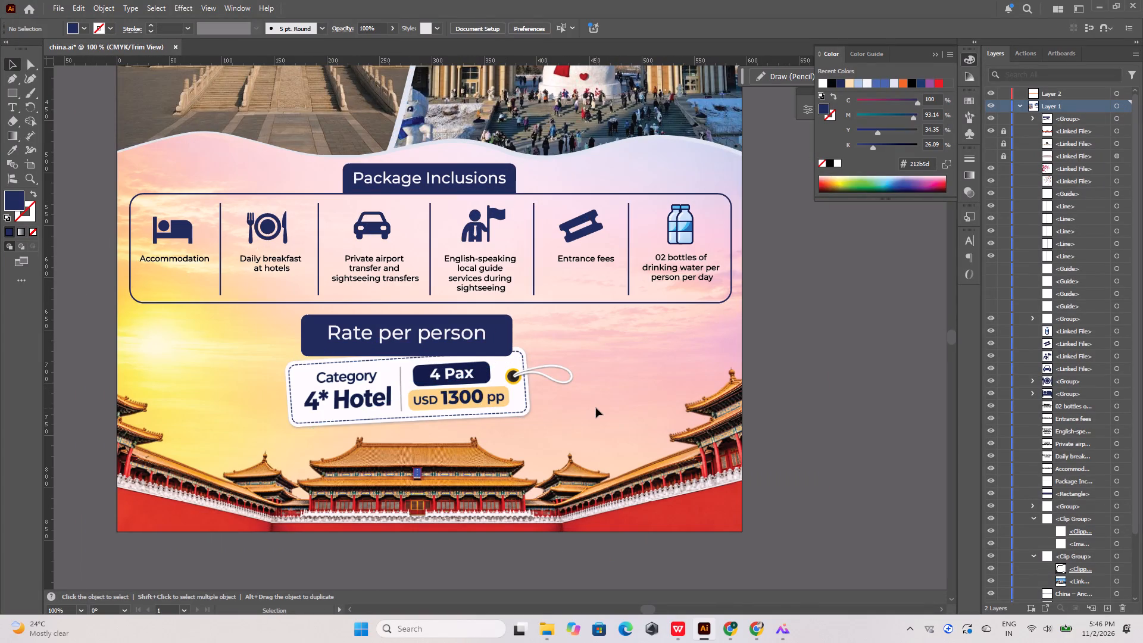
pyautogui.moveTo(542, 317); pyautogui.dragTo(423, 402)
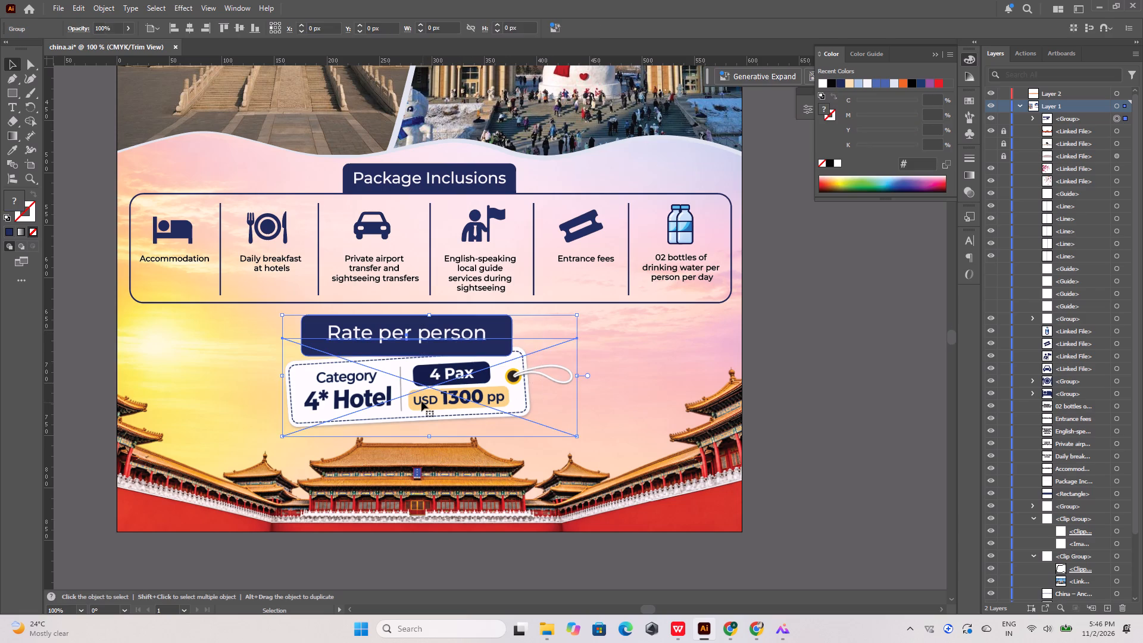
pyautogui.hotkey('shift', 'Right')
pyautogui.hotkey('shift', 'Right')
pyautogui.hotkey('shift', 'Right')
pyautogui.hotkey('shift', 'Right')
pyautogui.hotkey('shift', 'Right')
pyautogui.hotkey('shift', 'Right')
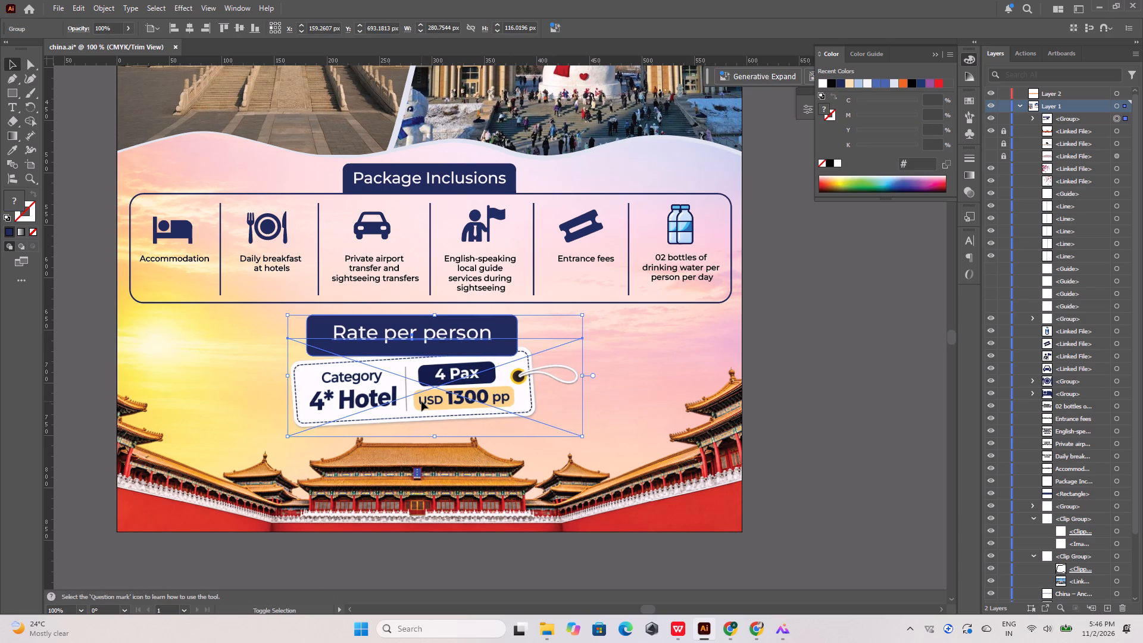
pyautogui.hotkey('shift', 'Right')
pyautogui.hotkey('shift', 'Right')
pyautogui.hotkey('shift', 'Right')
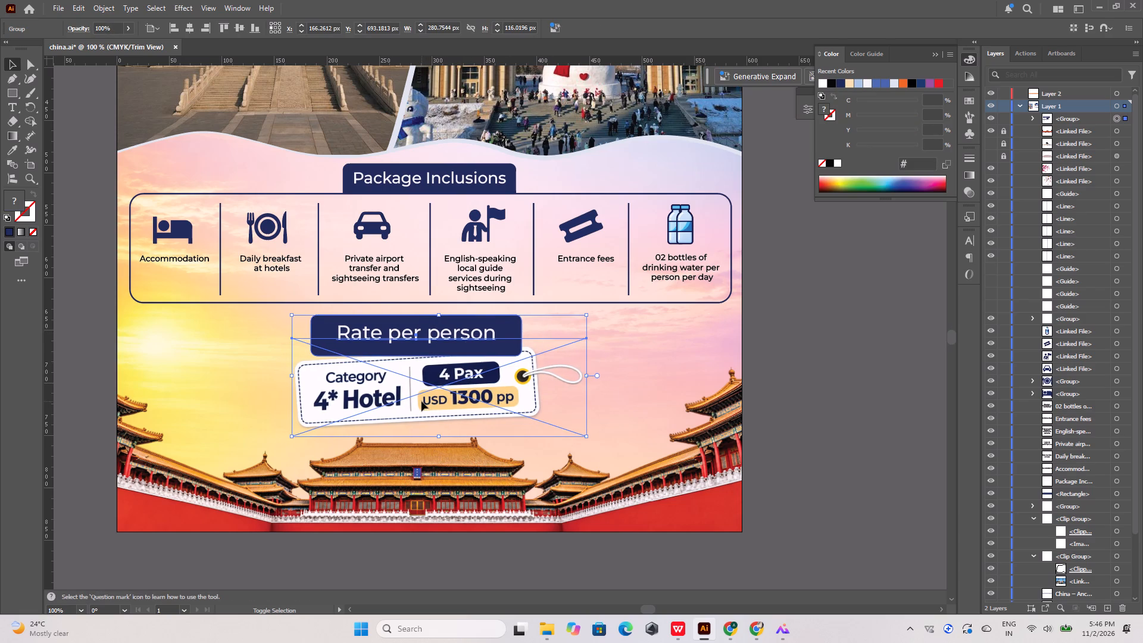
pyautogui.hotkey('shift', 'Right')
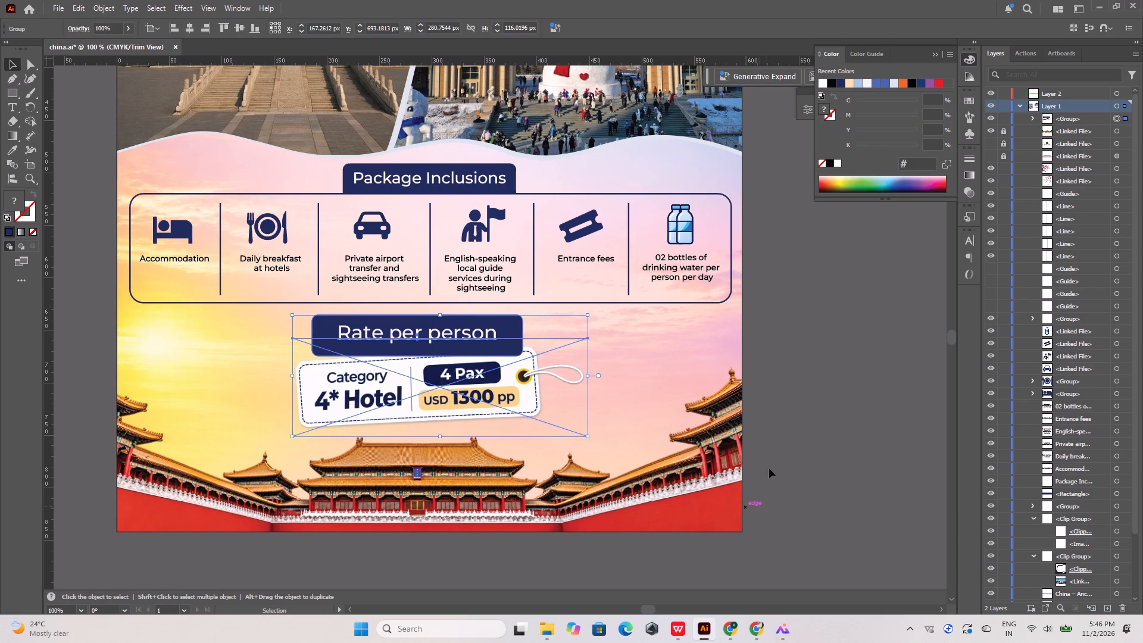
pyautogui.click(808, 379)
# Ungroup the Rate per person label and the price tag.
pyautogui.keyDown('alt'); pyautogui.scroll(1, 348, 342); pyautogui.keyUp('alt')
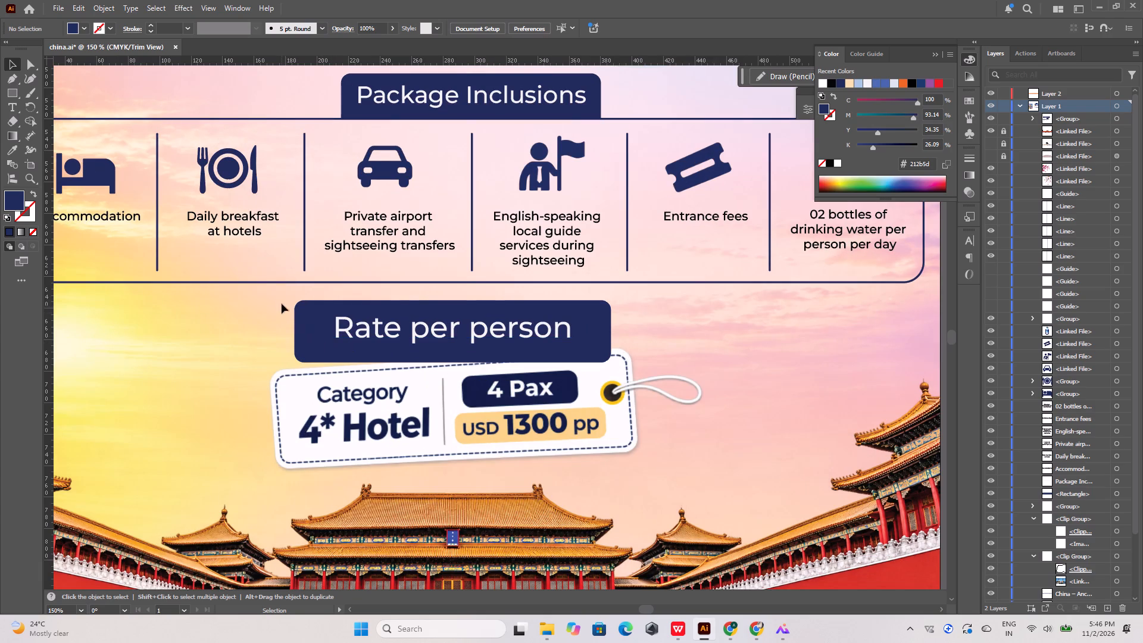
pyautogui.moveTo(280, 295); pyautogui.dragTo(386, 338)
pyautogui.rightClick(357, 316)
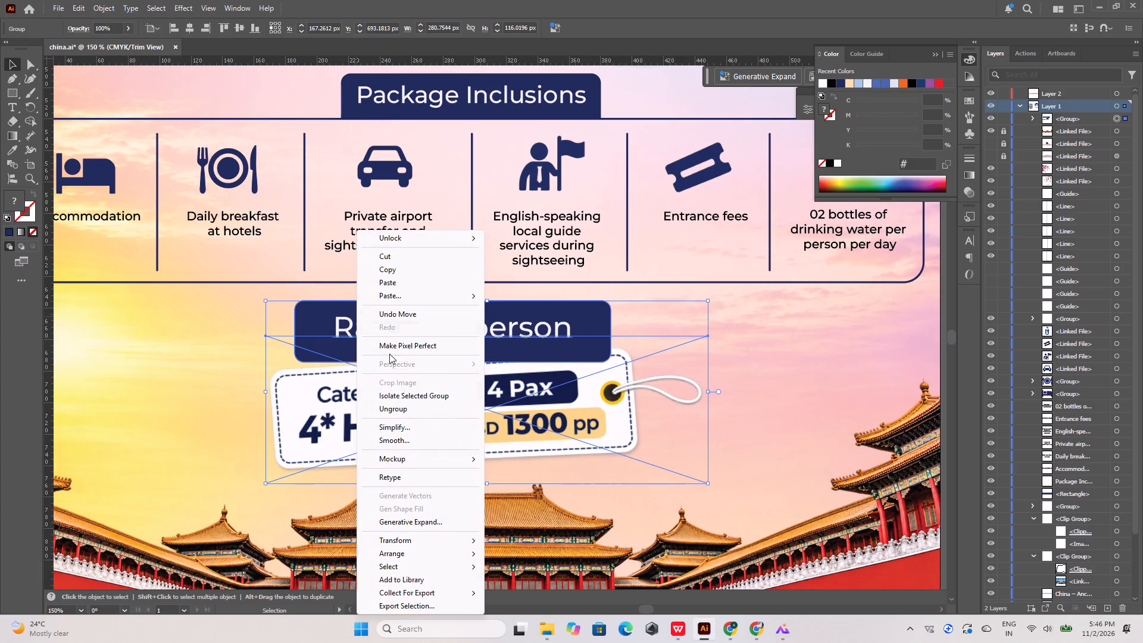
pyautogui.click(394, 404)
pyautogui.click(249, 308)
# Shrink the Rate per person text and its navy box together to about 144 by 28 px, keeping the lower right corner fixed.
pyautogui.moveTo(279, 293); pyautogui.dragTo(373, 341)
pyautogui.click(323, 294)
pyautogui.click(355, 322)
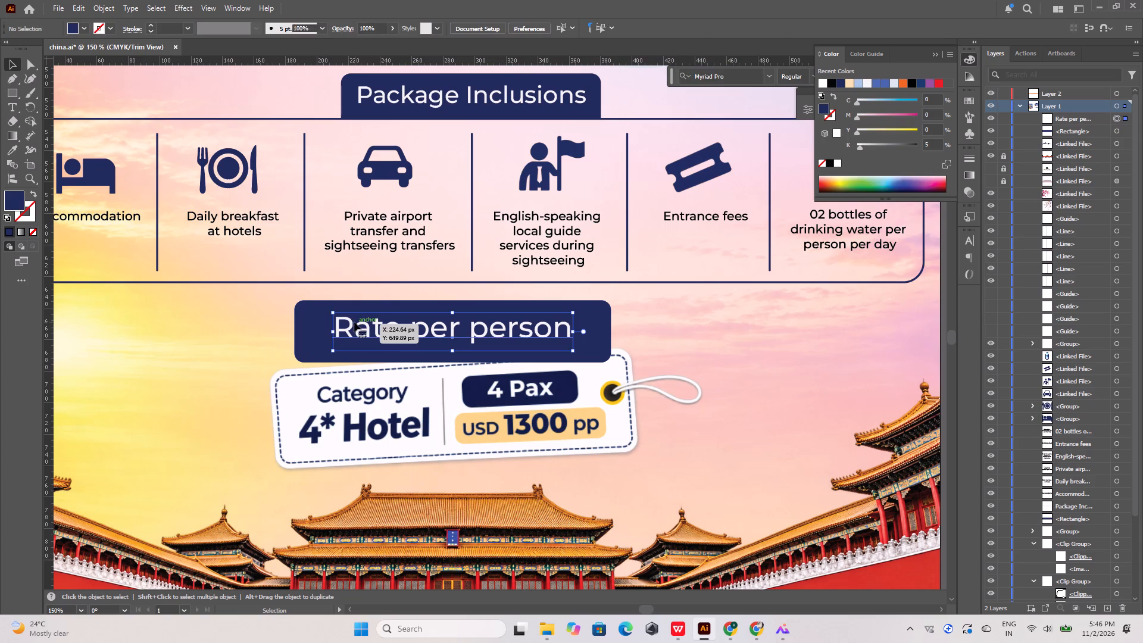
pyautogui.keyDown('shift'); pyautogui.click(309, 314); pyautogui.keyUp('shift')
pyautogui.keyDown('shift'); pyautogui.moveTo(293, 300); pyautogui.dragTo(301, 305); pyautogui.keyUp('shift')
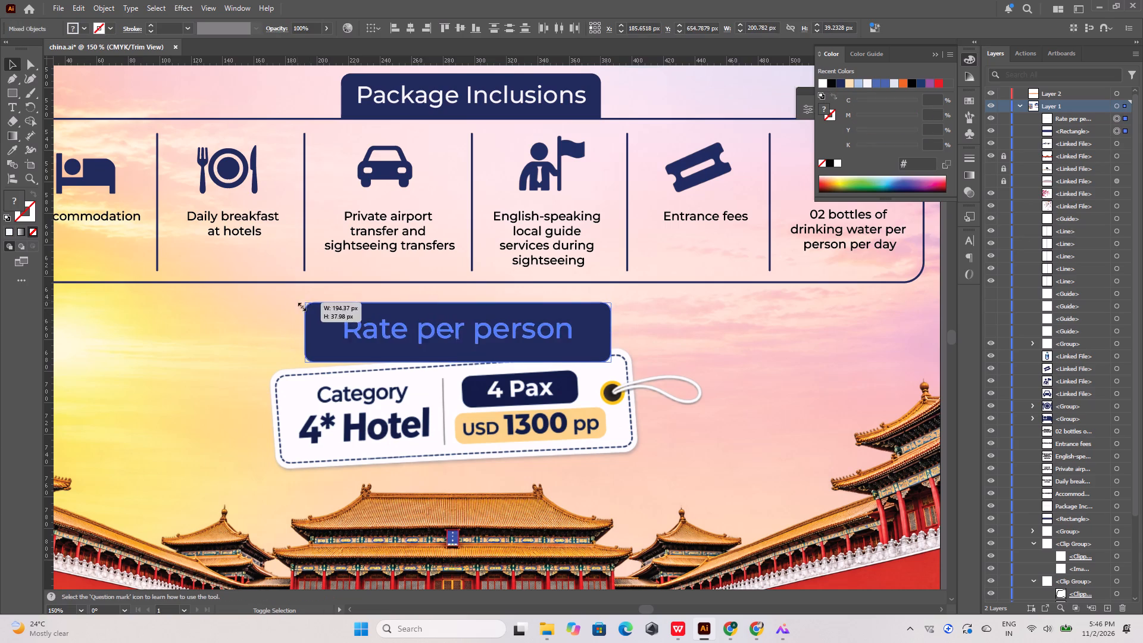
pyautogui.keyDown('shift'); pyautogui.moveTo(301, 305); pyautogui.dragTo(366, 318); pyautogui.keyUp('shift')
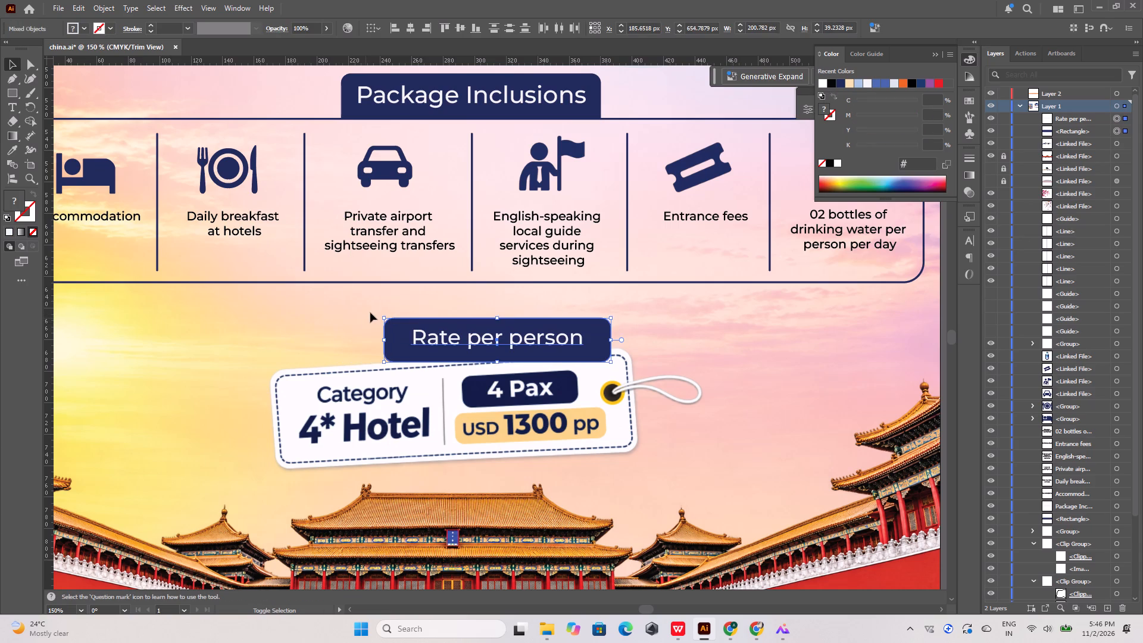
pyautogui.click(412, 295)
# Group the Rate per person text with its navy box, leaving the price tag out of the group.
pyautogui.keyDown('alt'); pyautogui.scroll(-2, 687, 366); pyautogui.keyUp('alt')
pyautogui.keyDown('alt'); pyautogui.scroll(2, 686, 351); pyautogui.keyUp('alt')
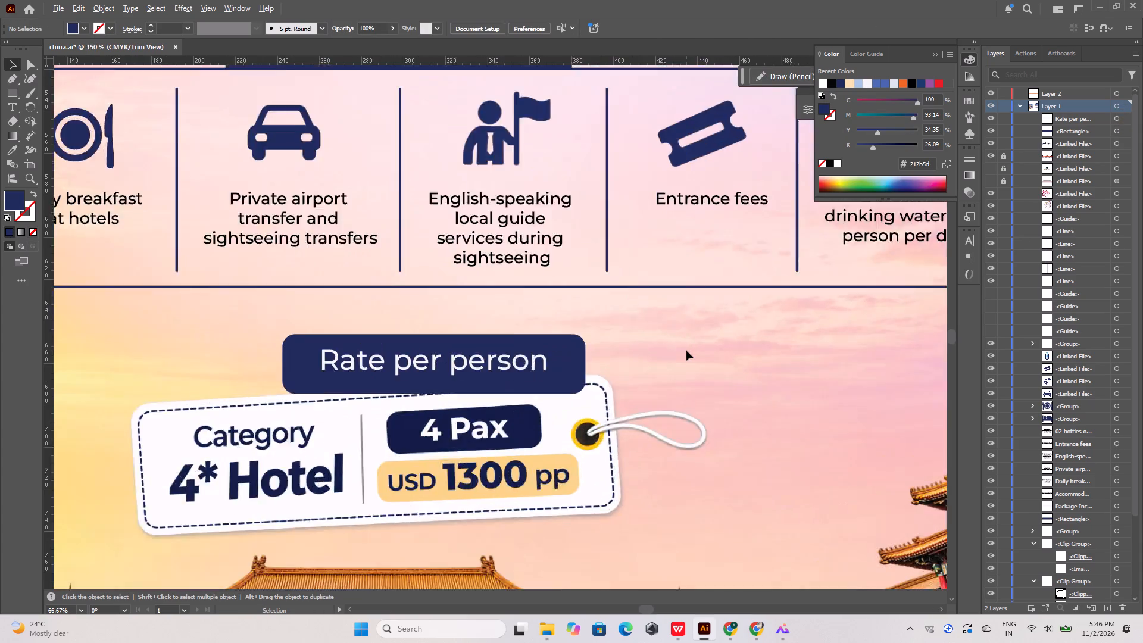
pyautogui.keyDown('alt'); pyautogui.scroll(2, 686, 351); pyautogui.keyUp('alt')
pyautogui.moveTo(520, 315); pyautogui.dragTo(430, 371)
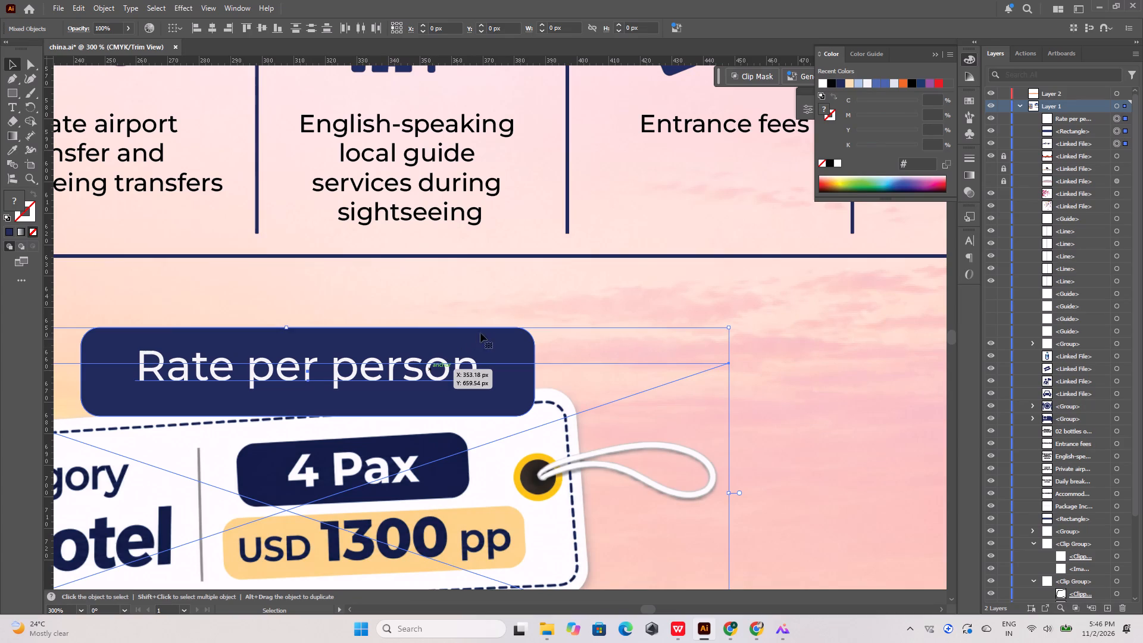
pyautogui.click(487, 310)
pyautogui.click(473, 363)
pyautogui.keyDown('shift'); pyautogui.click(511, 345); pyautogui.keyUp('shift')
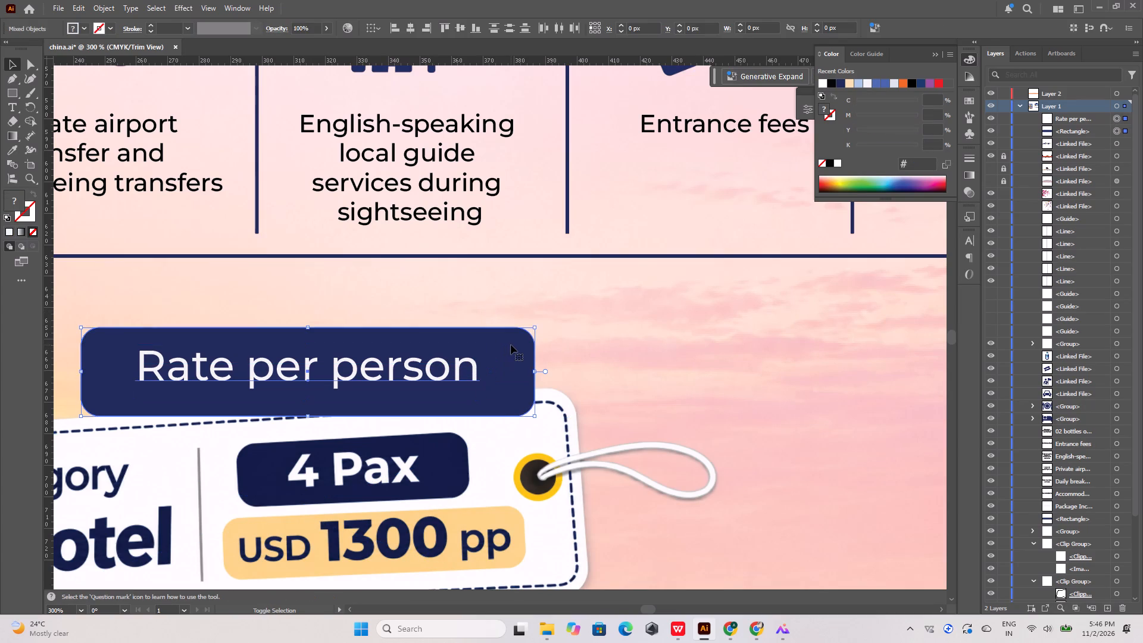
pyautogui.hotkey('ctrl', 'g')
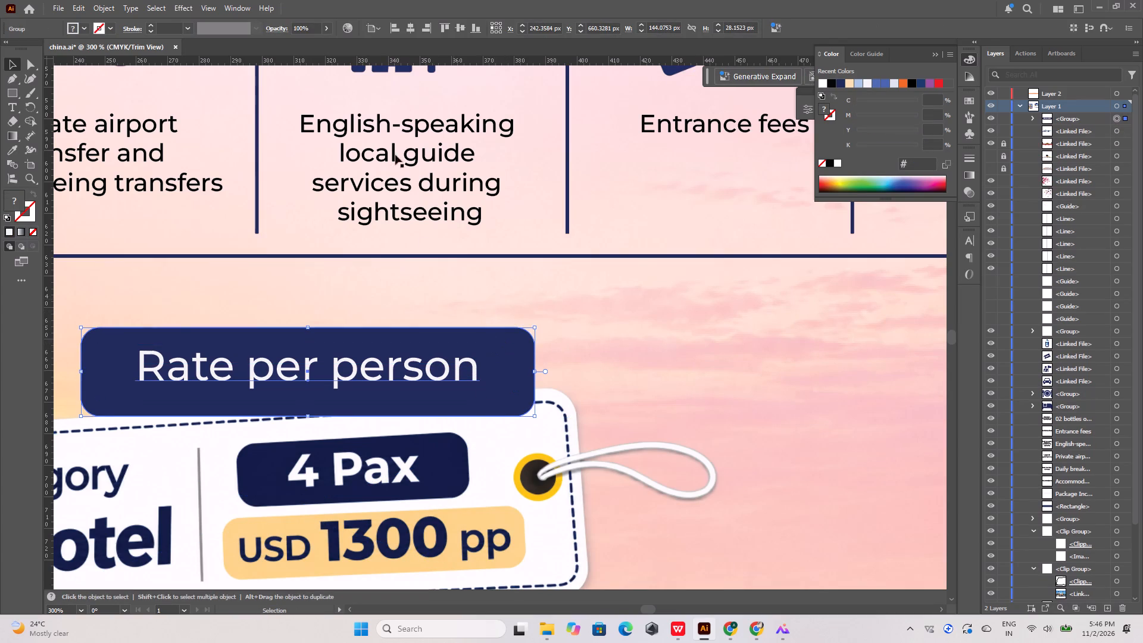
# Center the grouped Rate per person label horizontally on the artboard.
pyautogui.click(411, 29)
pyautogui.click(625, 288)
pyautogui.keyDown('alt'); pyautogui.scroll(-4, 605, 380); pyautogui.keyUp('alt')
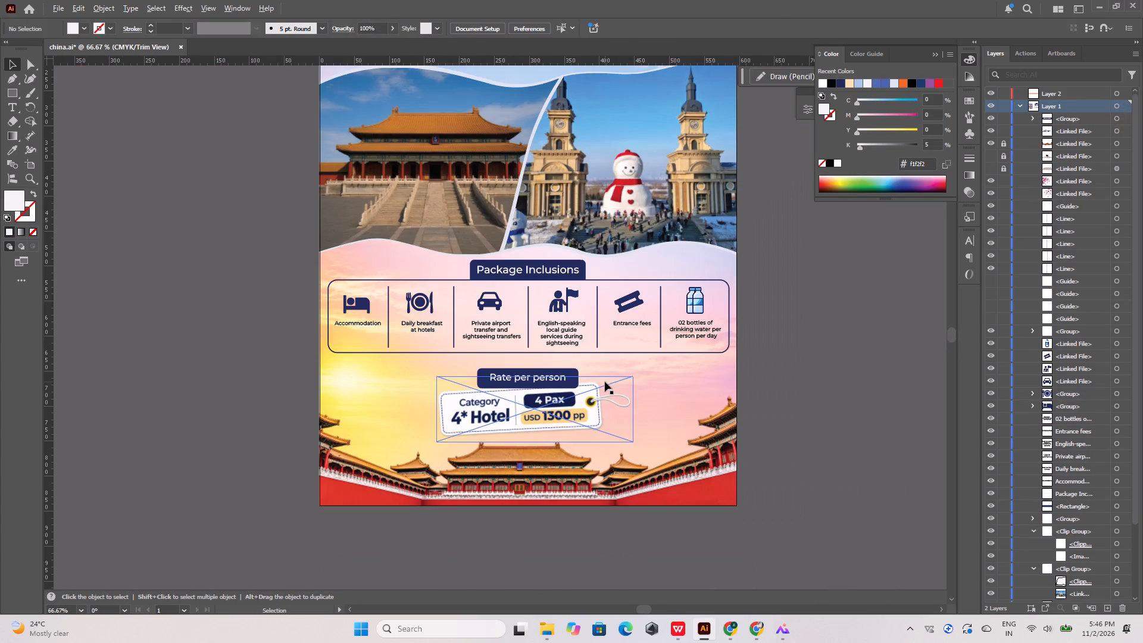
pyautogui.click(674, 349)
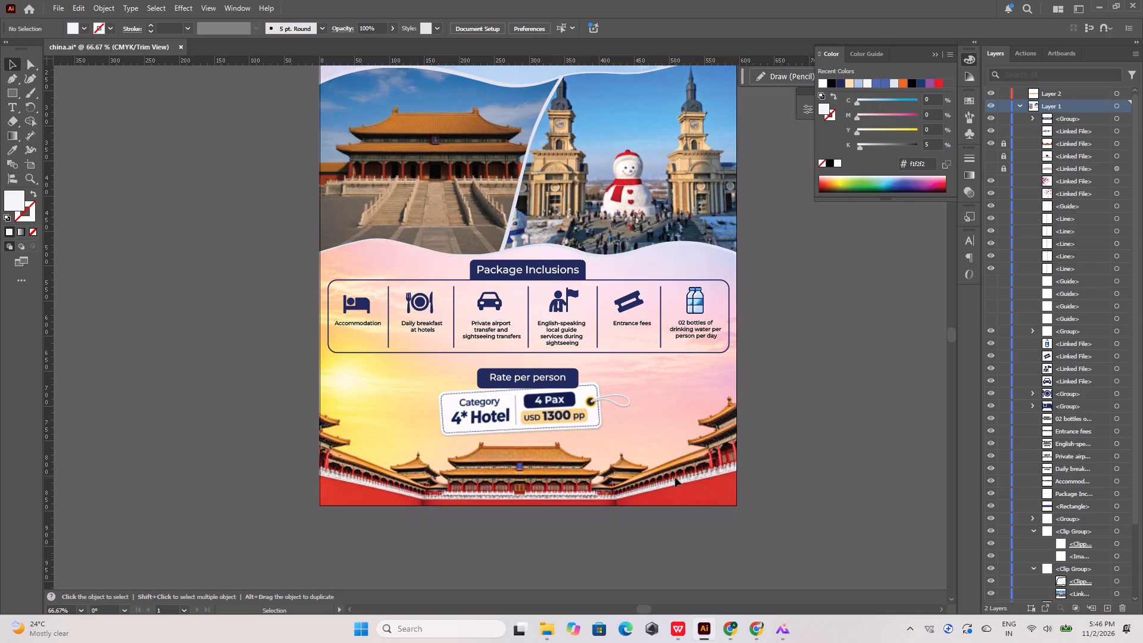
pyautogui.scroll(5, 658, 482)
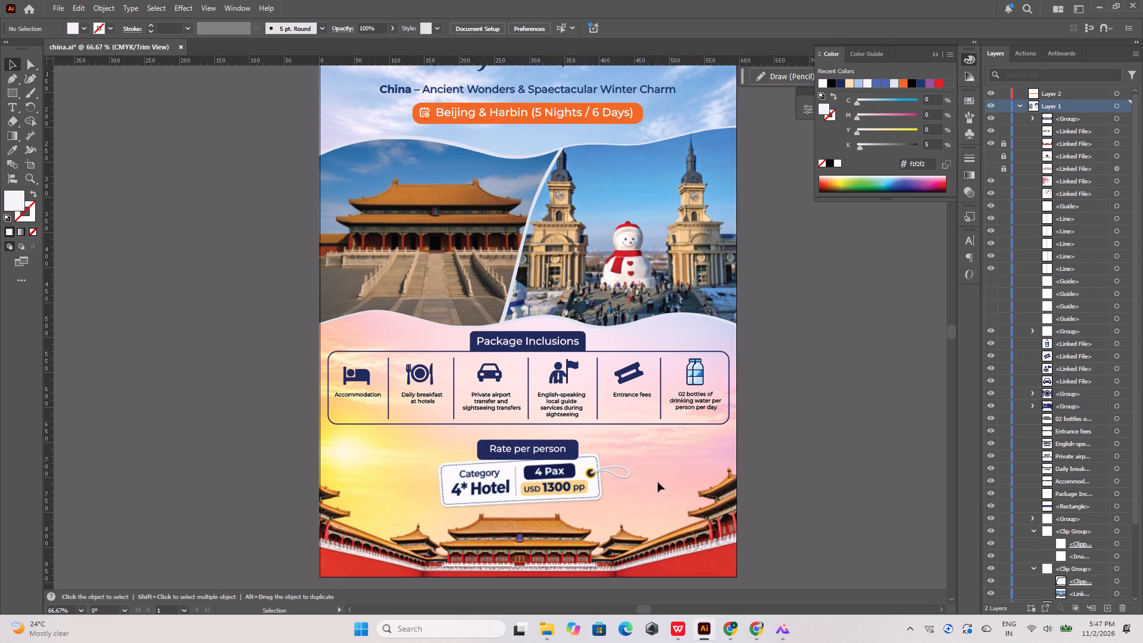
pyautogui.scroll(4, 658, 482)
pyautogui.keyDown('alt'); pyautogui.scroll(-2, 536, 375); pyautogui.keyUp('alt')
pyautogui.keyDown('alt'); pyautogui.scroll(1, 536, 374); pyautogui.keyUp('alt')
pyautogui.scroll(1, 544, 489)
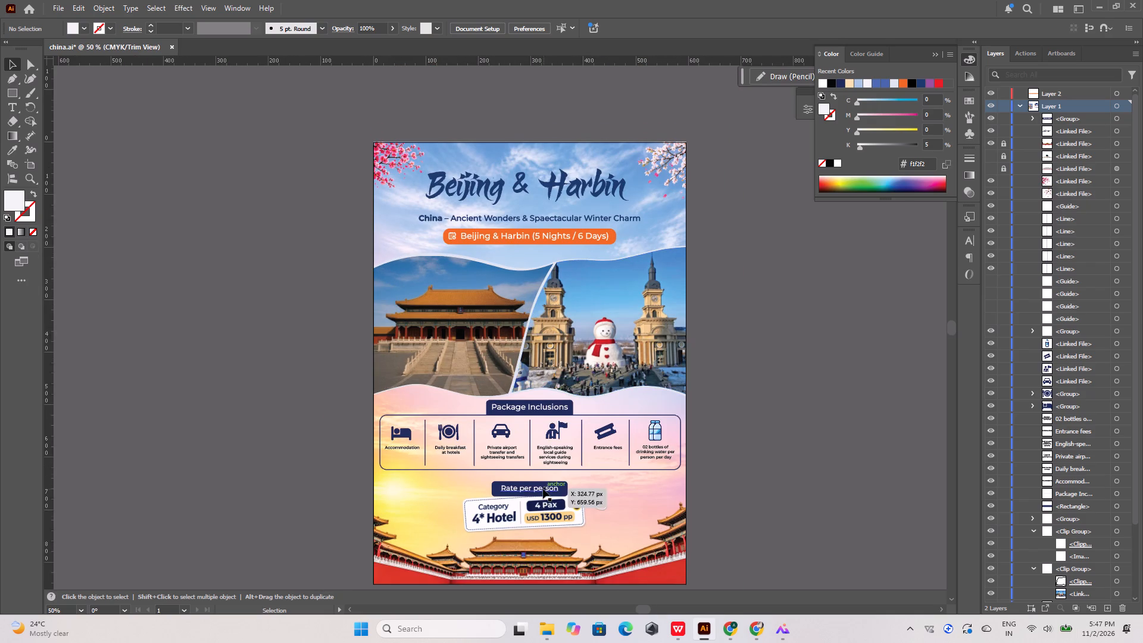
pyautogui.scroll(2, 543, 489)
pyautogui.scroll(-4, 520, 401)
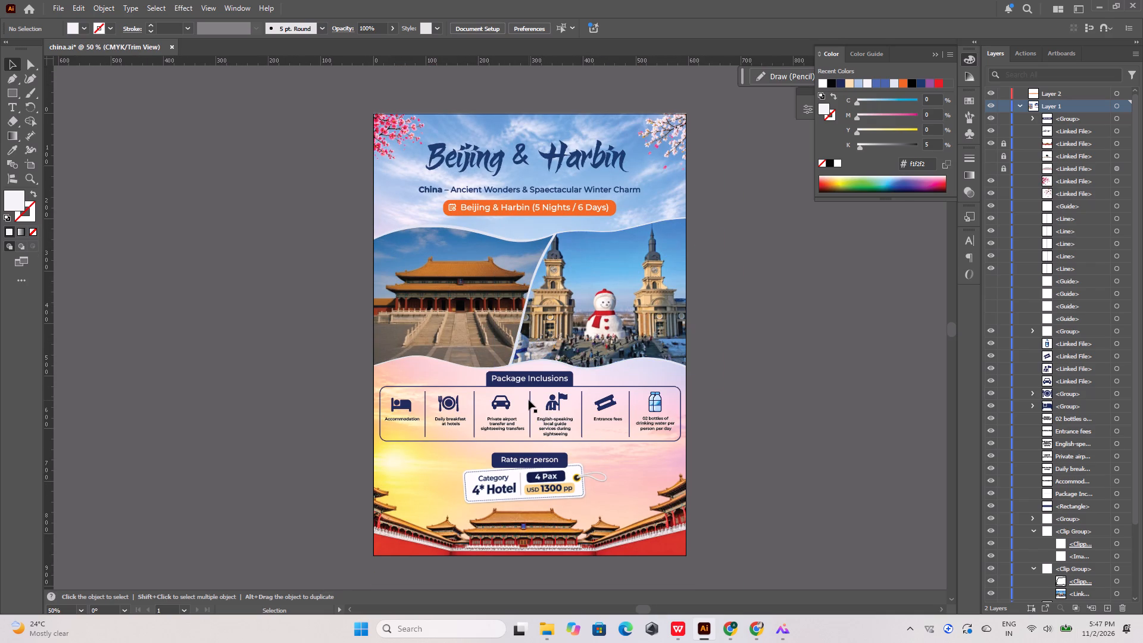
# Switch to ChatGPT in Chrome, download the tag cutout with the Rate per person section from the Image Editing Request chat, and show the file.
pyautogui.click(754, 620)
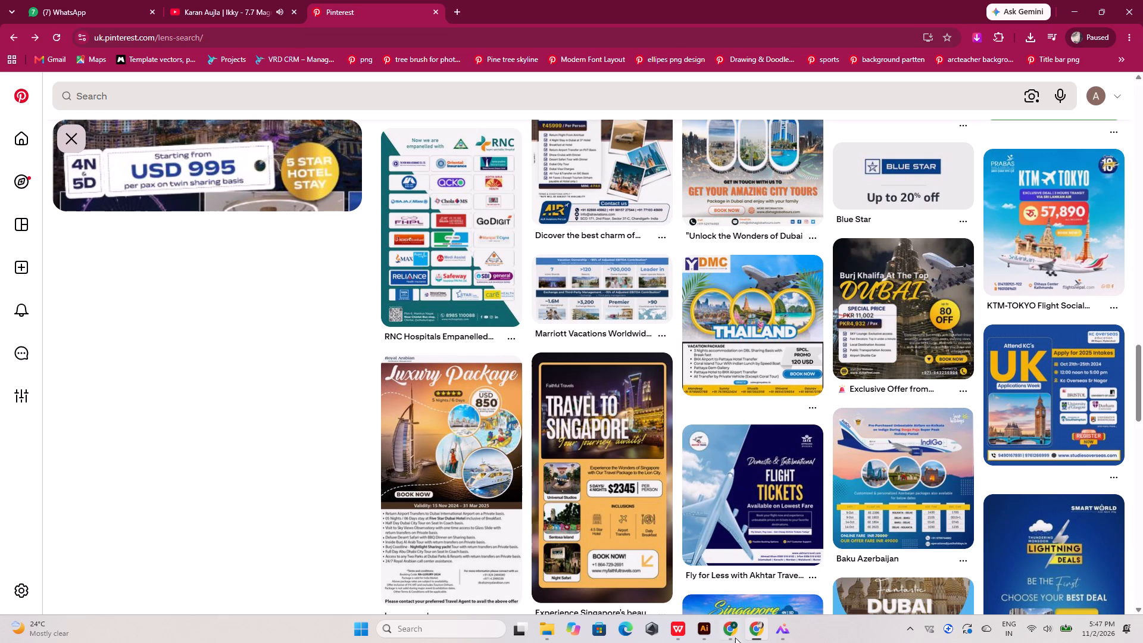
pyautogui.click(732, 626)
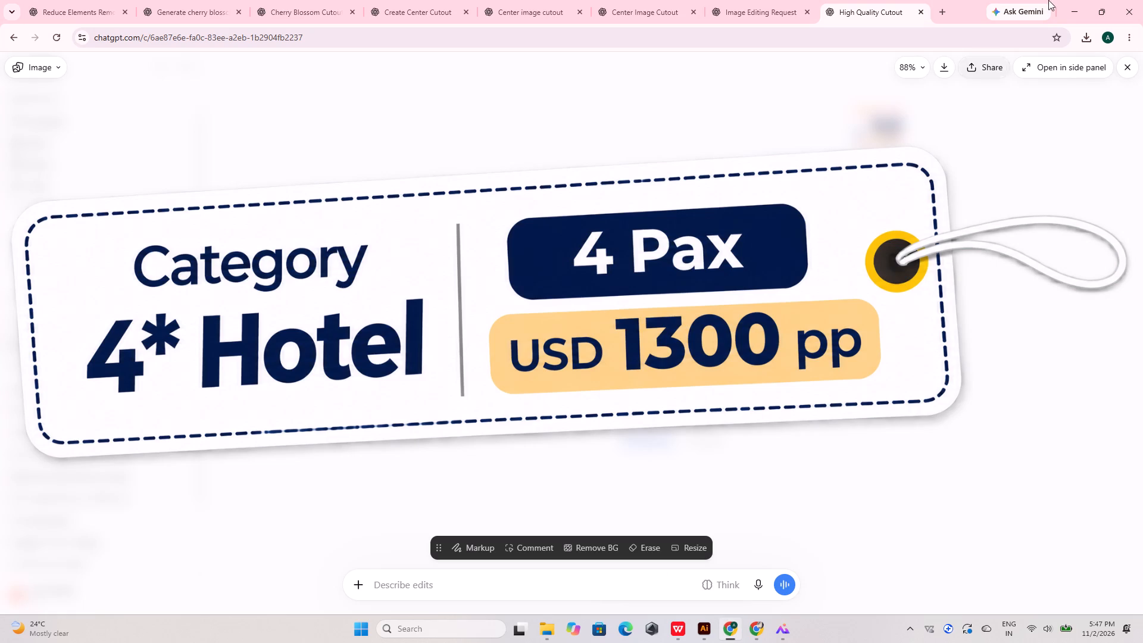
pyautogui.click(1131, 67)
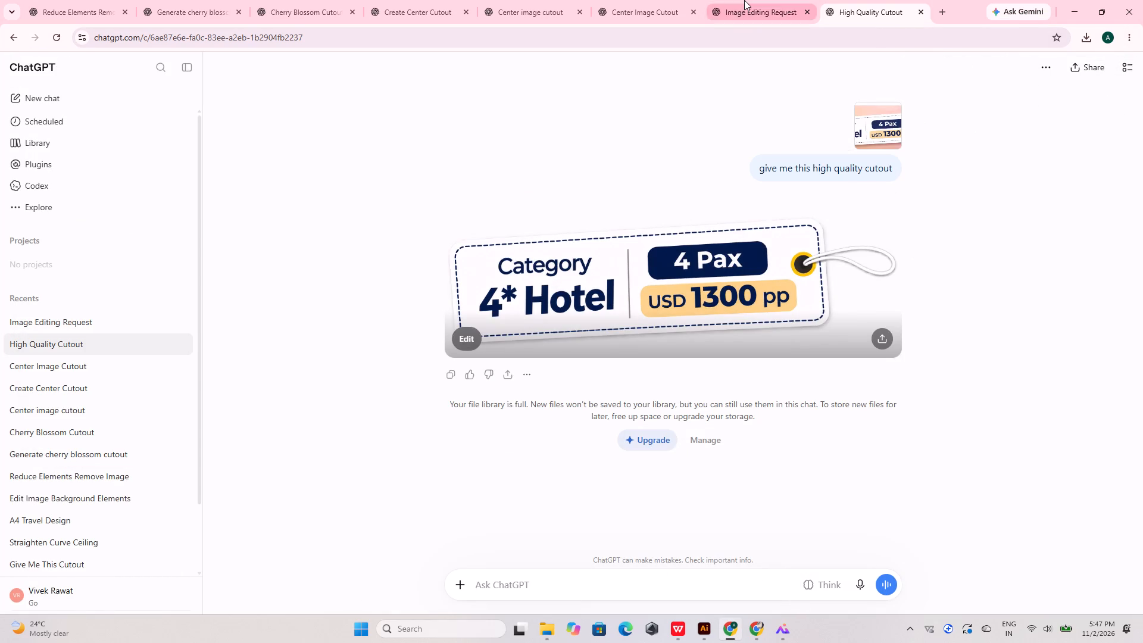
pyautogui.click(744, 0)
pyautogui.click(626, 335)
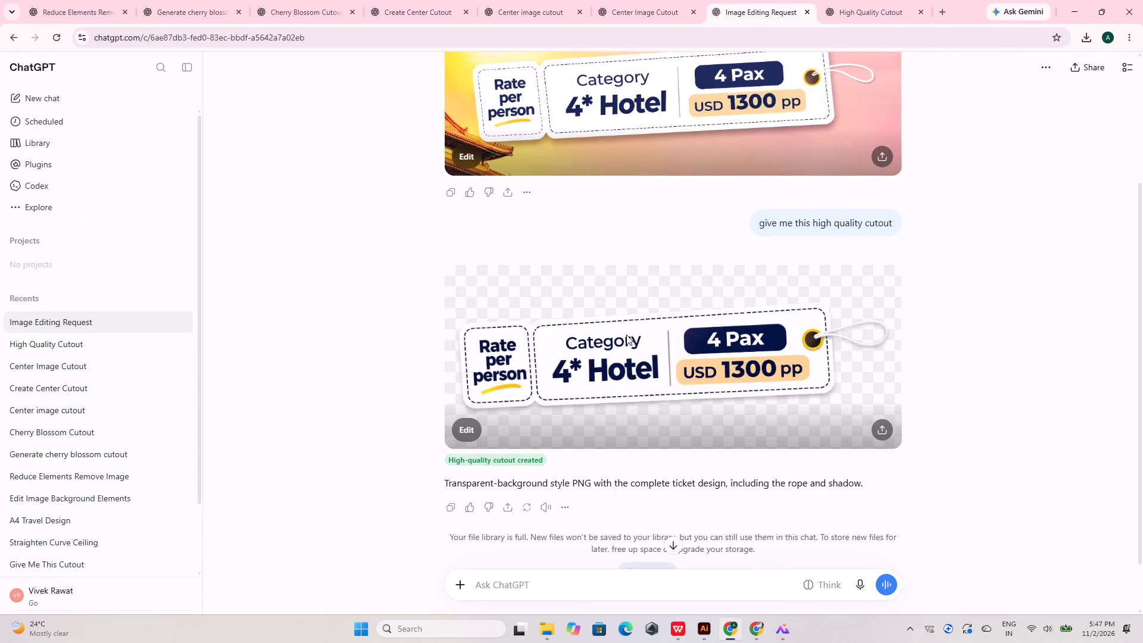
pyautogui.click(941, 70)
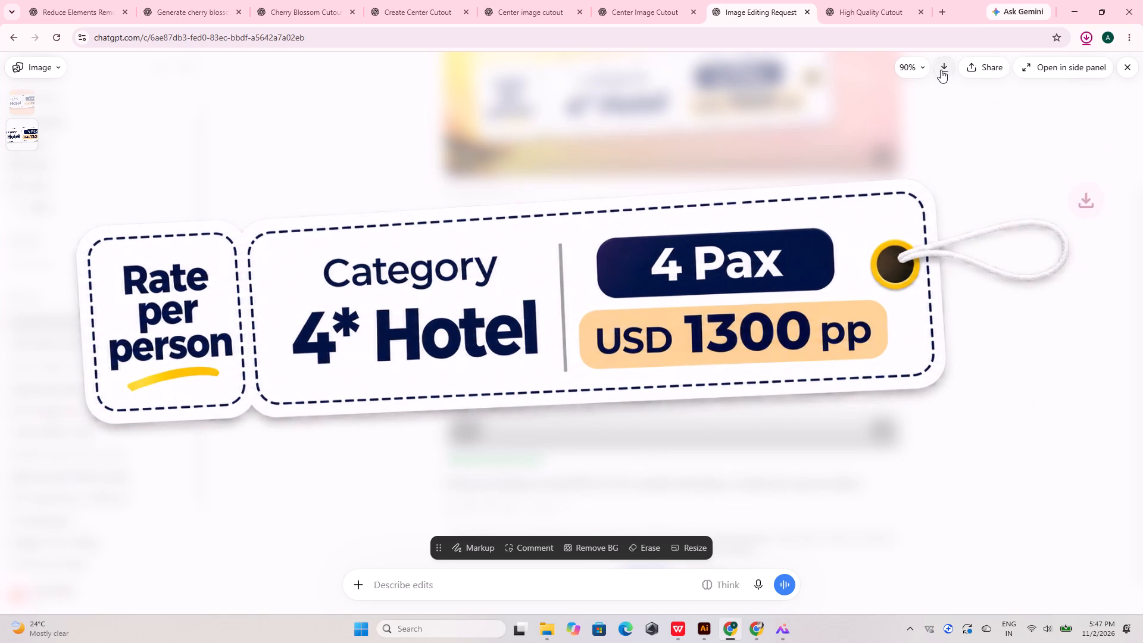
pyautogui.click(1053, 65)
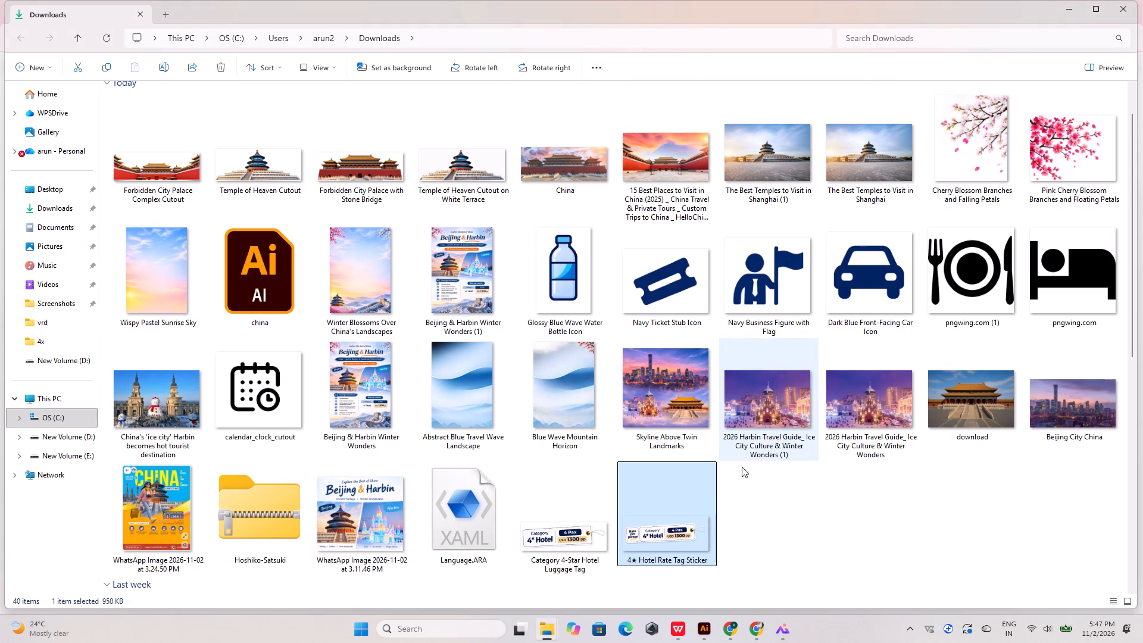
# Place the downloaded 4★ Hotel Rate Tag Sticker image into the china.ai flyer in Illustrator.
pyautogui.moveTo(664, 535); pyautogui.dragTo(713, 627)
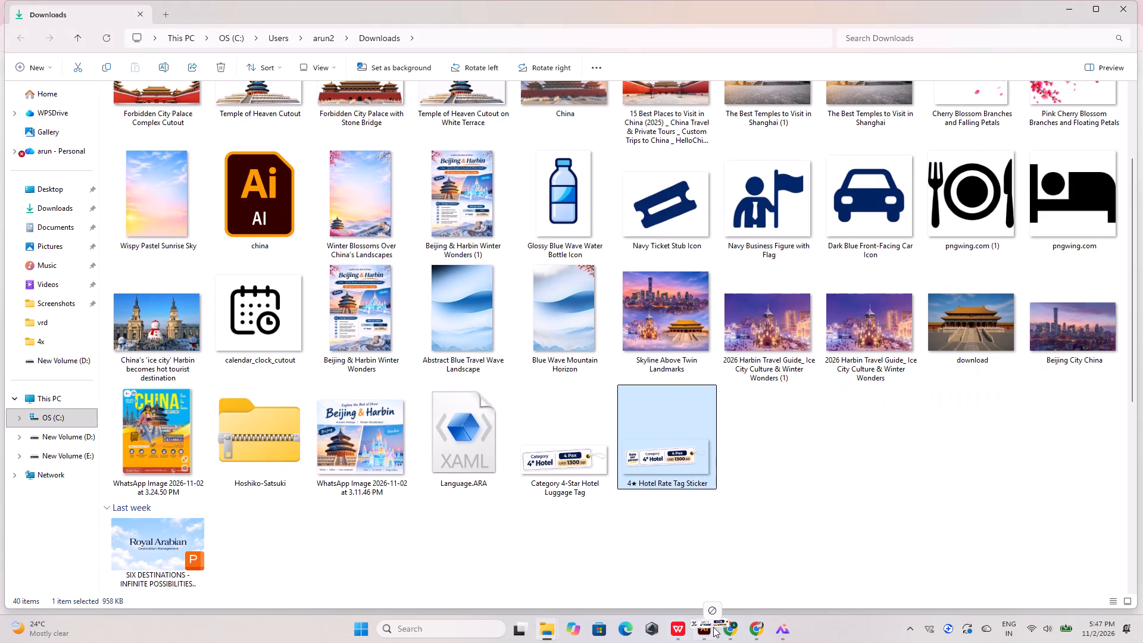
pyautogui.moveTo(713, 627); pyautogui.dragTo(571, 455)
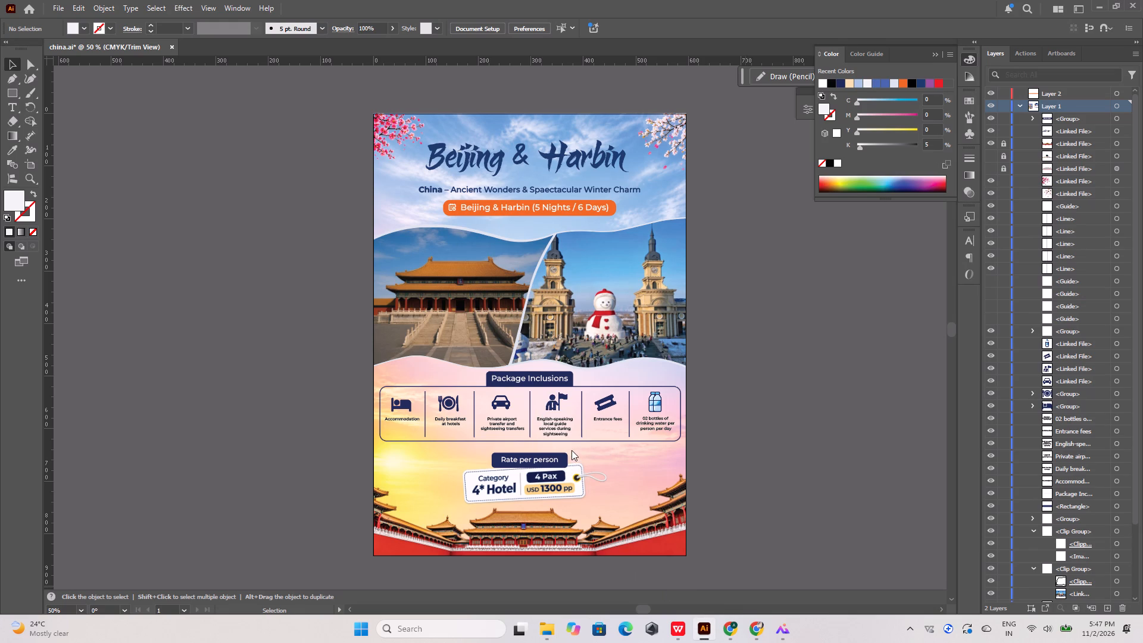
# Shrink the placed tag image to about 391 by 157 px and move it up over the Package Inclusions icons, clear of the existing price tag.
pyautogui.keyDown('alt'); pyautogui.scroll(-3, 516, 411); pyautogui.keyUp('alt')
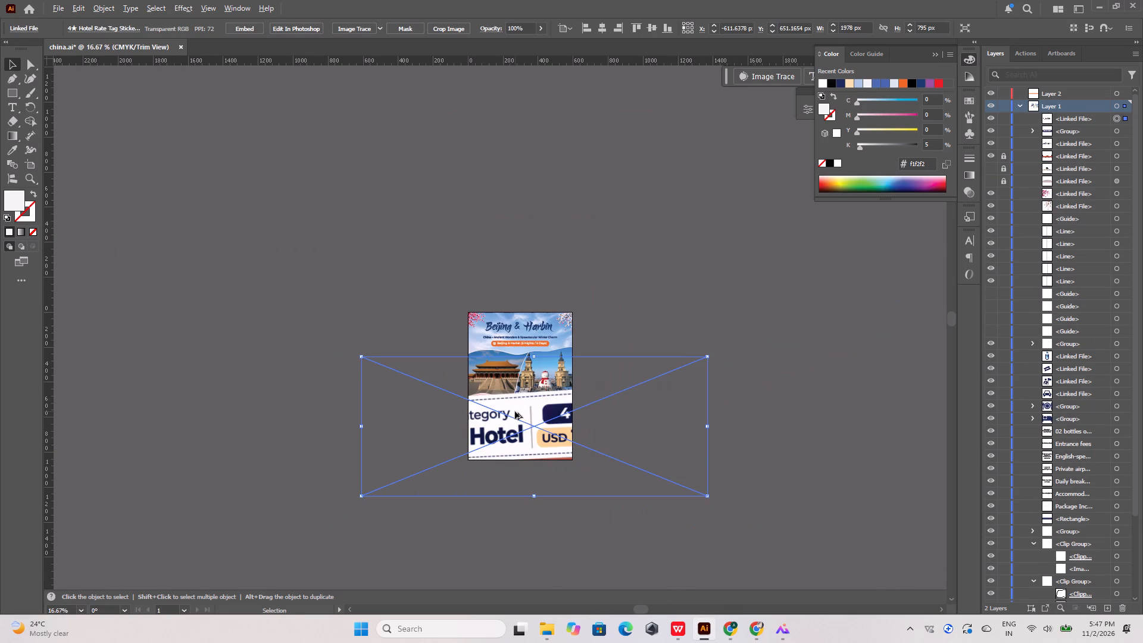
pyautogui.keyDown('shift'); pyautogui.moveTo(707, 497); pyautogui.dragTo(481, 410); pyautogui.keyUp('shift')
pyautogui.moveTo(425, 379); pyautogui.dragTo(526, 430)
pyautogui.keyDown('alt'); pyautogui.scroll(3, 527, 432); pyautogui.keyUp('alt')
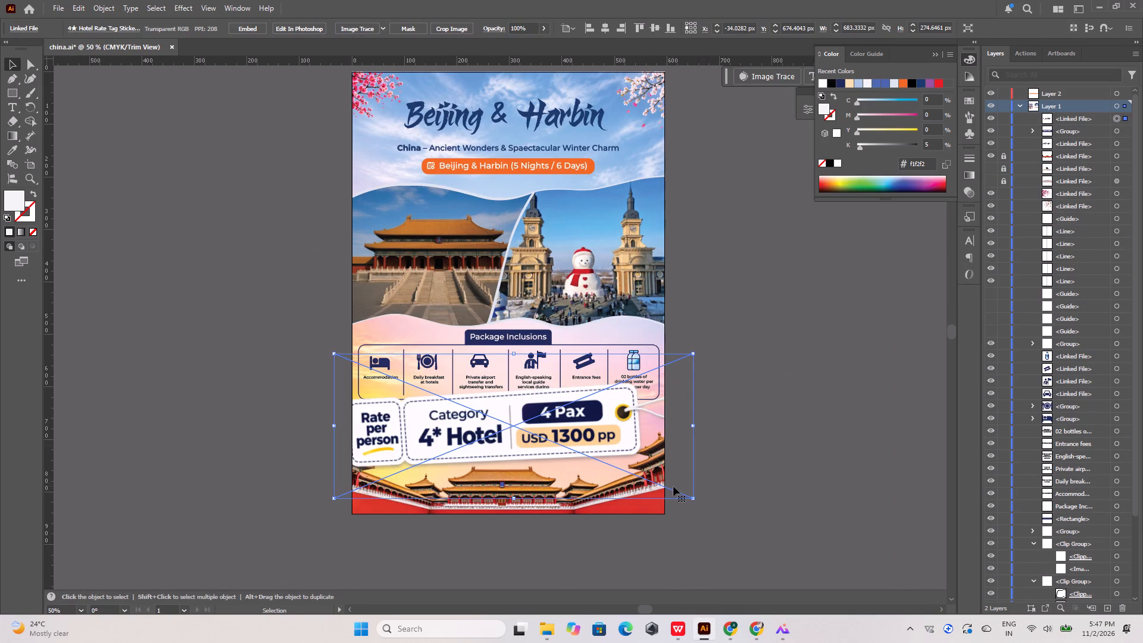
pyautogui.keyDown('shift'); pyautogui.moveTo(691, 500); pyautogui.dragTo(577, 436); pyautogui.keyUp('shift')
pyautogui.moveTo(463, 395); pyautogui.dragTo(522, 422)
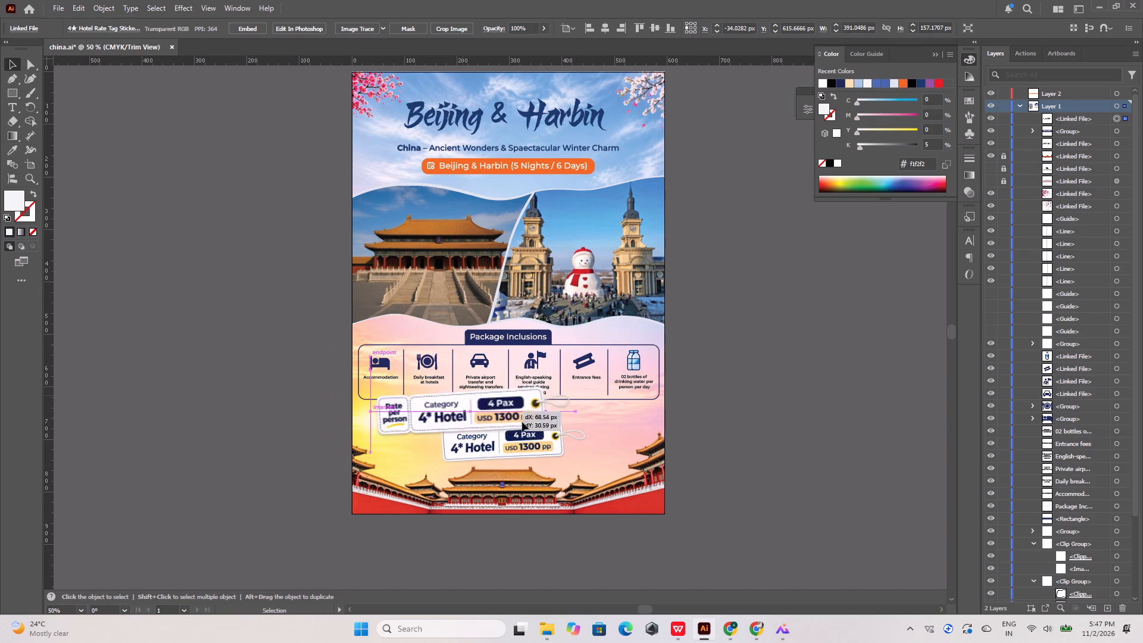
pyautogui.moveTo(522, 422); pyautogui.dragTo(535, 432)
pyautogui.keyDown('alt'); pyautogui.scroll(3, 535, 432); pyautogui.keyUp('alt')
pyautogui.keyDown('alt'); pyautogui.scroll(-4, 535, 432); pyautogui.keyUp('alt')
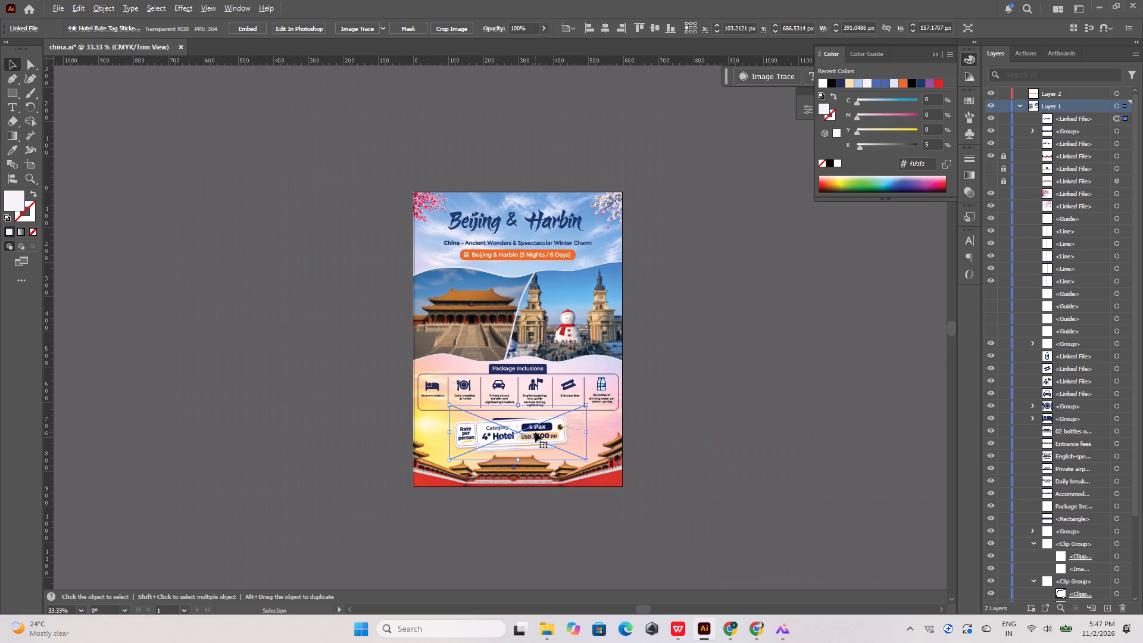
pyautogui.moveTo(535, 432); pyautogui.dragTo(544, 377)
# Set the Rate per person text in the navy label to Montserrat Bold and leave the group's isolation mode.
pyautogui.keyDown('alt'); pyautogui.scroll(3, 526, 428); pyautogui.keyUp('alt')
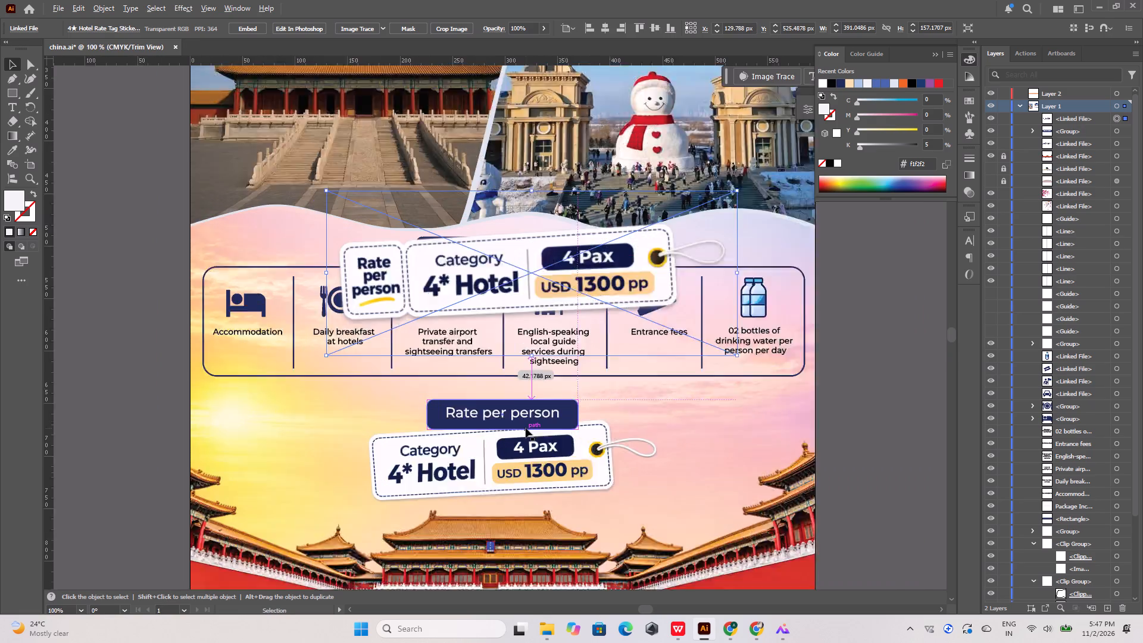
pyautogui.keyDown('alt'); pyautogui.scroll(1, 526, 428); pyautogui.keyUp('alt')
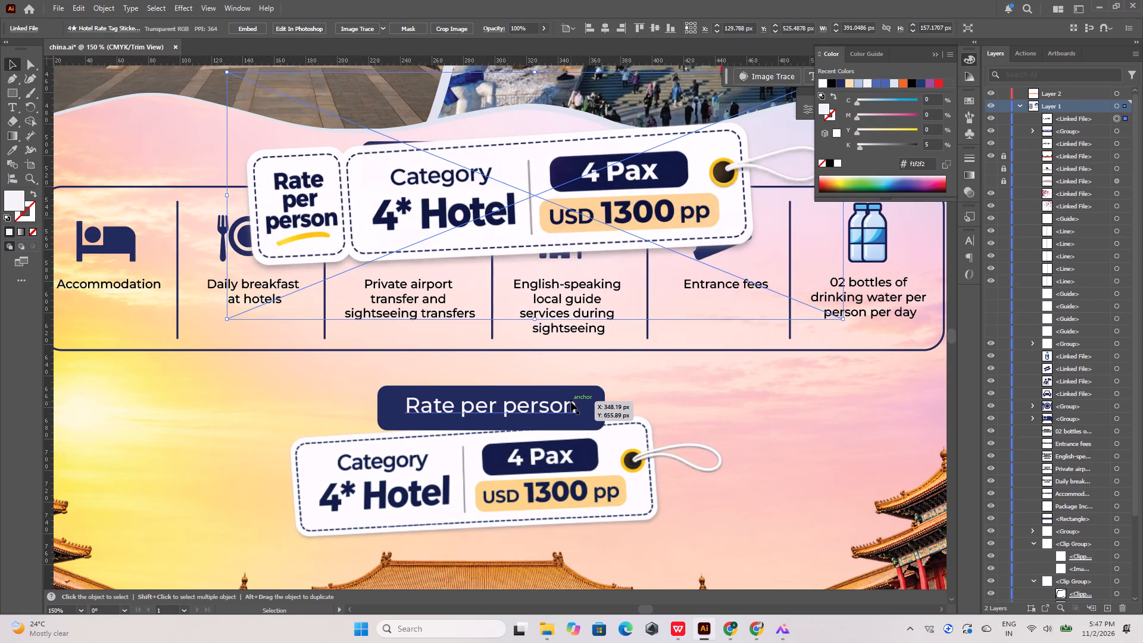
pyautogui.click(571, 402)
pyautogui.click(567, 405)
pyautogui.keyDown('alt'); pyautogui.scroll(4, 561, 409); pyautogui.keyUp('alt')
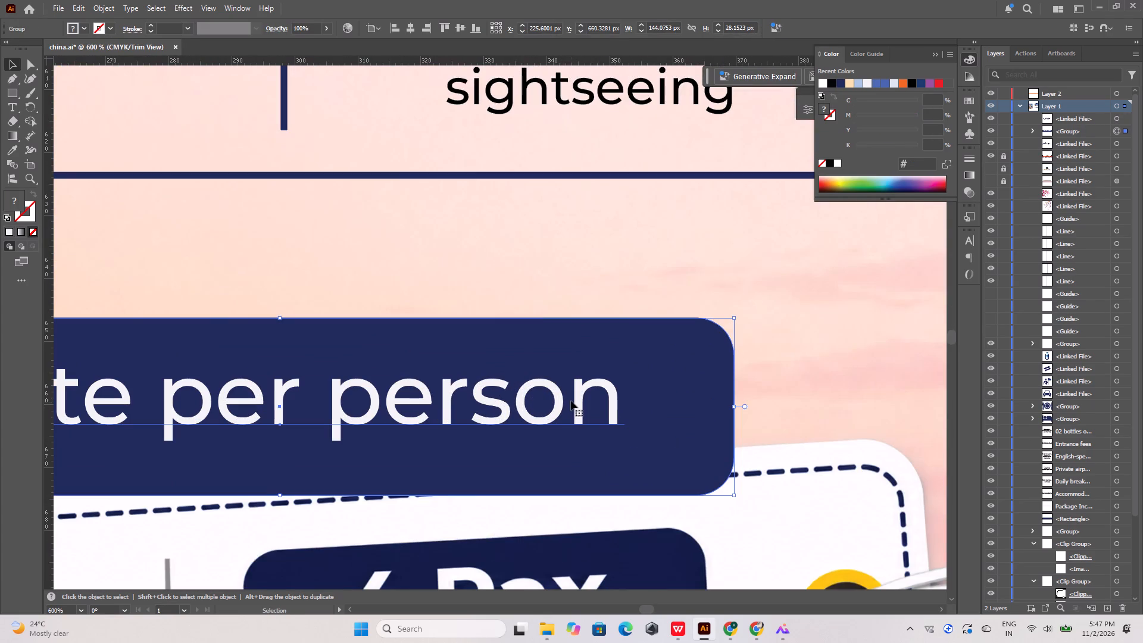
pyautogui.doubleClick(571, 401)
pyautogui.doubleClick(579, 399)
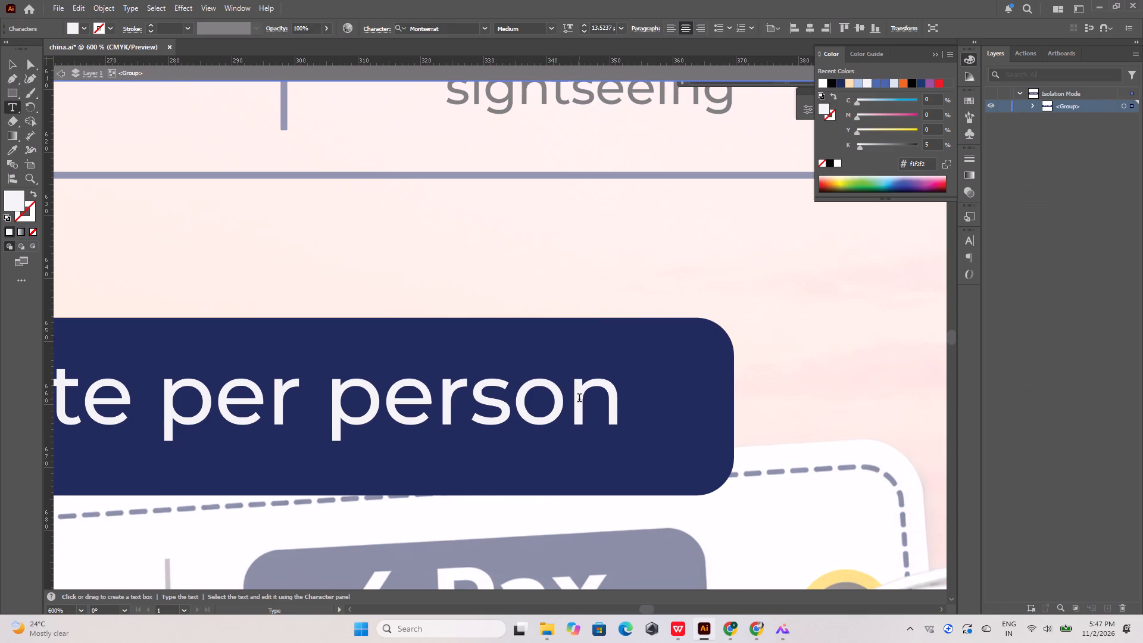
pyautogui.hotkey('ctrl', 'a')
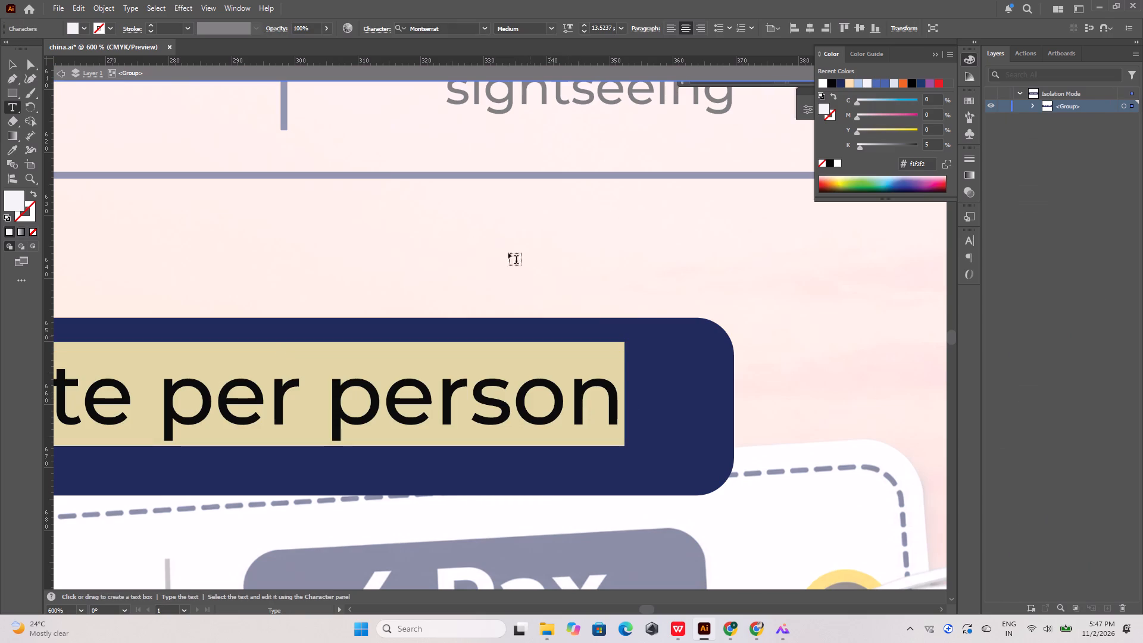
pyautogui.click(551, 28)
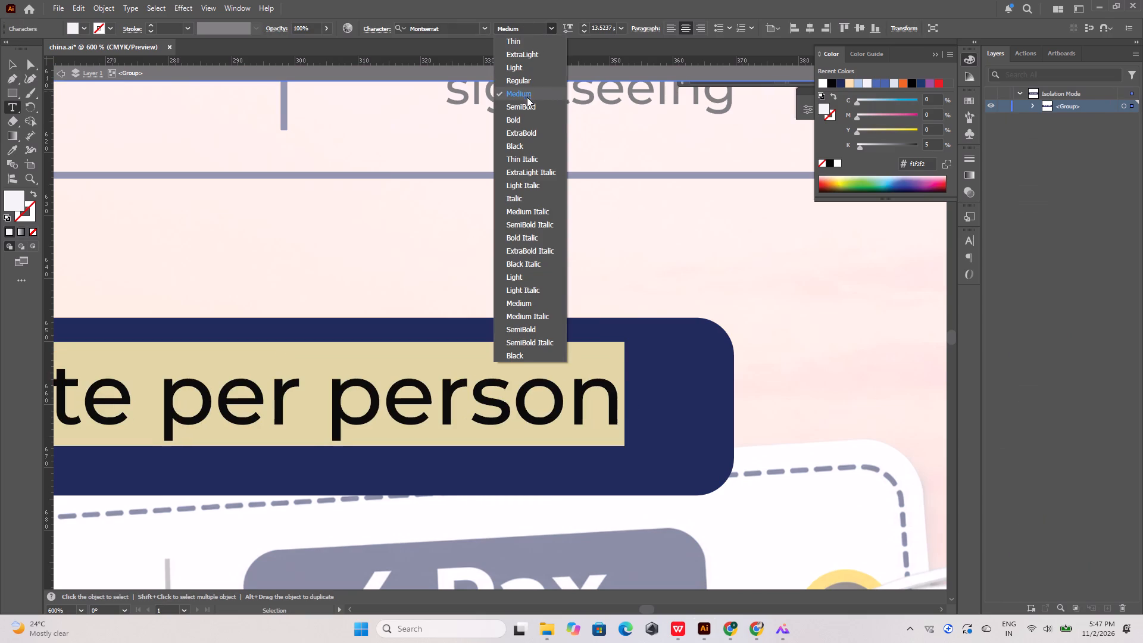
pyautogui.click(523, 121)
pyautogui.click(5, 64)
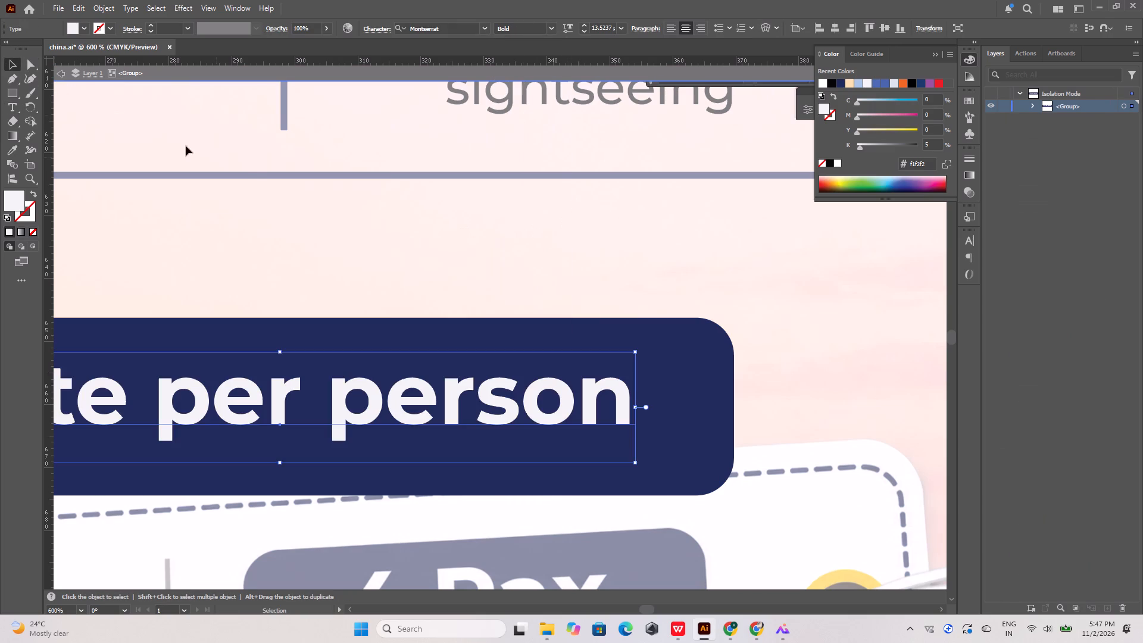
pyautogui.click(257, 180)
pyautogui.keyDown('alt'); pyautogui.scroll(-4, 421, 330); pyautogui.keyUp('alt')
pyautogui.doubleClick(574, 333)
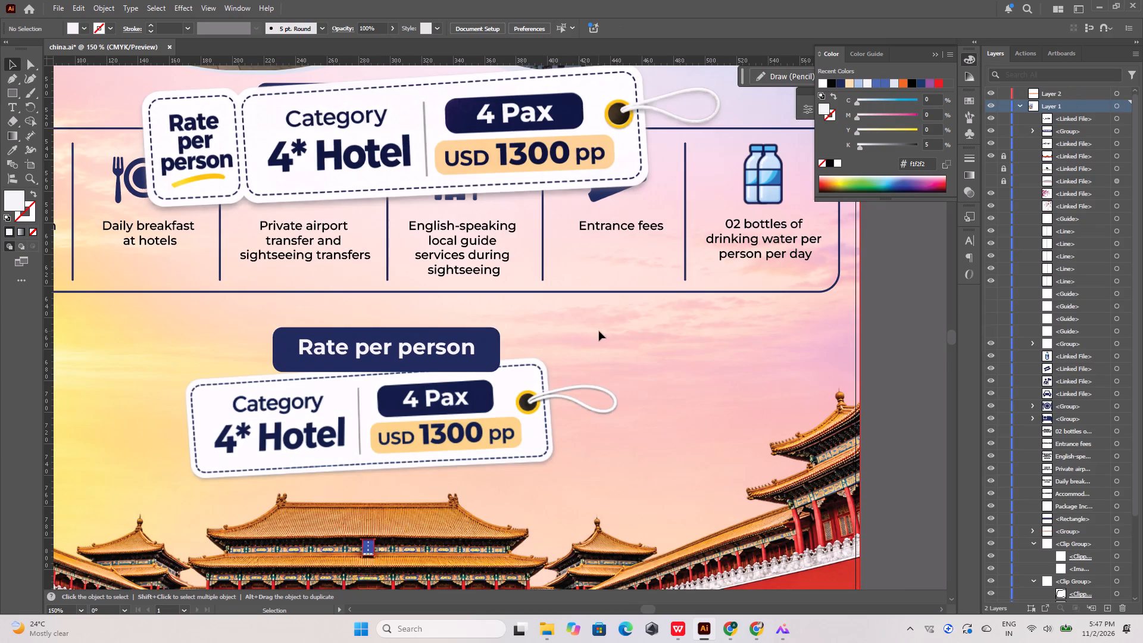
# Group the Rate per person label with the price tag beneath it, and check the group by toggling its visibility.
pyautogui.moveTo(599, 331); pyautogui.dragTo(299, 453)
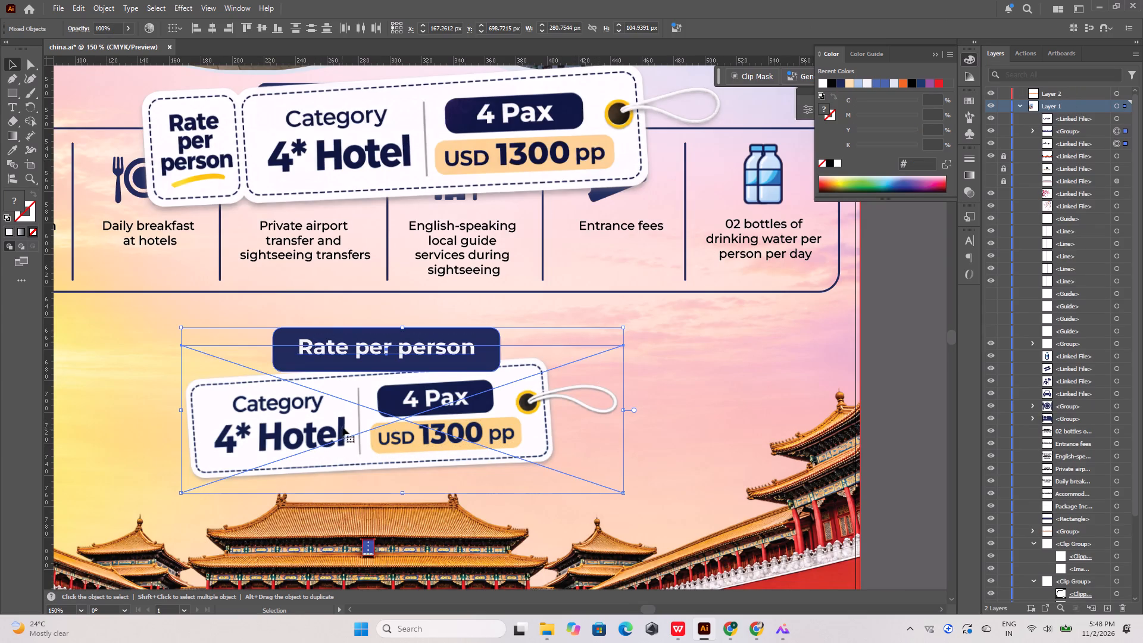
pyautogui.hotkey('ctrl', 'g')
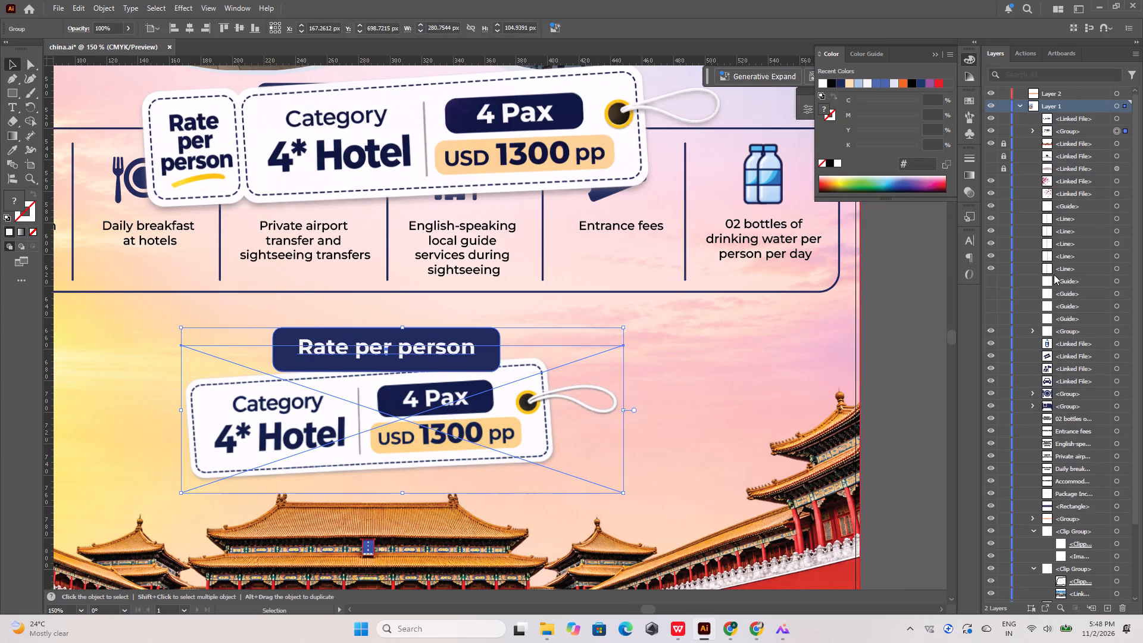
pyautogui.click(990, 131)
pyautogui.click(990, 131)
# Move the new tag image down over the grouped label and price tag, to about X 114, Y 692 px.
pyautogui.moveTo(436, 145); pyautogui.dragTo(418, 267)
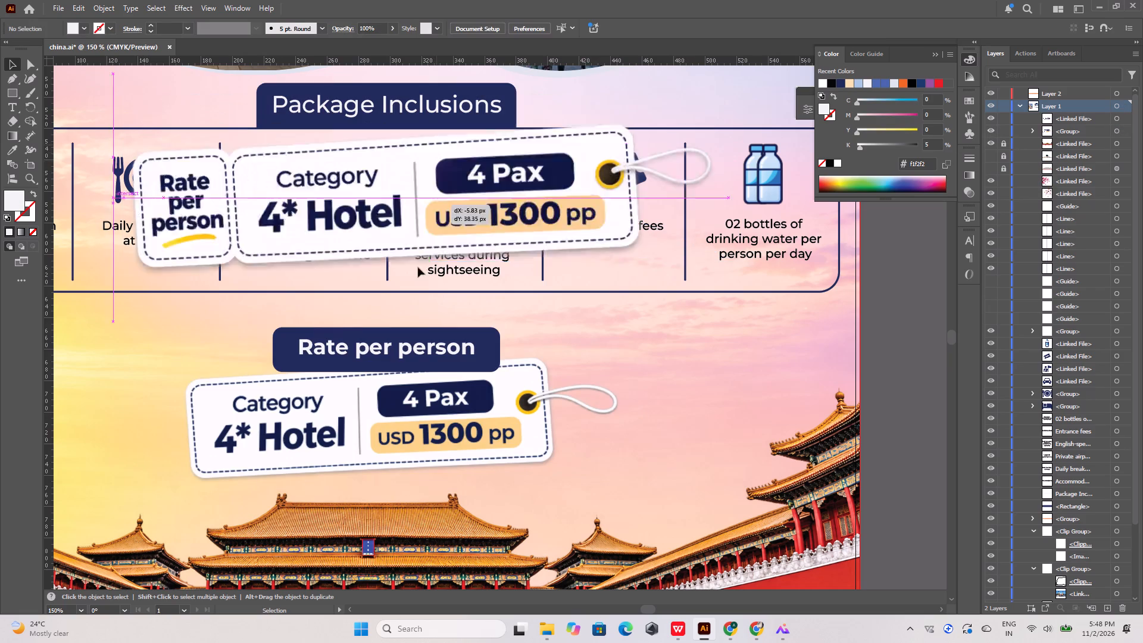
pyautogui.moveTo(418, 267); pyautogui.dragTo(412, 407)
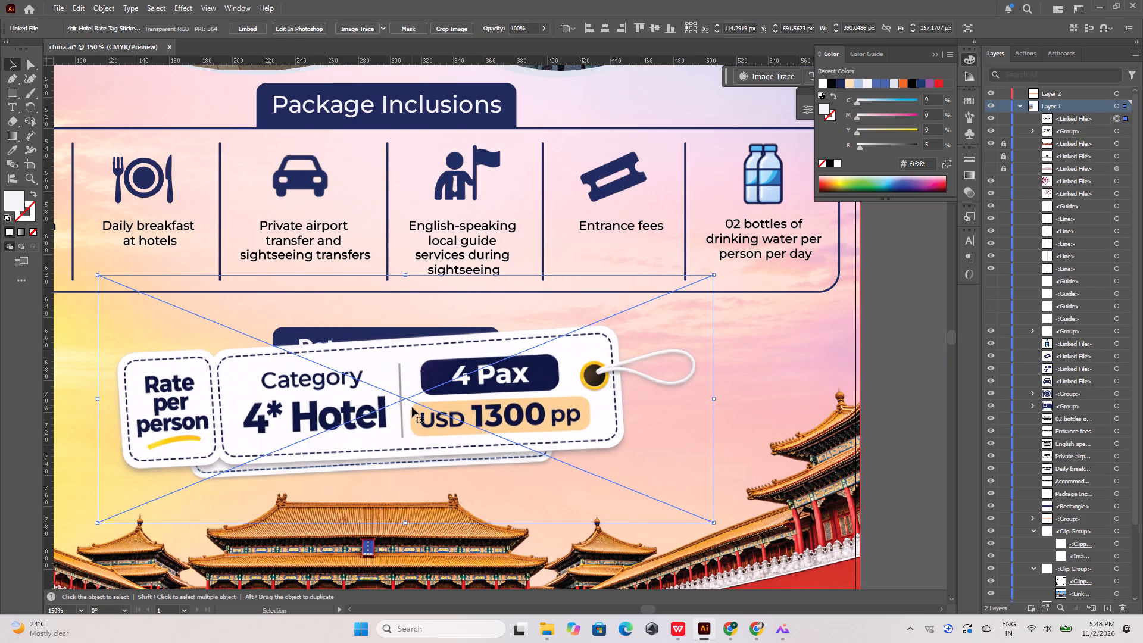
# Hide the new tag image and review the whole flyer with the grouped label and price tag.
pyautogui.click(989, 117)
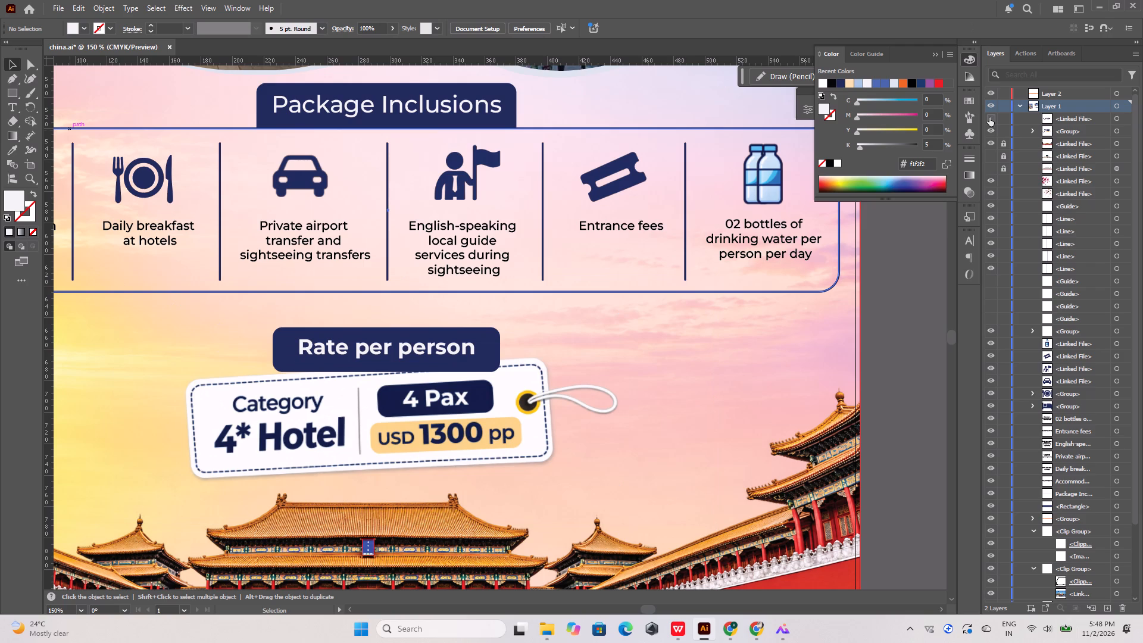
pyautogui.keyDown('alt'); pyautogui.scroll(-5, 659, 297); pyautogui.keyUp('alt')
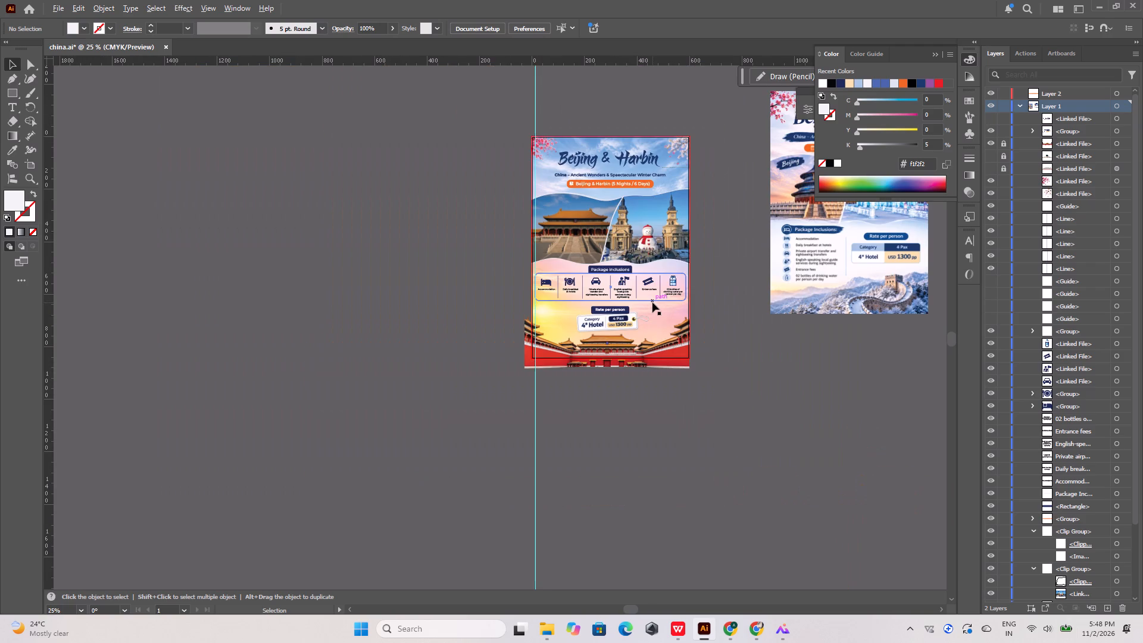
pyautogui.click(724, 232)
pyautogui.scroll(4, 714, 236)
pyautogui.keyDown('alt'); pyautogui.scroll(2, 708, 267); pyautogui.keyUp('alt')
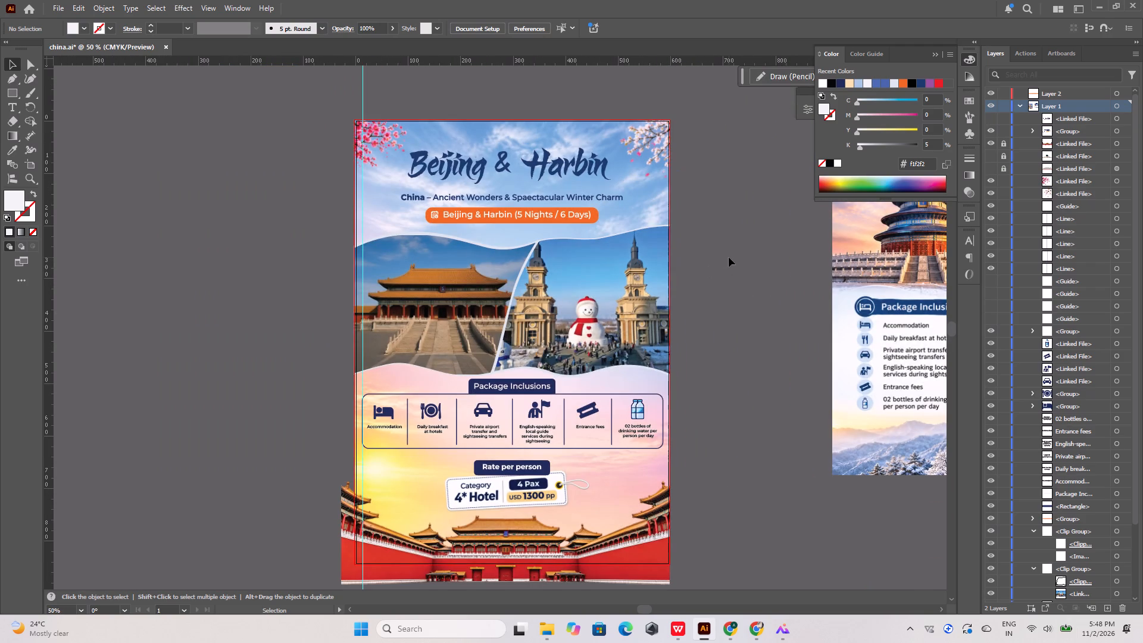
pyautogui.scroll(-1, 541, 445)
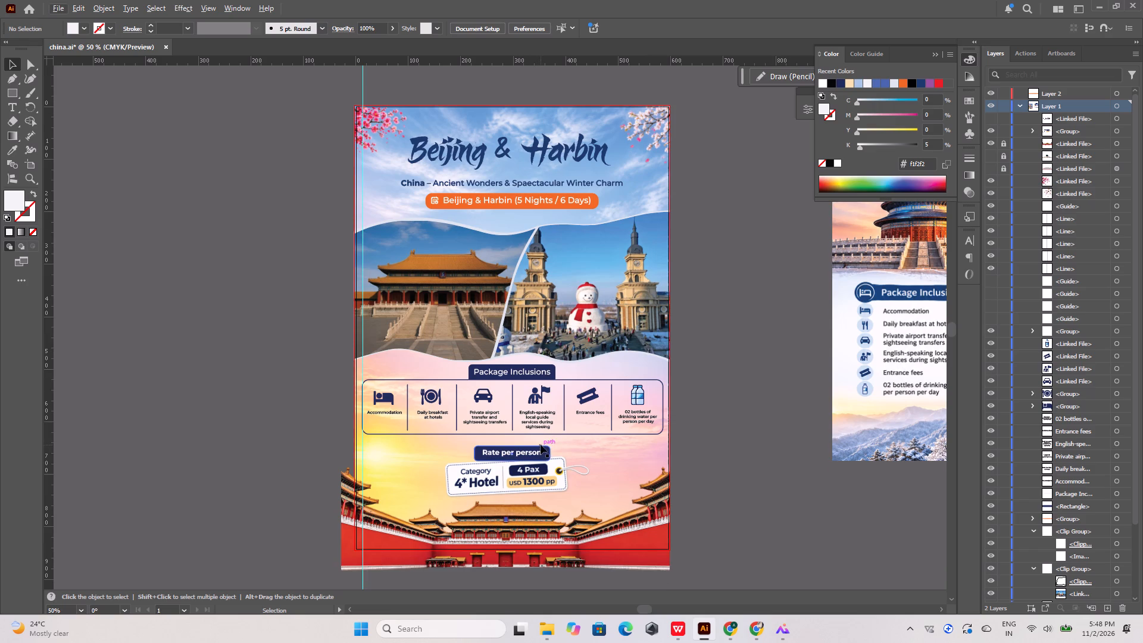
# Compare the two rate designs by showing only the new tag image, and return to showing only the grouped label and price tag.
pyautogui.click(989, 121)
pyautogui.click(990, 131)
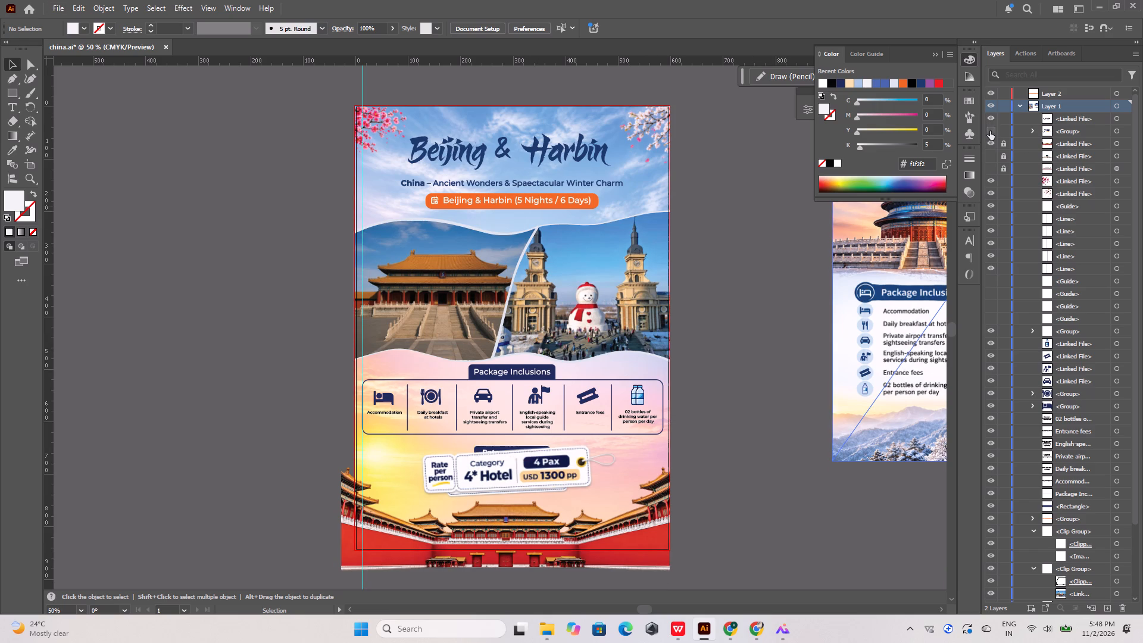
pyautogui.keyDown('alt'); pyautogui.scroll(1, 560, 472); pyautogui.keyUp('alt')
pyautogui.scroll(-2, 586, 396)
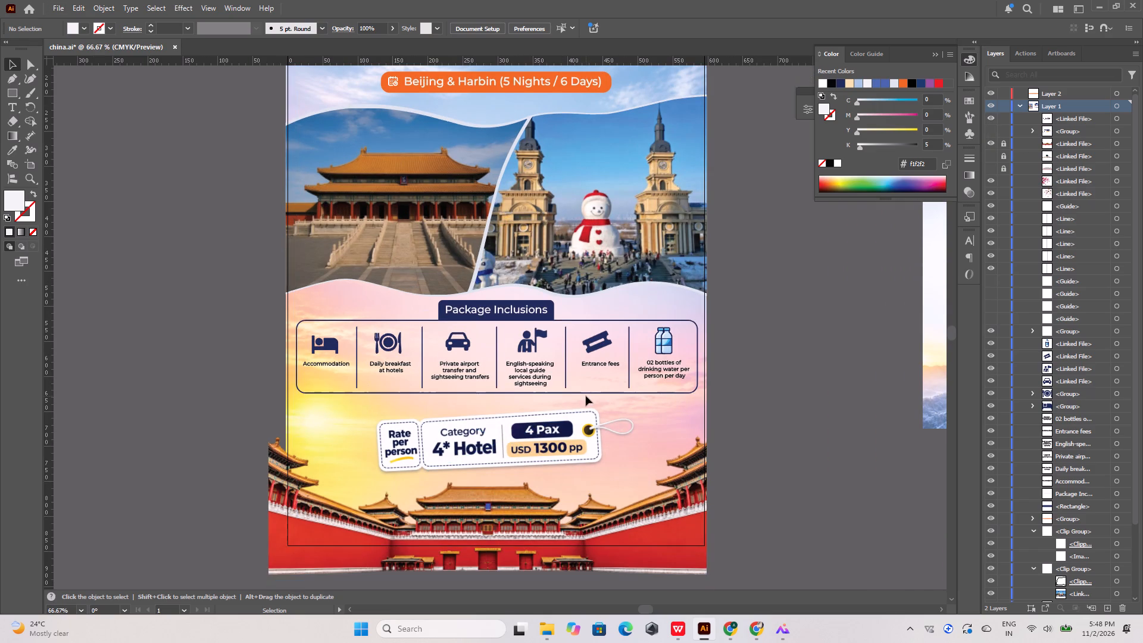
pyautogui.click(990, 133)
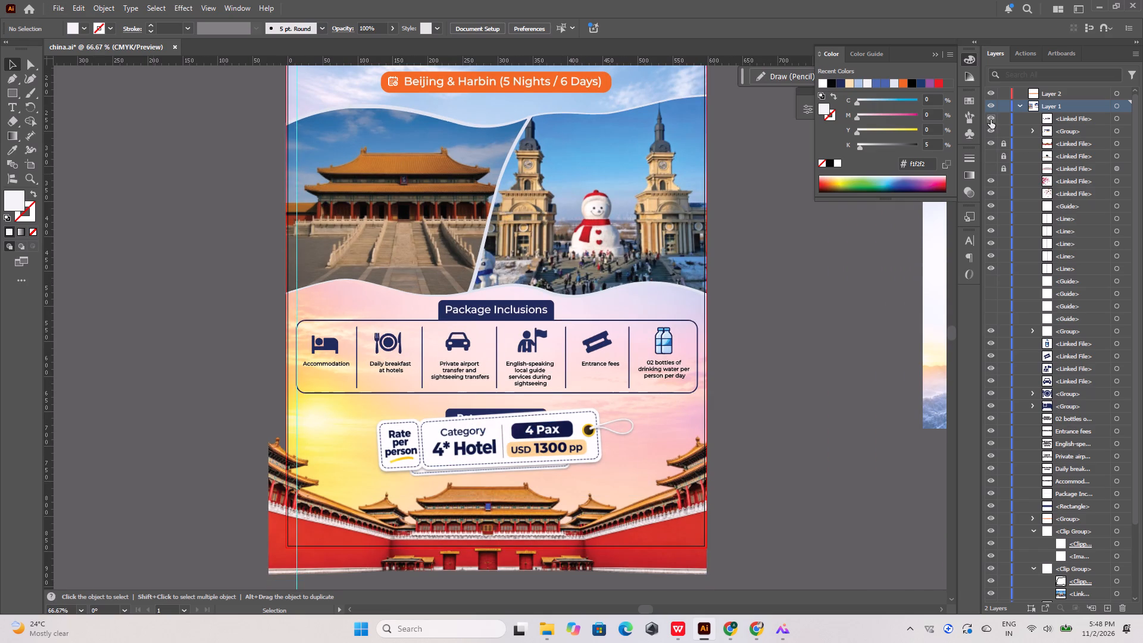
pyautogui.click(991, 120)
pyautogui.click(807, 328)
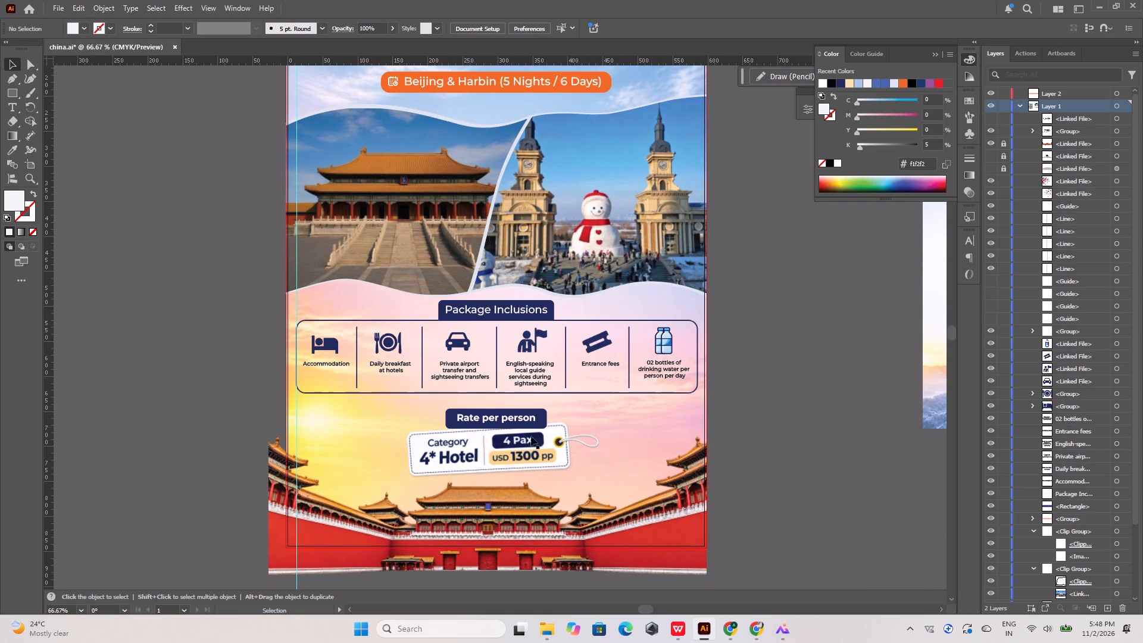
# Enlarge the grouped Rate per person label and price tag to about 316 × 118 px and centre it horizontally on the artboard.
pyautogui.keyDown('alt'); pyautogui.scroll(2, 514, 442); pyautogui.keyUp('alt')
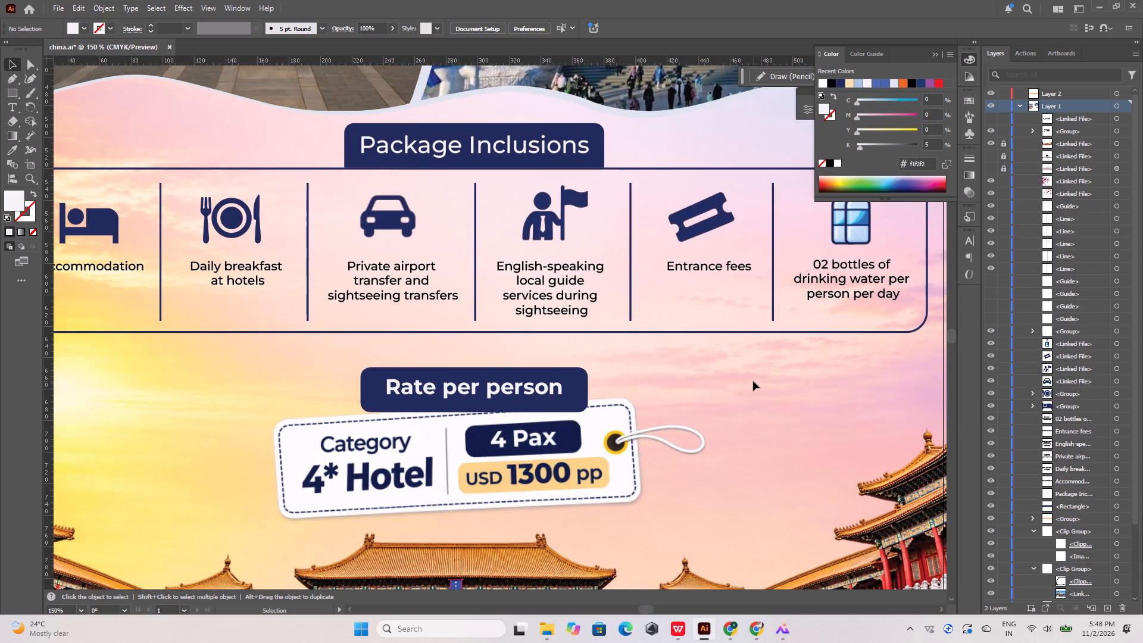
pyautogui.keyDown('alt'); pyautogui.scroll(-1, 721, 383); pyautogui.keyUp('alt')
pyautogui.keyDown('alt'); pyautogui.scroll(1, 504, 426); pyautogui.keyUp('alt')
pyautogui.moveTo(385, 334); pyautogui.dragTo(449, 375)
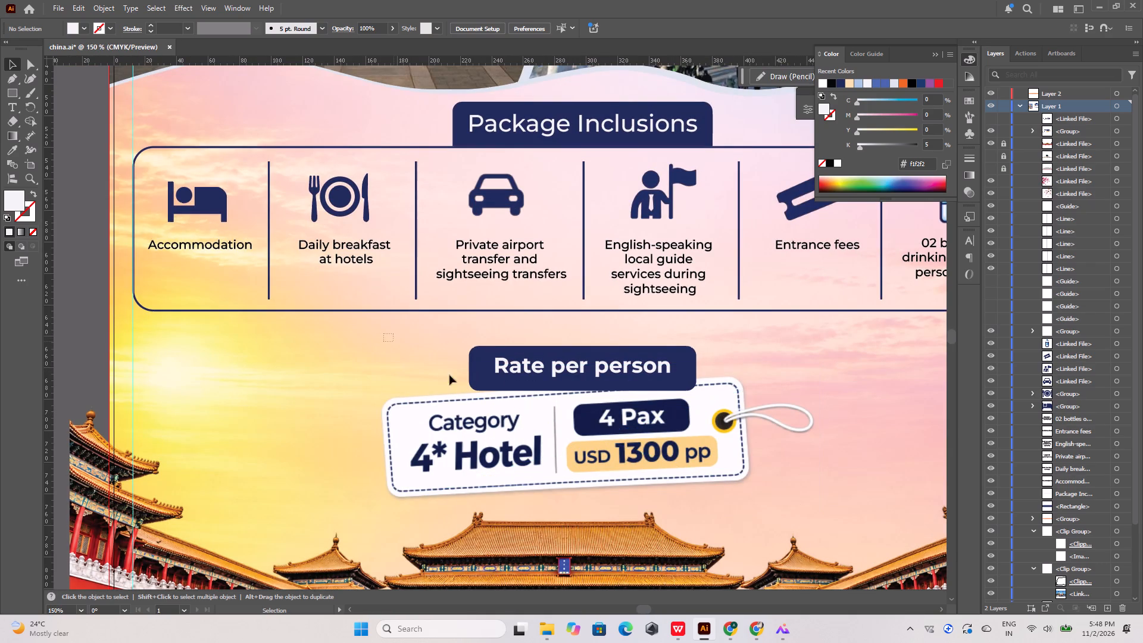
pyautogui.moveTo(449, 375); pyautogui.dragTo(748, 488)
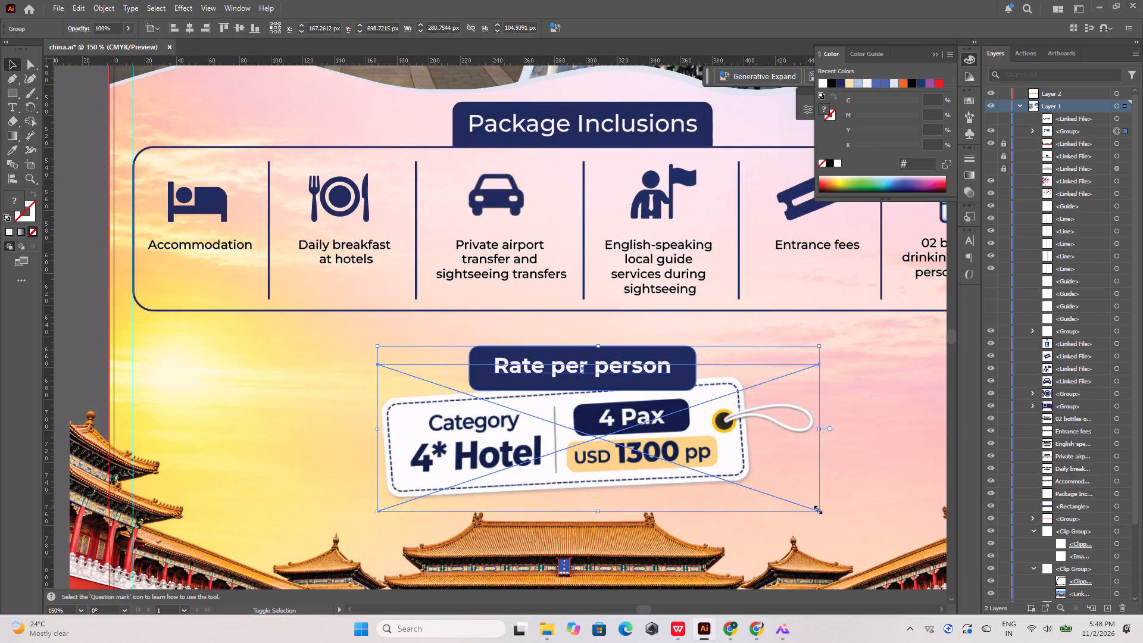
pyautogui.keyDown('shift'); pyautogui.moveTo(817, 508); pyautogui.dragTo(883, 532); pyautogui.keyUp('shift')
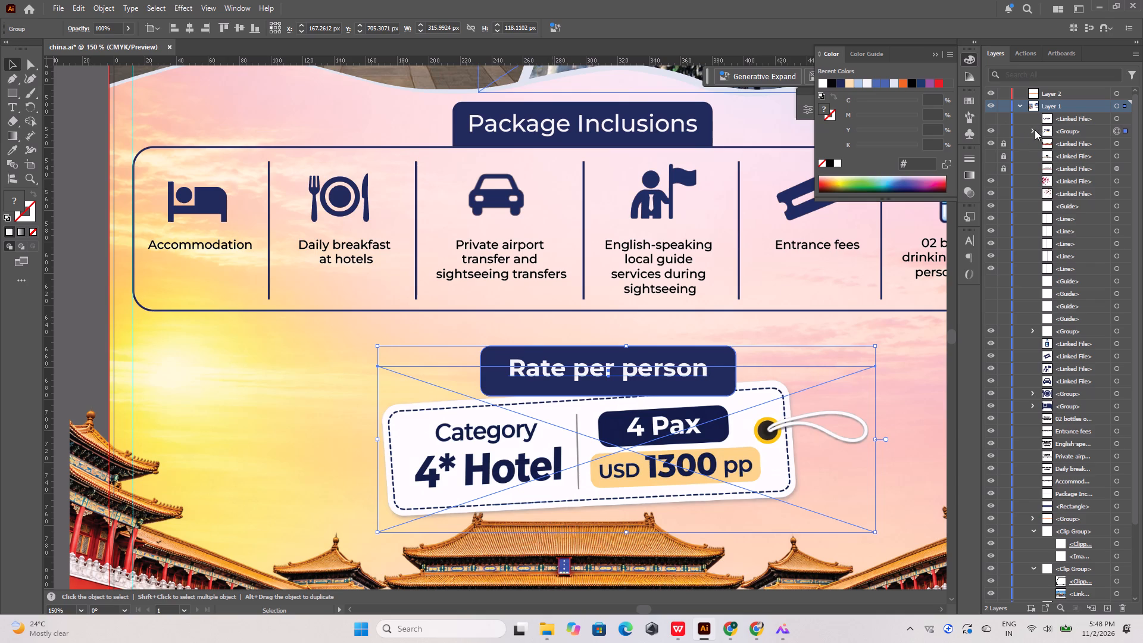
pyautogui.click(188, 29)
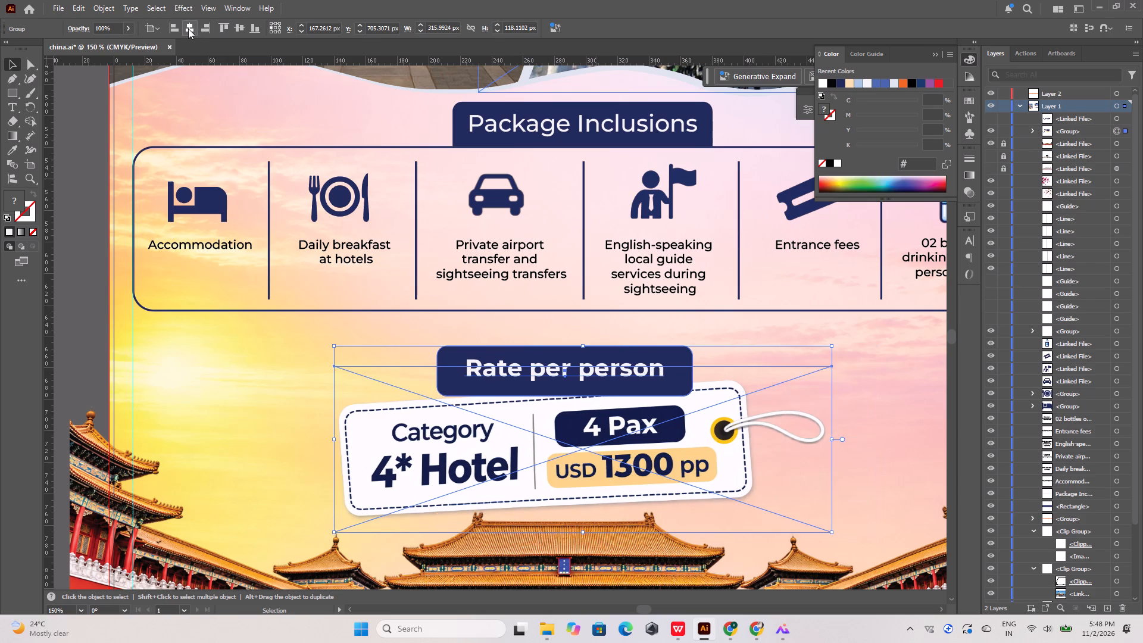
# Nudge the grouped label and price tag up, away from the palace roof, to about Y 698 px.
pyautogui.keyDown('alt'); pyautogui.scroll(-3, 305, 202); pyautogui.keyUp('alt')
pyautogui.keyDown('alt'); pyautogui.scroll(2, 352, 272); pyautogui.keyUp('alt')
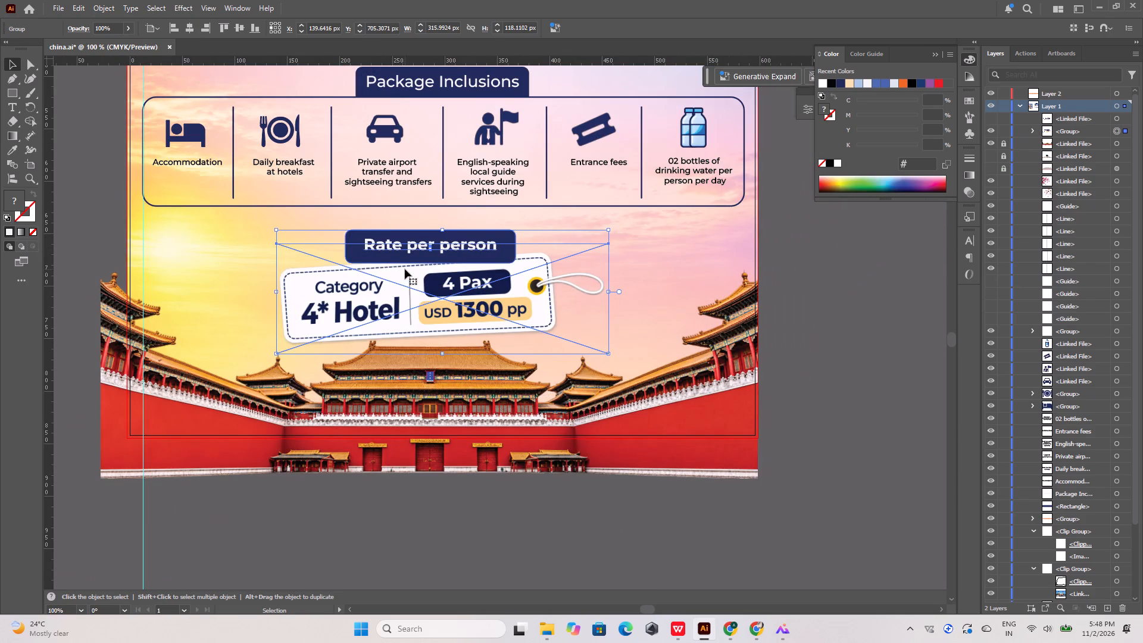
pyautogui.hotkey('shift', 'Up')
pyautogui.hotkey('shift', 'Up')
pyautogui.hotkey('shift', 'Up')
pyautogui.hotkey('shift', 'Up')
pyautogui.hotkey('shift', 'Up')
pyautogui.hotkey('shift', 'Up')
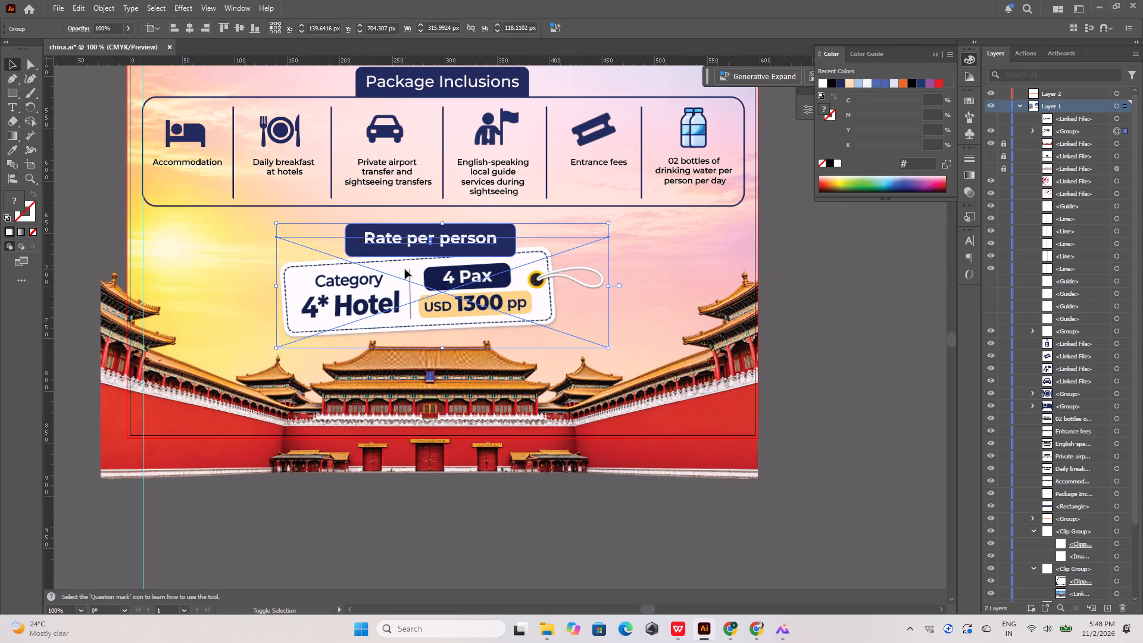
pyautogui.hotkey('shift', 'Up')
pyautogui.click(901, 319)
# Review the whole flyer and examine the spacing between the Package Inclusions box and the Rate per person group.
pyautogui.keyDown('alt'); pyautogui.scroll(-4, 498, 338); pyautogui.keyUp('alt')
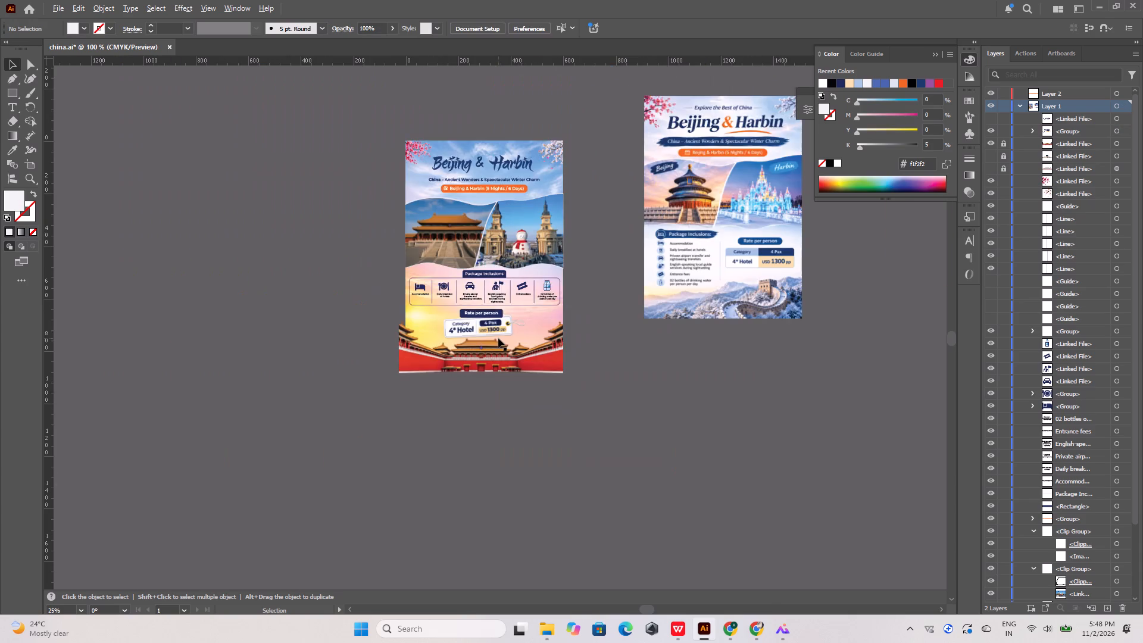
pyautogui.keyDown('alt'); pyautogui.scroll(2, 490, 314); pyautogui.keyUp('alt')
pyautogui.scroll(8, 490, 316)
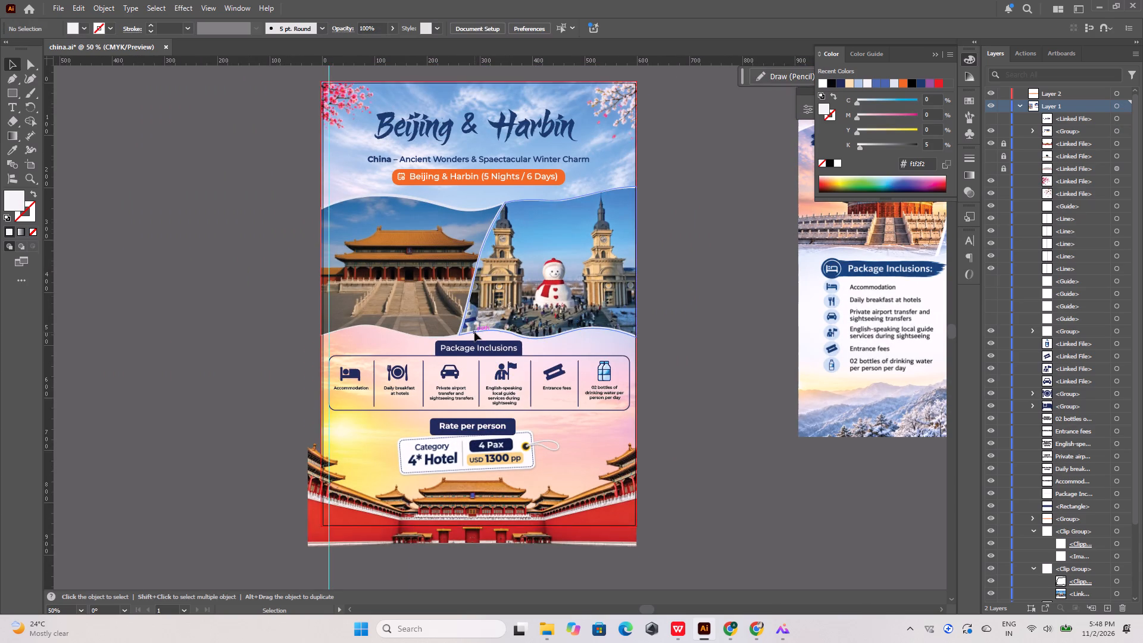
pyautogui.scroll(5, 474, 332)
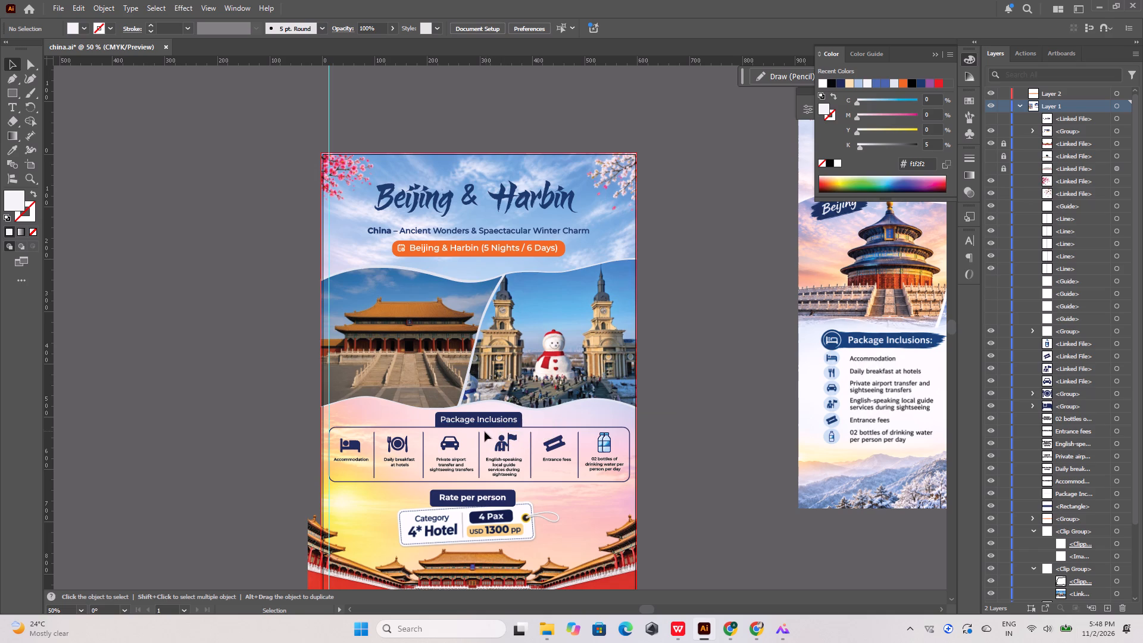
pyautogui.keyDown('alt'); pyautogui.scroll(2, 472, 449); pyautogui.keyUp('alt')
pyautogui.scroll(-3, 460, 313)
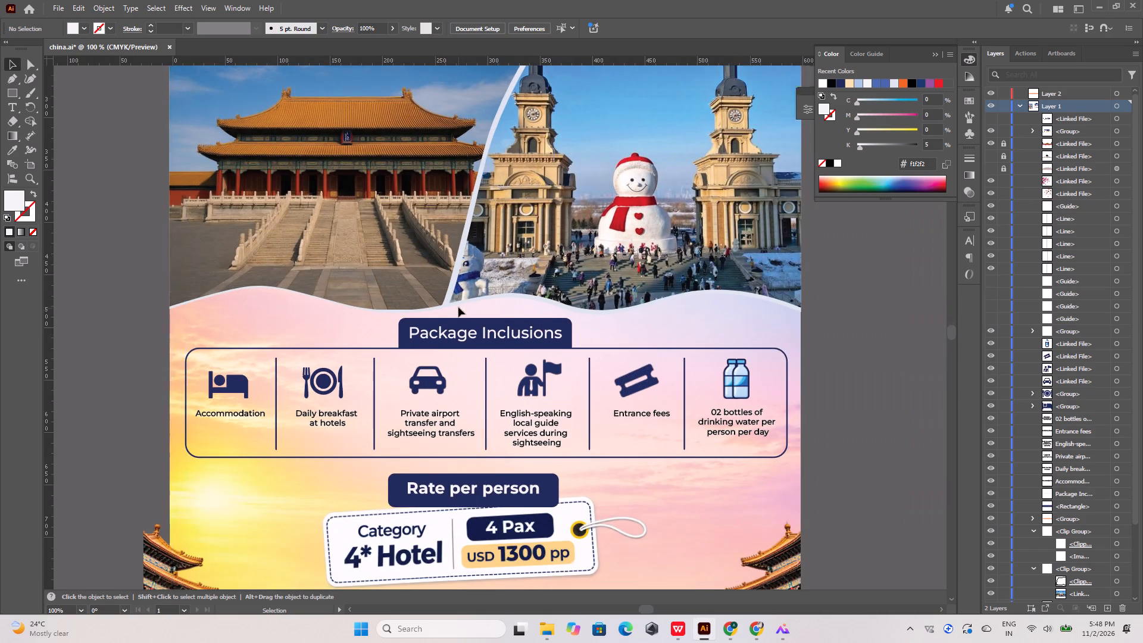
pyautogui.scroll(-8, 458, 307)
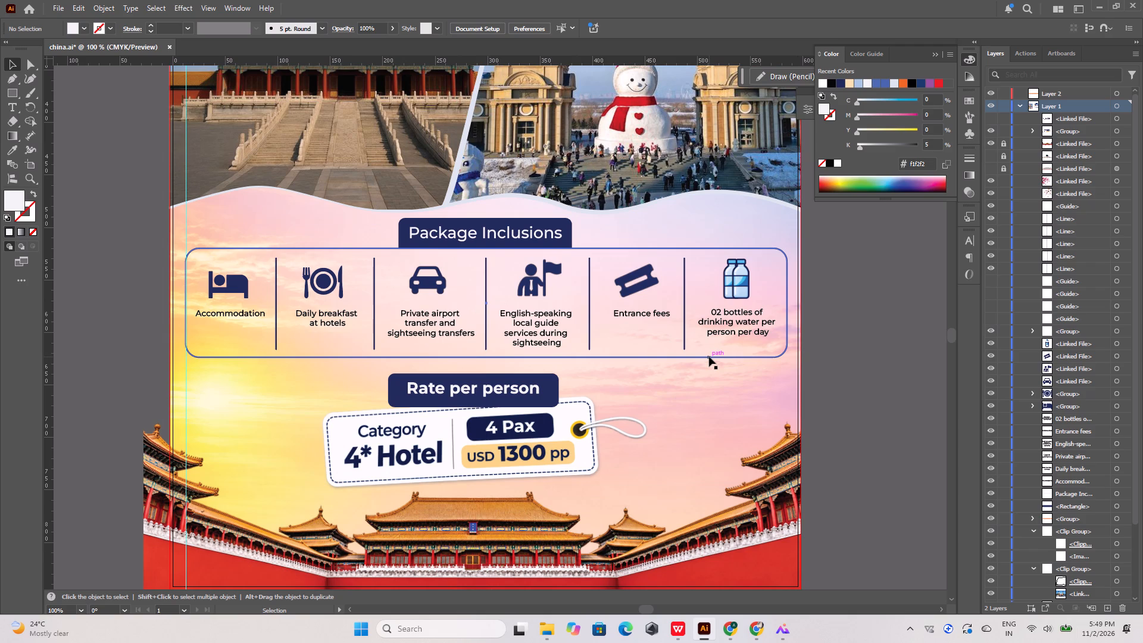
# Shorten all five vertical divider lines in the Package Inclusions box equally at their upper and lower ends.
pyautogui.keyDown('alt'); pyautogui.scroll(2, 623, 268); pyautogui.keyUp('alt')
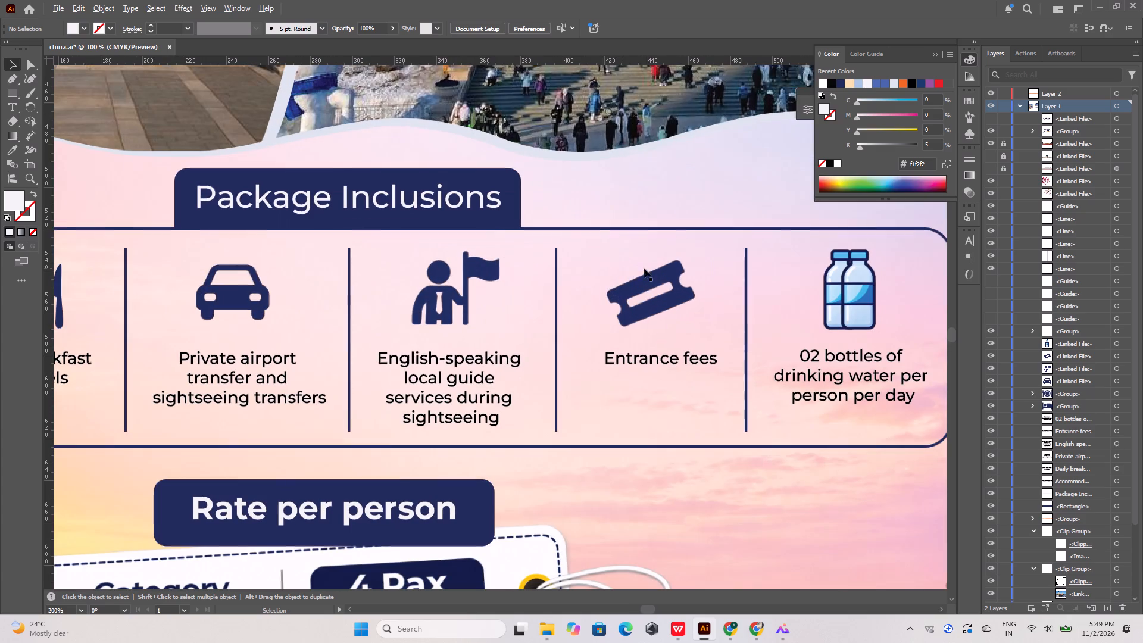
pyautogui.click(744, 282)
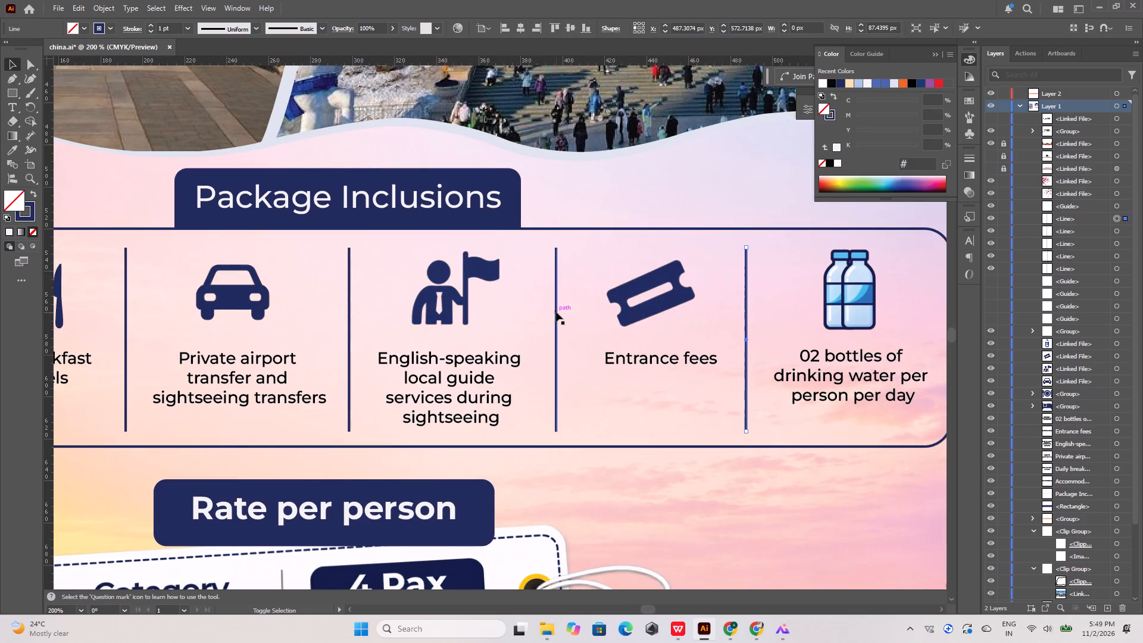
pyautogui.keyDown('shift'); pyautogui.click(556, 312); pyautogui.keyUp('shift')
pyautogui.keyDown('shift'); pyautogui.click(348, 298); pyautogui.keyUp('shift')
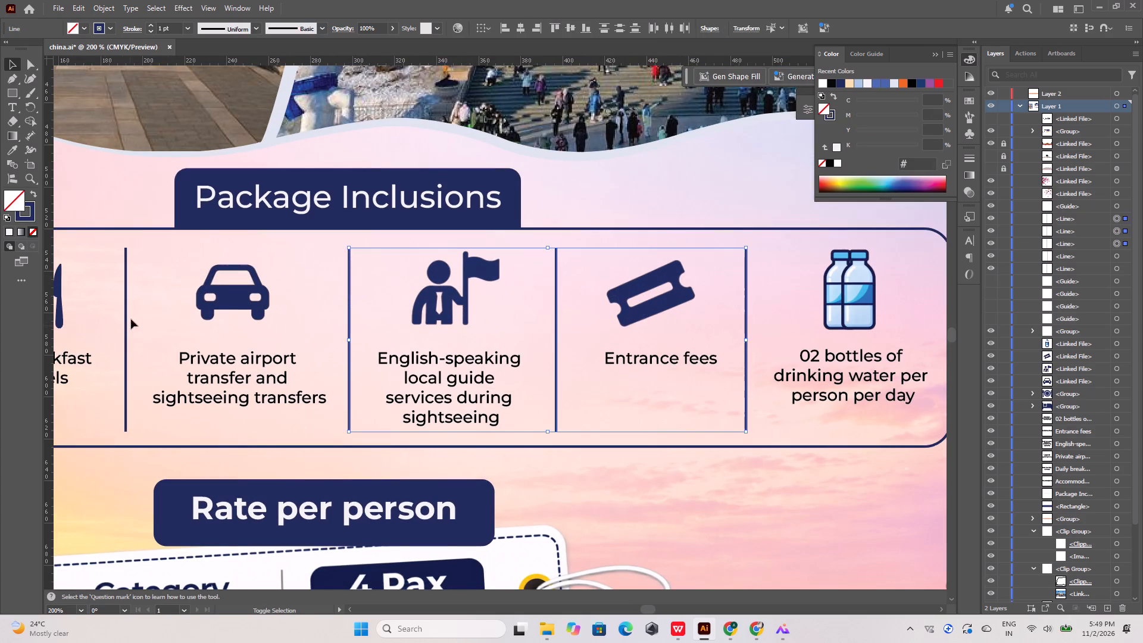
pyautogui.keyDown('shift'); pyautogui.click(125, 319); pyautogui.keyUp('shift')
pyautogui.keyDown('alt'); pyautogui.scroll(-3, 295, 319); pyautogui.keyUp('alt')
pyautogui.keyDown('alt'); pyautogui.scroll(2, 176, 321); pyautogui.keyUp('alt')
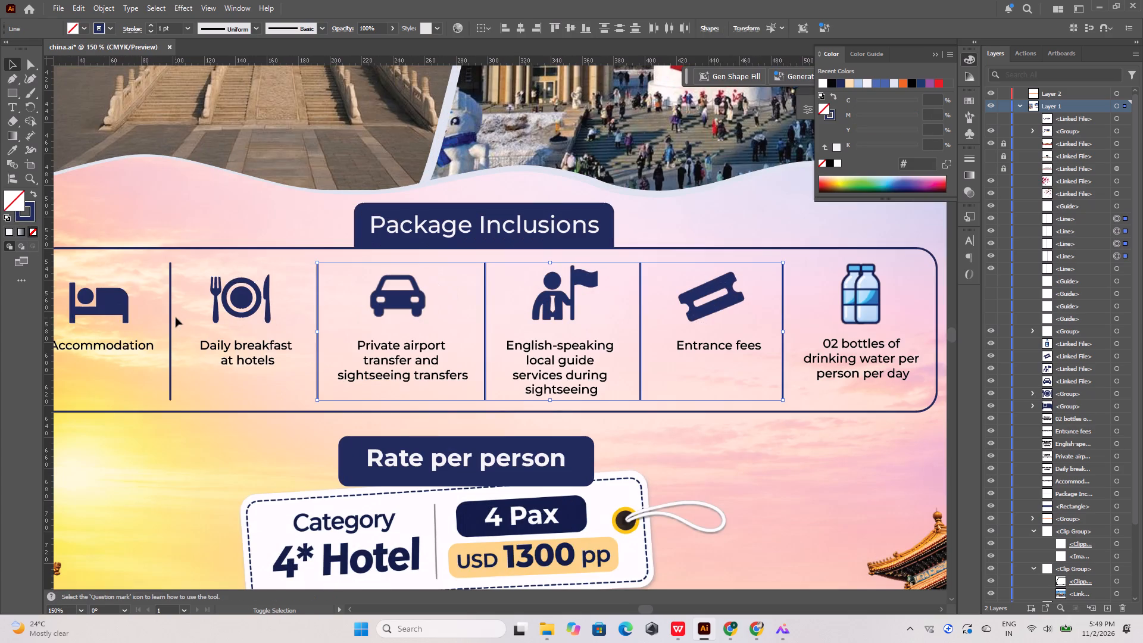
pyautogui.keyDown('shift'); pyautogui.click(170, 319); pyautogui.keyUp('shift')
pyautogui.moveTo(477, 263); pyautogui.dragTo(477, 271)
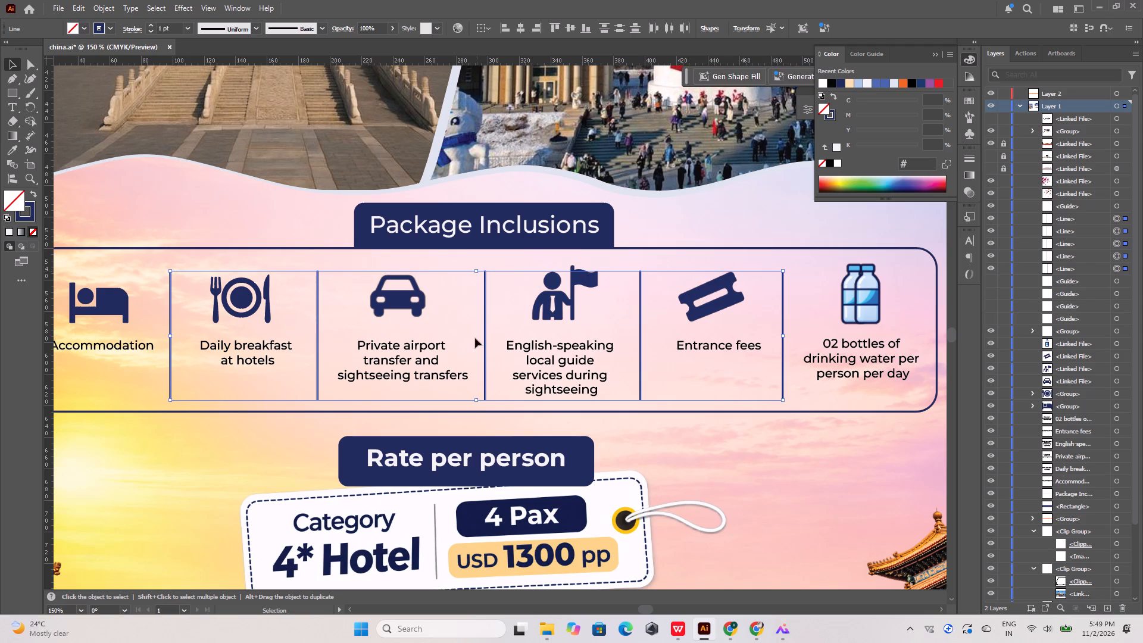
pyautogui.moveTo(476, 399); pyautogui.dragTo(477, 388)
pyautogui.click(655, 232)
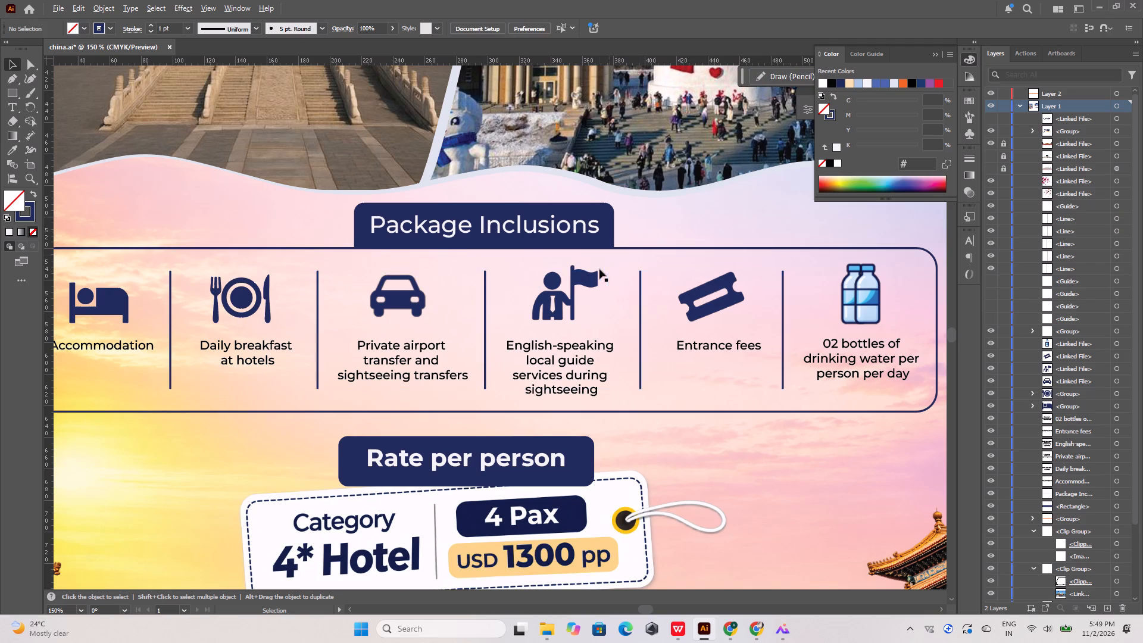
# Examine the overall flyer layout from the title down to the palace wall.
pyautogui.keyDown('alt'); pyautogui.scroll(-2, 596, 273); pyautogui.keyUp('alt')
pyautogui.click(873, 286)
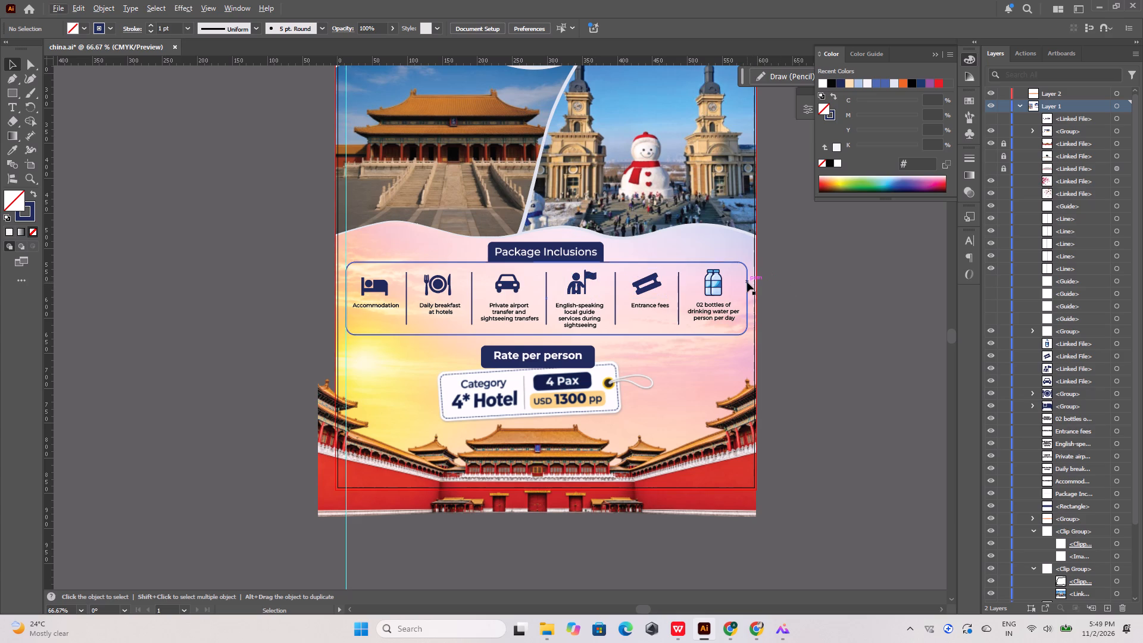
pyautogui.scroll(8, 742, 291)
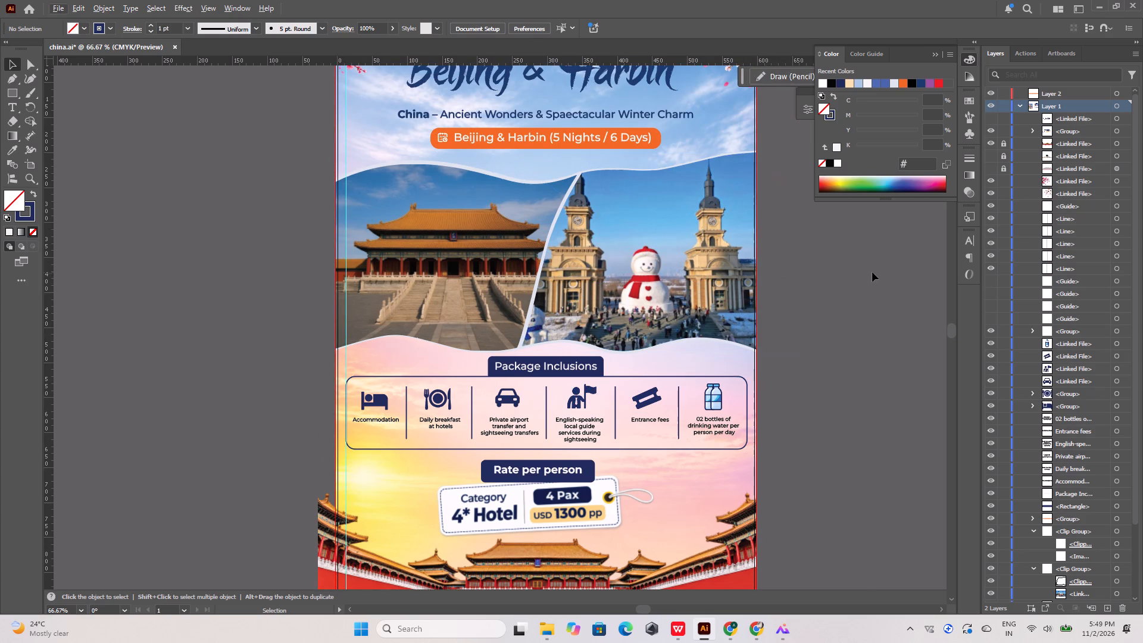
pyautogui.scroll(-7, 655, 217)
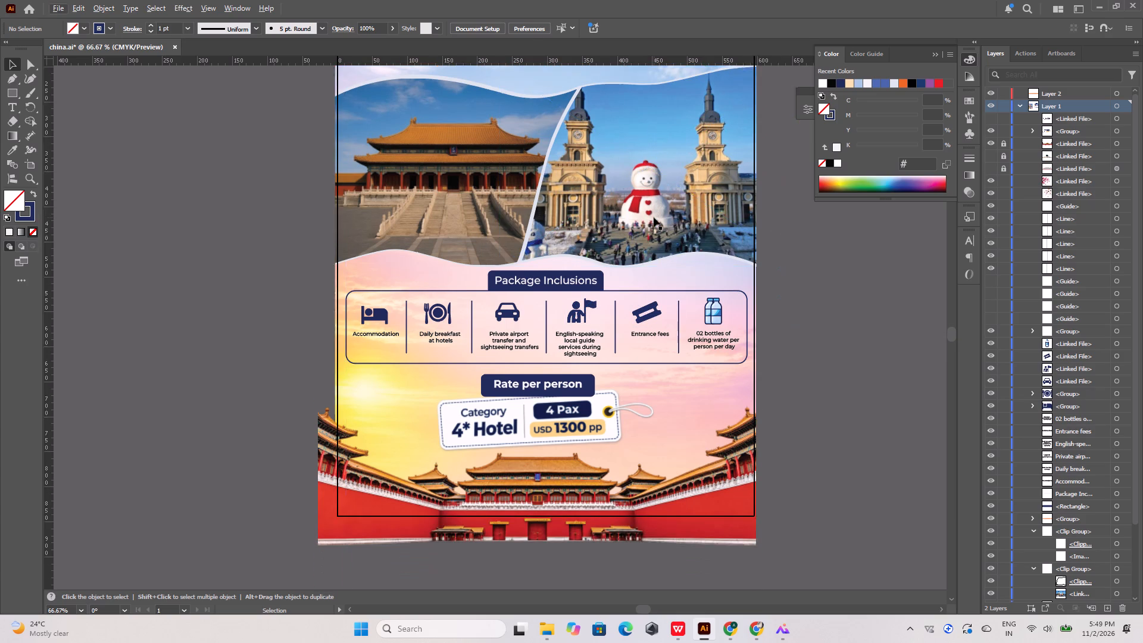
pyautogui.keyDown('alt'); pyautogui.scroll(-2, 544, 291); pyautogui.keyUp('alt')
# Enlarge the white cherry blossom branch beside Harbin to about 130 × 154 px, keeping it in the flyer's corner.
pyautogui.scroll(3, 585, 214)
pyautogui.keyDown('alt'); pyautogui.scroll(3, 639, 153); pyautogui.keyUp('alt')
pyautogui.click(640, 156)
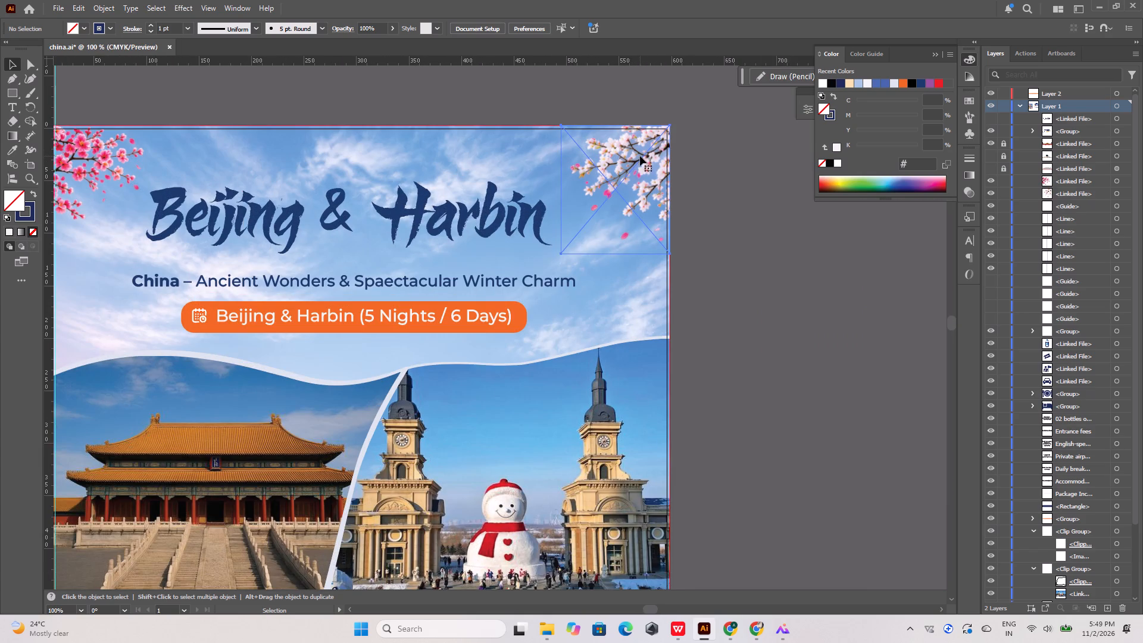
pyautogui.keyDown('shift'); pyautogui.moveTo(560, 255); pyautogui.dragTo(548, 269); pyautogui.keyUp('shift')
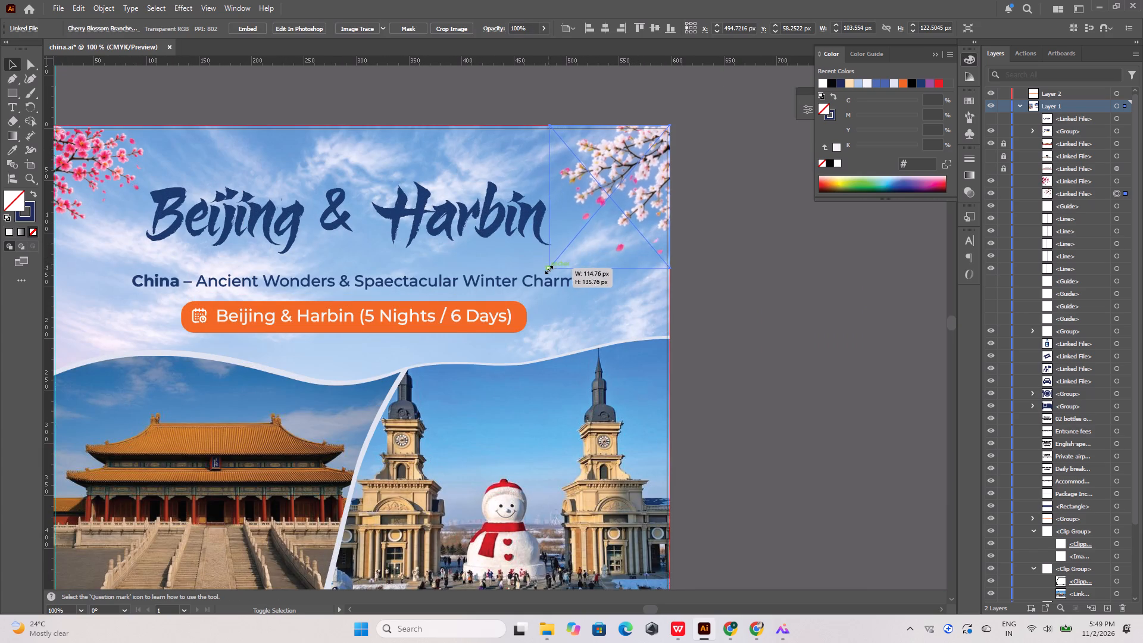
pyautogui.keyDown('shift'); pyautogui.moveTo(548, 269); pyautogui.dragTo(533, 292); pyautogui.keyUp('shift')
pyautogui.click(737, 221)
# Enlarge the pink cherry blossom branch beside Beijing to about 131 × 100 px, keeping it in the flyer's corner.
pyautogui.keyDown('alt'); pyautogui.scroll(-2, 670, 222); pyautogui.keyUp('alt')
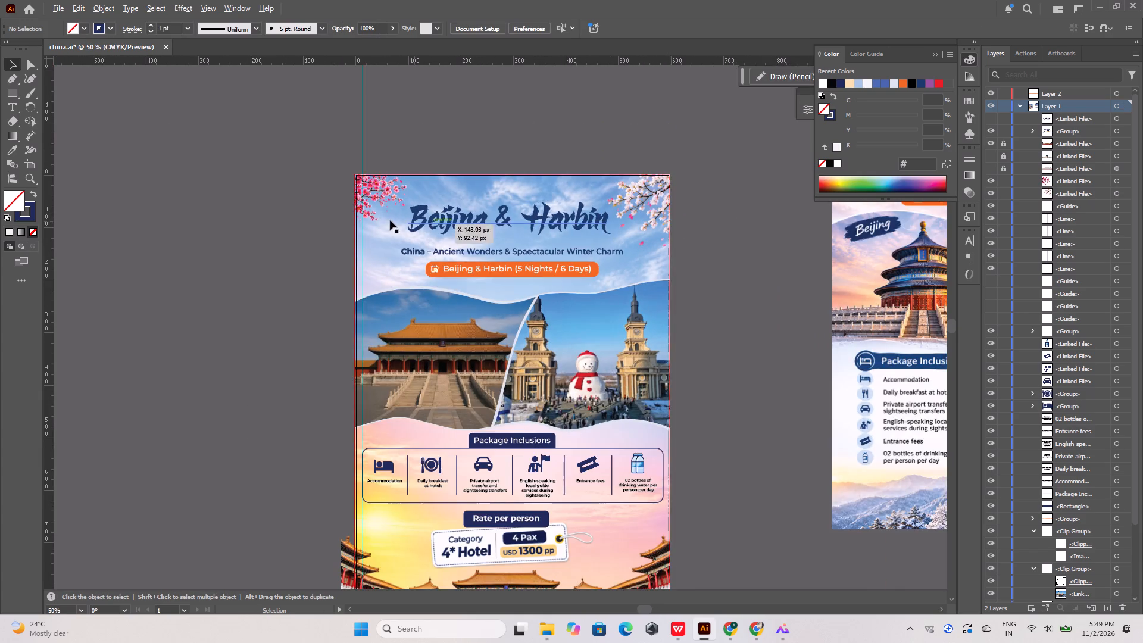
pyautogui.keyDown('alt'); pyautogui.scroll(2, 383, 215); pyautogui.keyUp('alt')
pyautogui.click(368, 173)
pyautogui.keyDown('shift'); pyautogui.moveTo(451, 228); pyautogui.dragTo(463, 248); pyautogui.keyUp('shift')
pyautogui.click(437, 102)
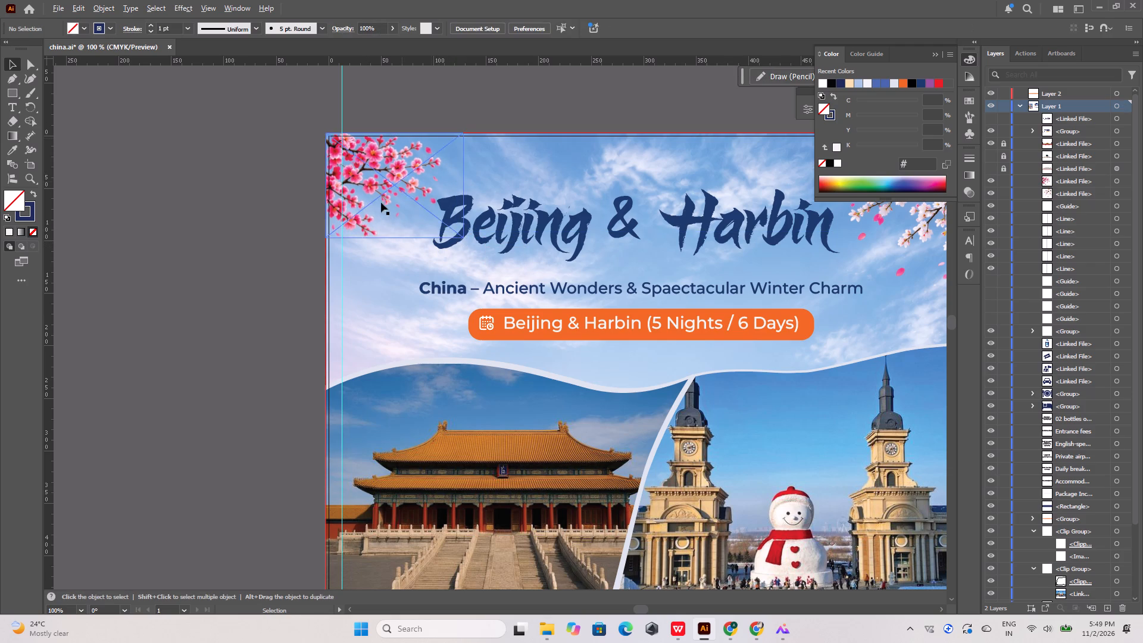
# Embed the linked pink cherry blossom image into the document.
pyautogui.keyDown('alt'); pyautogui.scroll(-2, 370, 221); pyautogui.keyUp('alt')
pyautogui.keyDown('alt'); pyautogui.scroll(3, 372, 211); pyautogui.keyUp('alt')
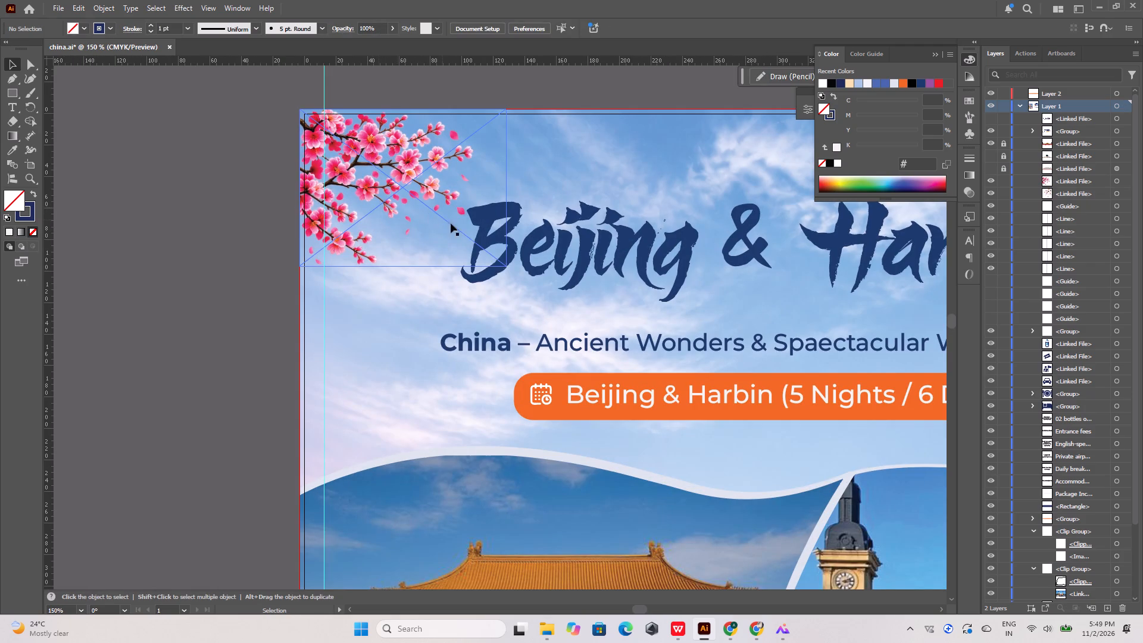
pyautogui.click(380, 172)
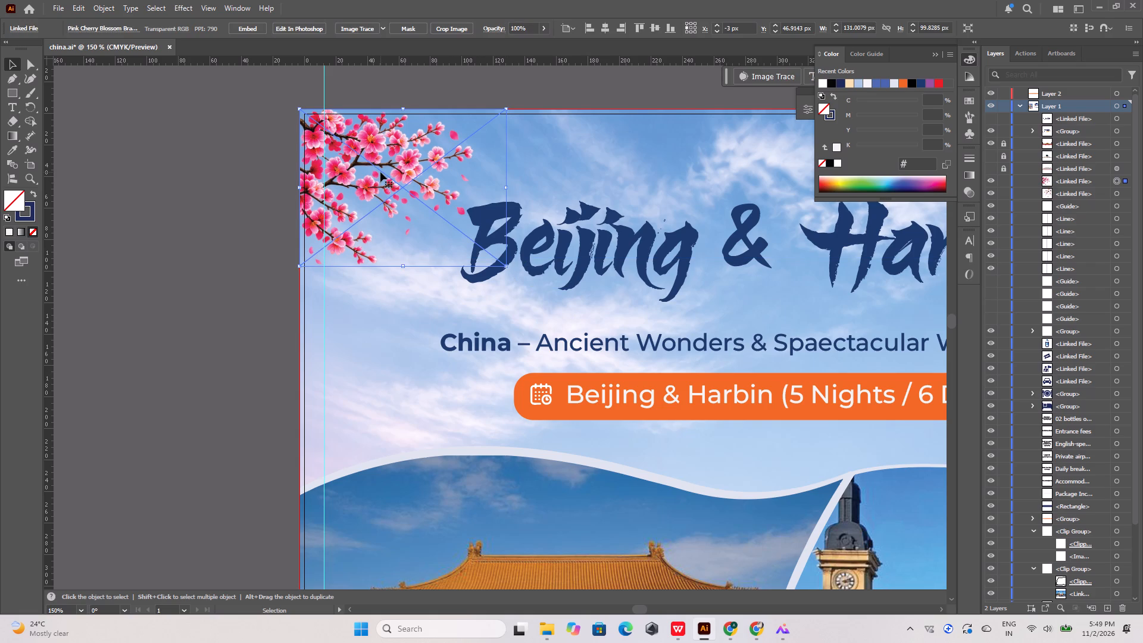
pyautogui.click(251, 29)
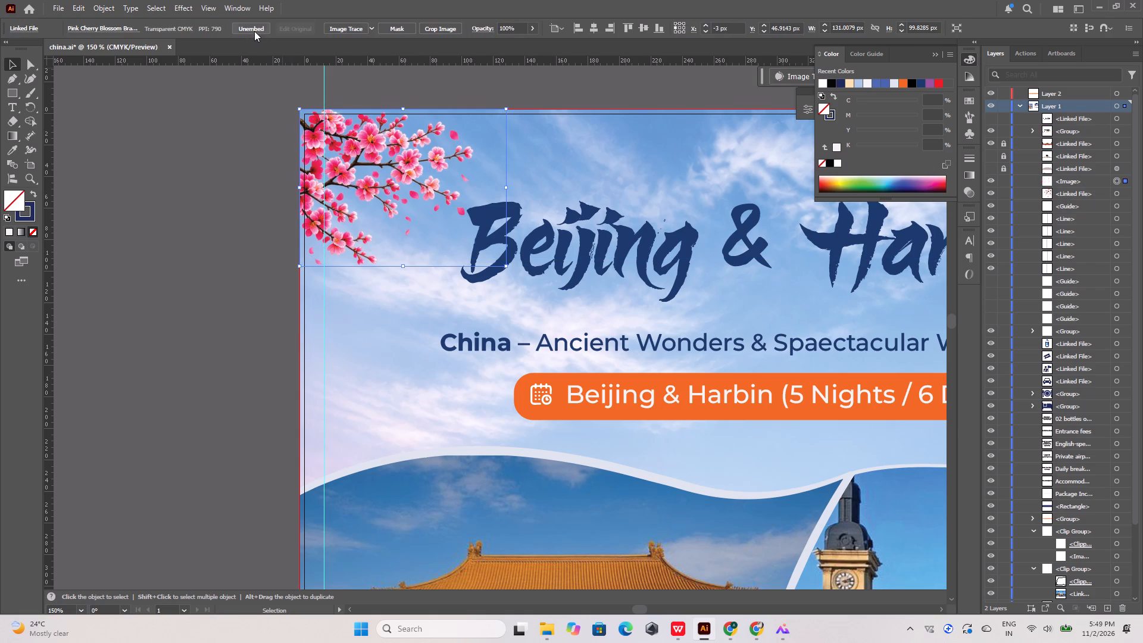
pyautogui.click(661, 154)
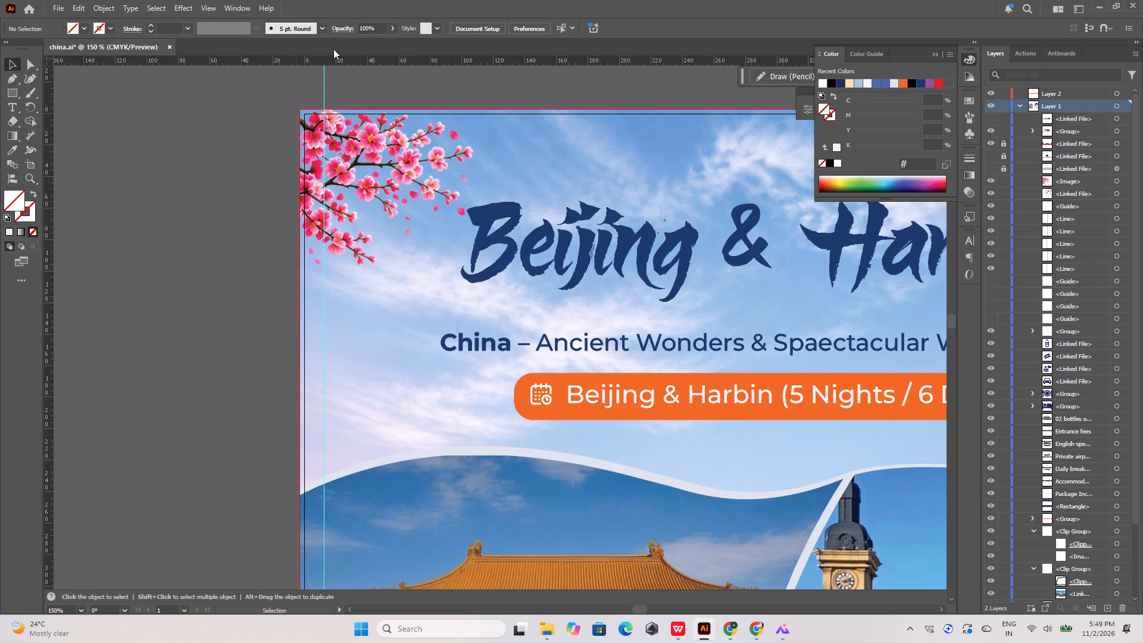
# Embed the linked white cherry blossom image into the document.
pyautogui.keyDown('alt'); pyautogui.scroll(-4, 406, 185); pyautogui.keyUp('alt')
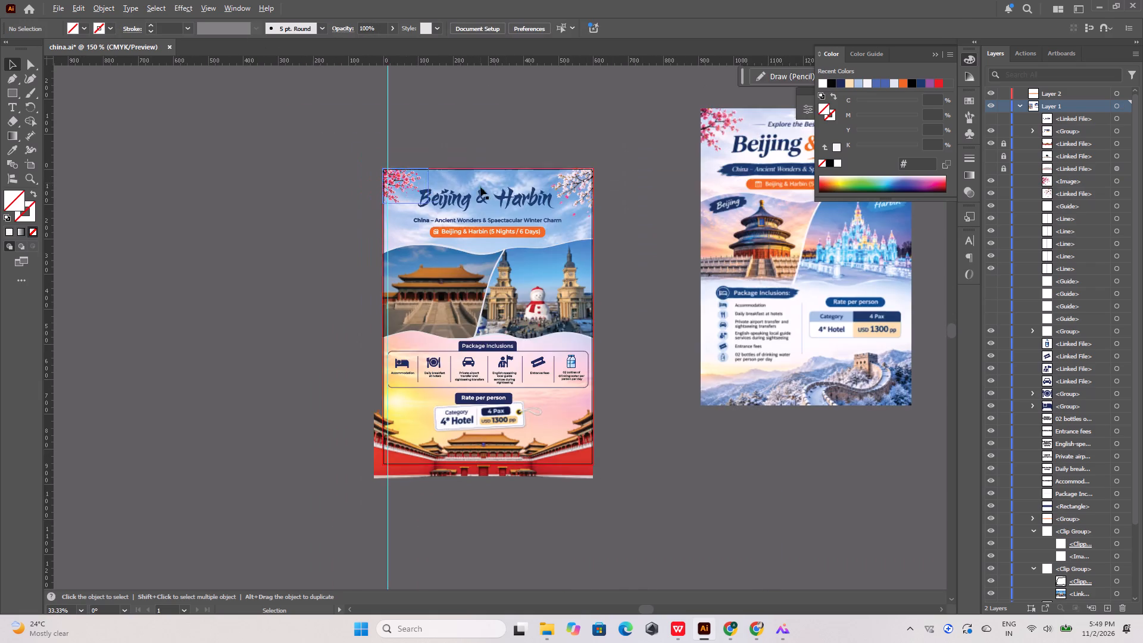
pyautogui.keyDown('alt'); pyautogui.scroll(3, 539, 179); pyautogui.keyUp('alt')
pyautogui.click(641, 185)
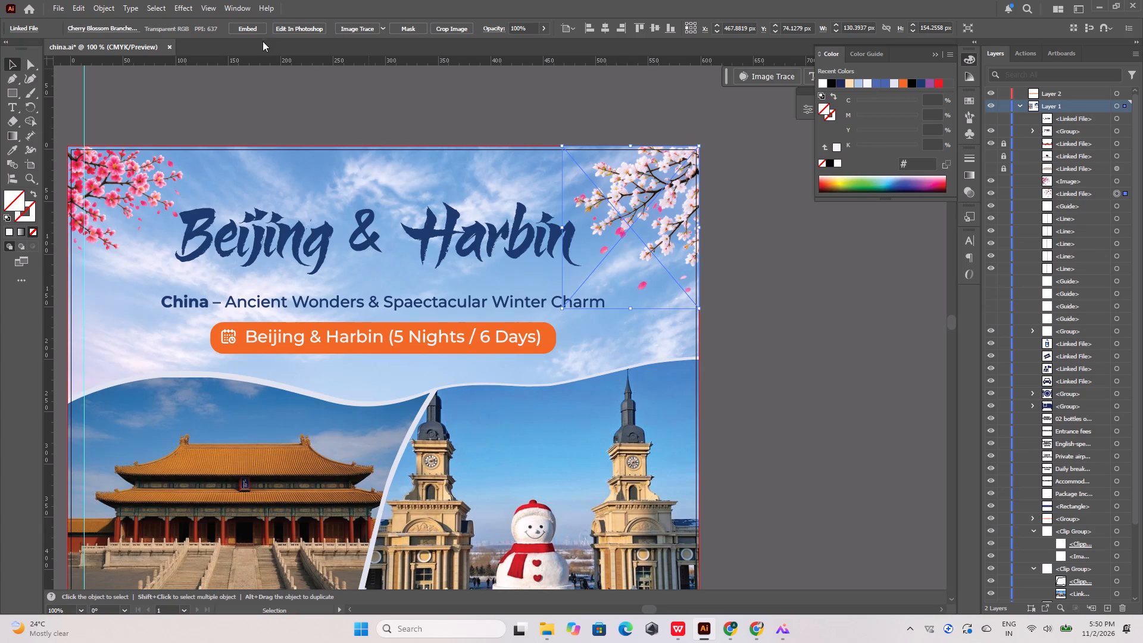
pyautogui.click(255, 29)
# Ungroup the Rate per person label and the price tag image beneath it.
pyautogui.keyDown('alt'); pyautogui.scroll(-3, 375, 90); pyautogui.keyUp('alt')
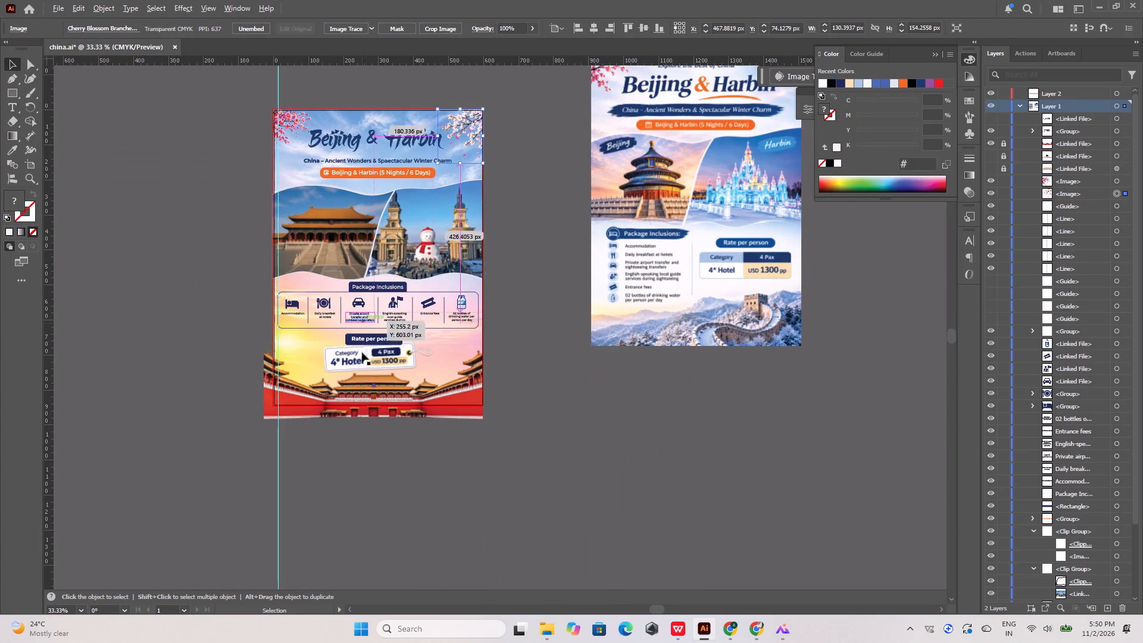
pyautogui.keyDown('alt'); pyautogui.scroll(2, 366, 367); pyautogui.keyUp('alt')
pyautogui.click(374, 354)
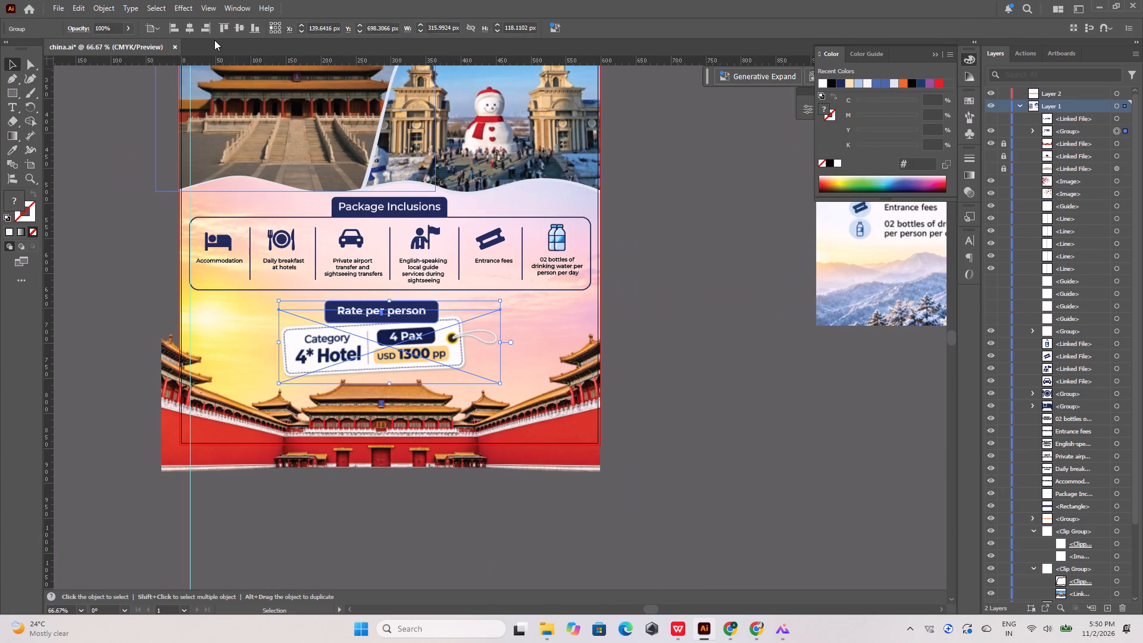
pyautogui.rightClick(430, 348)
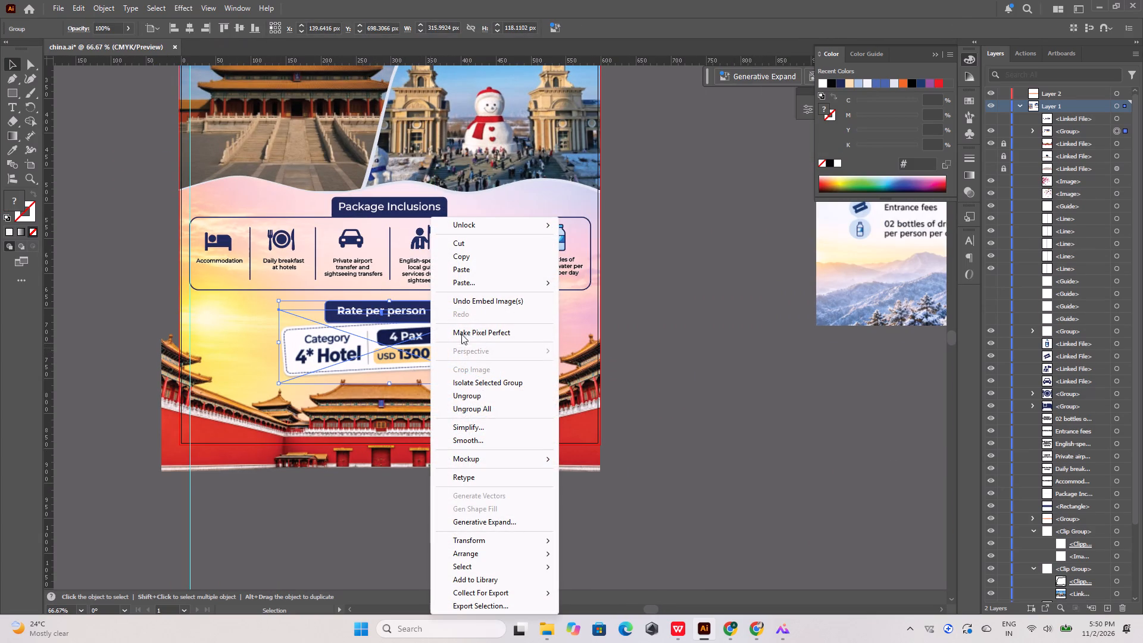
pyautogui.click(462, 397)
pyautogui.click(771, 355)
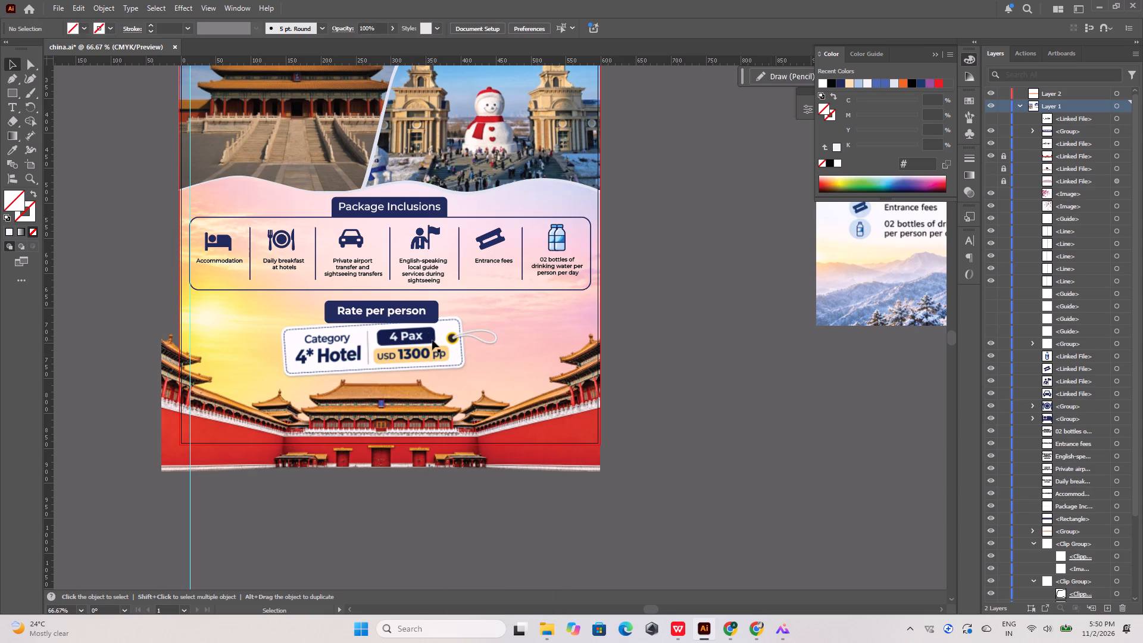
# Embed the linked price tag image below the Rate per person label into the document.
pyautogui.click(432, 340)
pyautogui.click(251, 27)
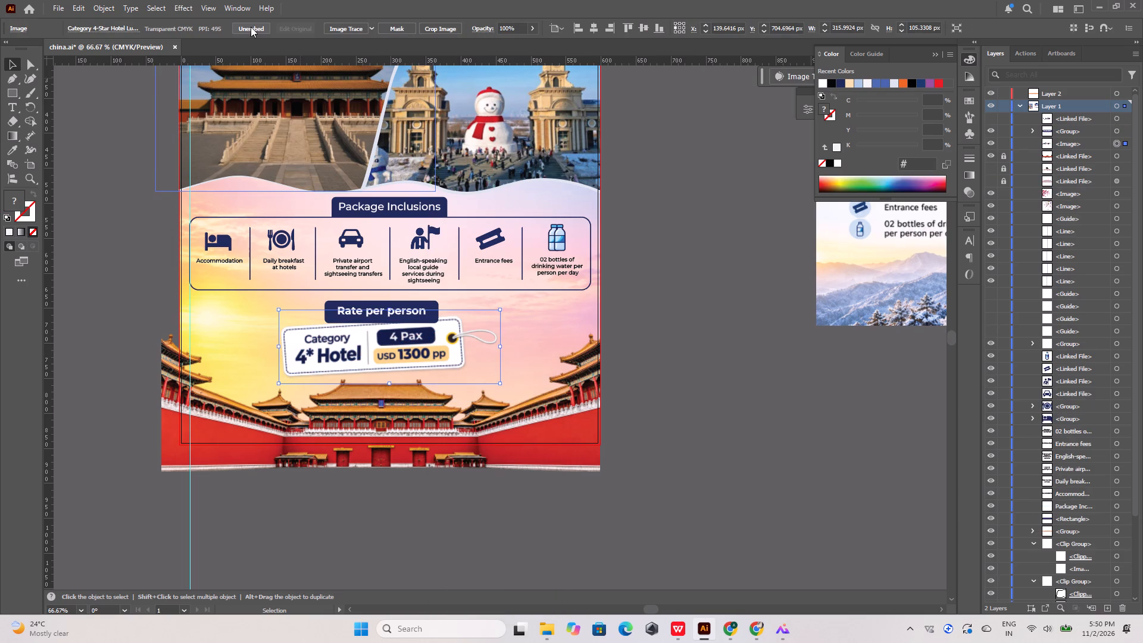
# Embed the linked tour guide, car, water bottle and ticket icons of the Package Inclusions box into the document.
pyautogui.click(421, 239)
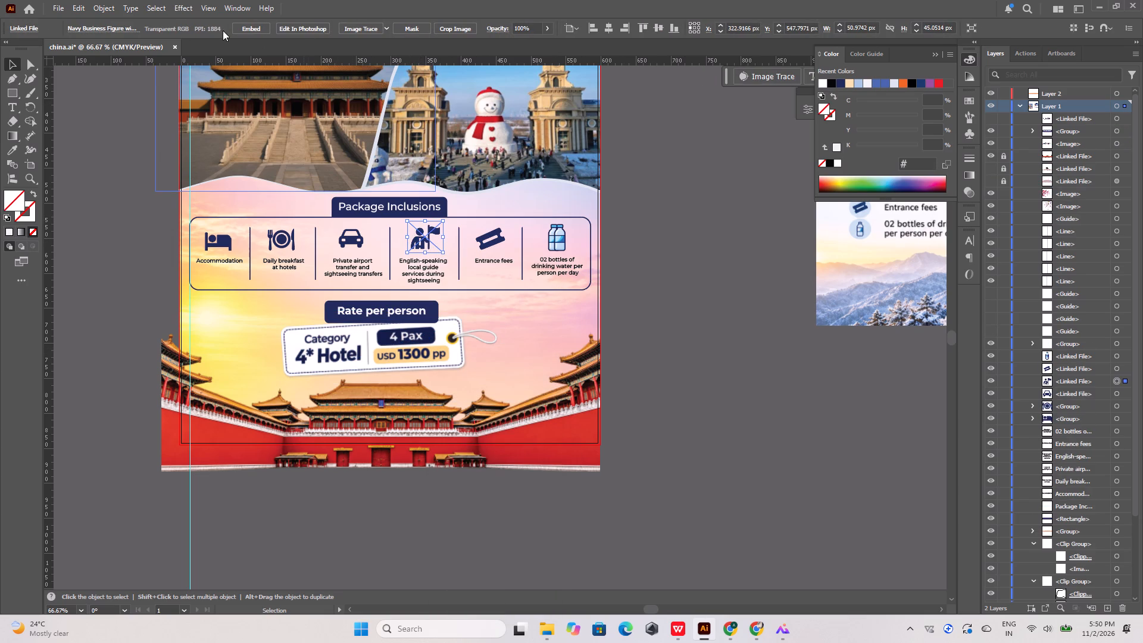
pyautogui.click(254, 29)
pyautogui.click(350, 240)
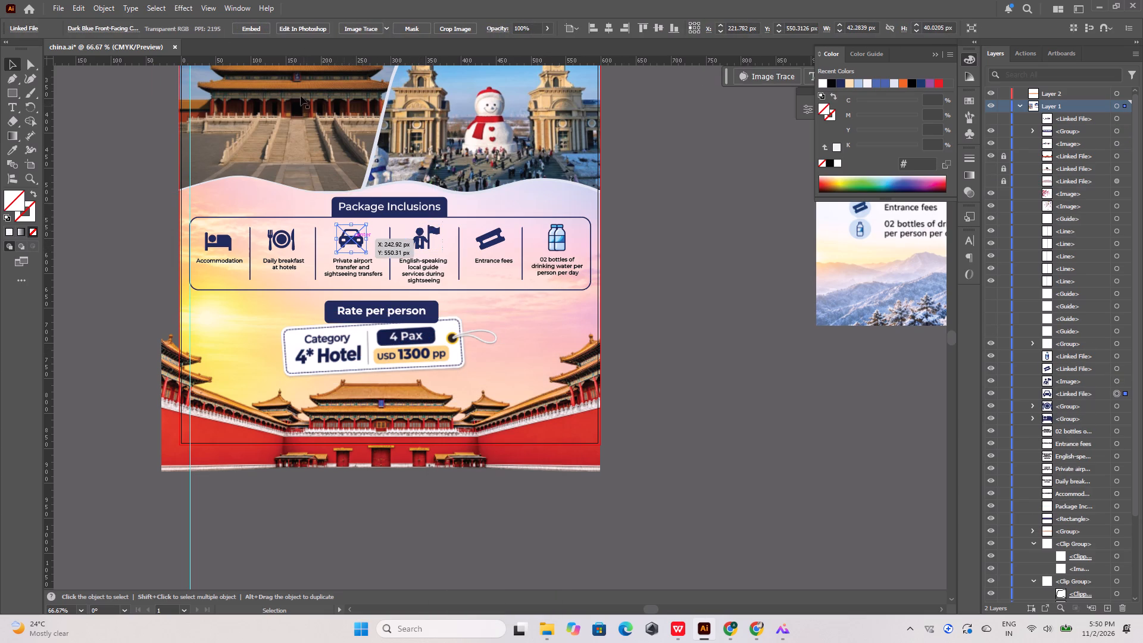
pyautogui.click(257, 26)
pyautogui.click(286, 238)
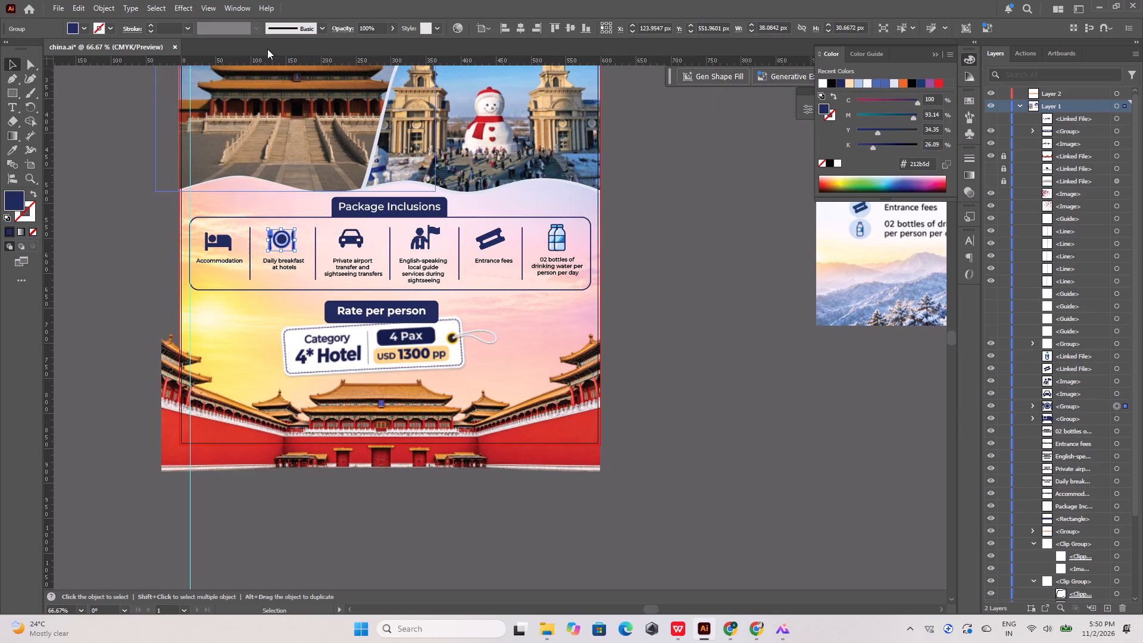
pyautogui.click(226, 244)
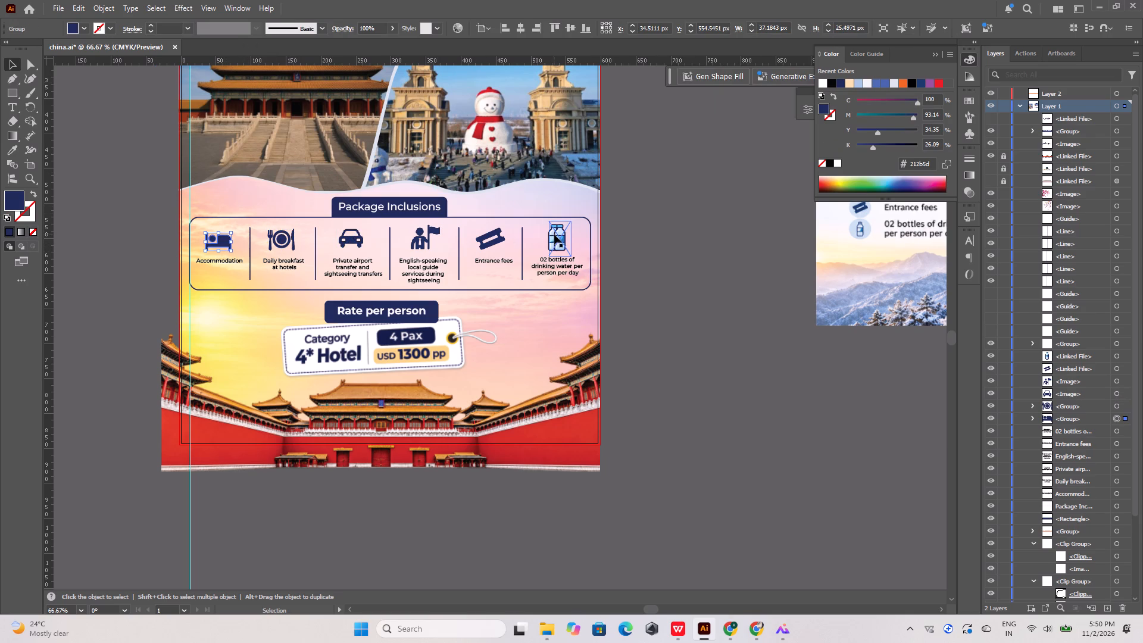
pyautogui.click(554, 235)
pyautogui.click(251, 31)
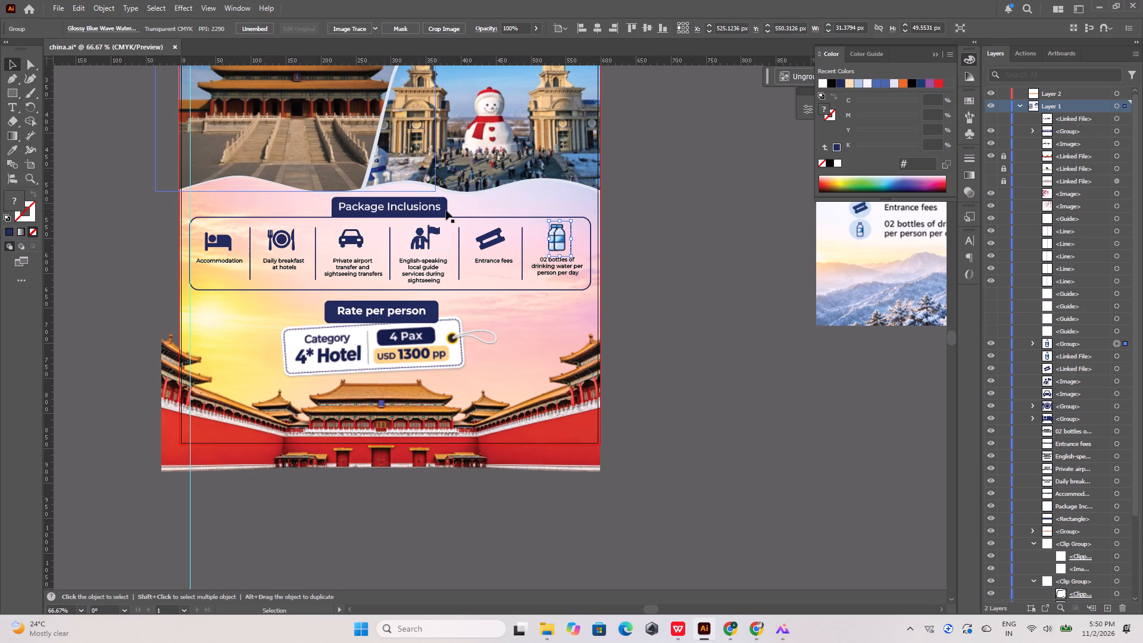
pyautogui.click(484, 246)
pyautogui.click(253, 26)
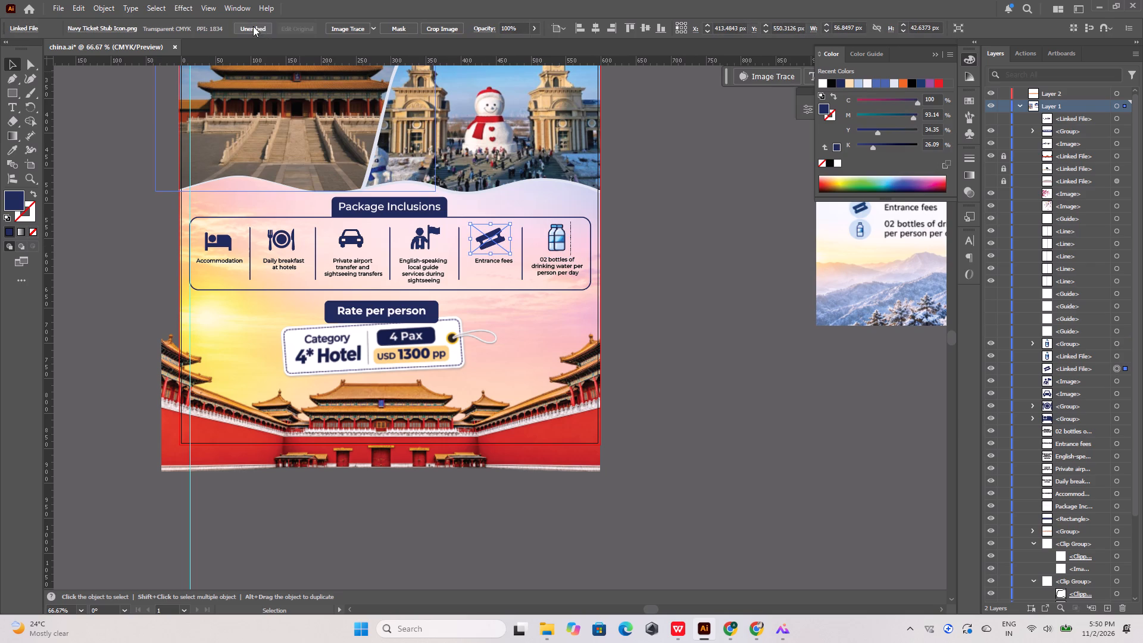
pyautogui.click(626, 259)
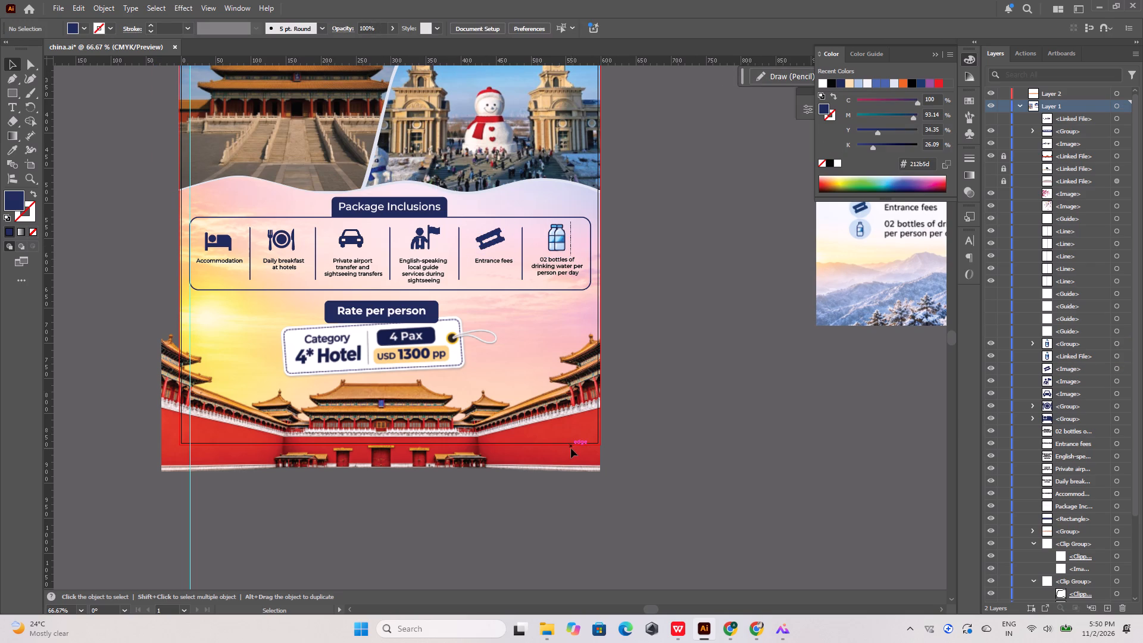
# Unlock the linked Forbidden City palace image at the base of the flyer.
pyautogui.click(569, 456)
pyautogui.click(561, 420)
pyautogui.click(991, 157)
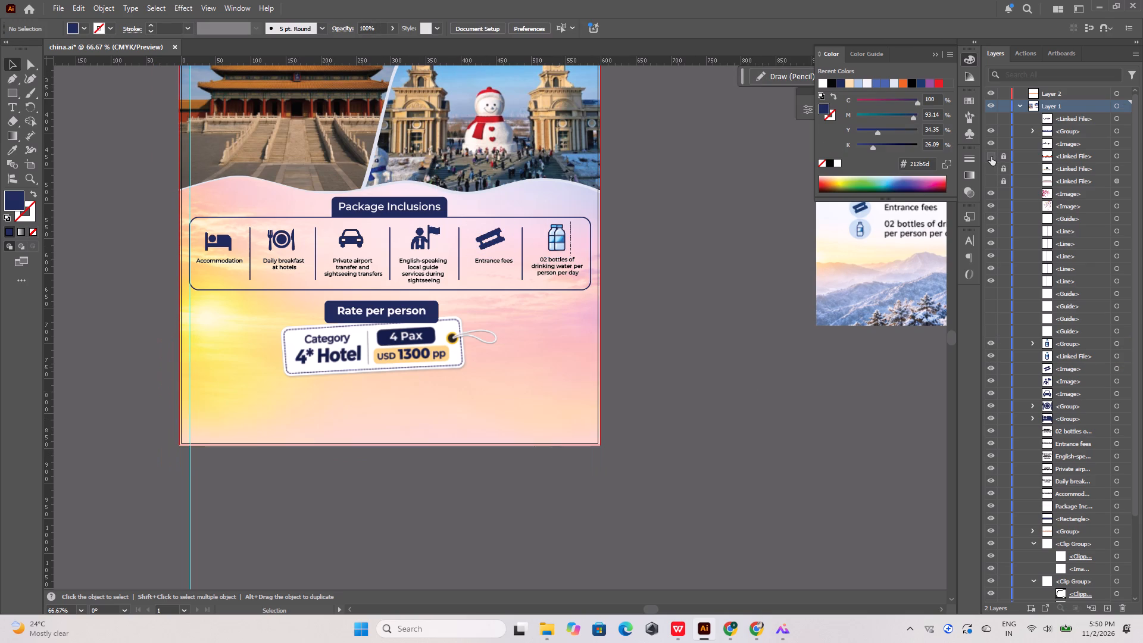
pyautogui.click(991, 157)
pyautogui.click(1003, 158)
# Move the palace image up about 36 px so its base lines up with the flyer's bottom edge.
pyautogui.click(549, 433)
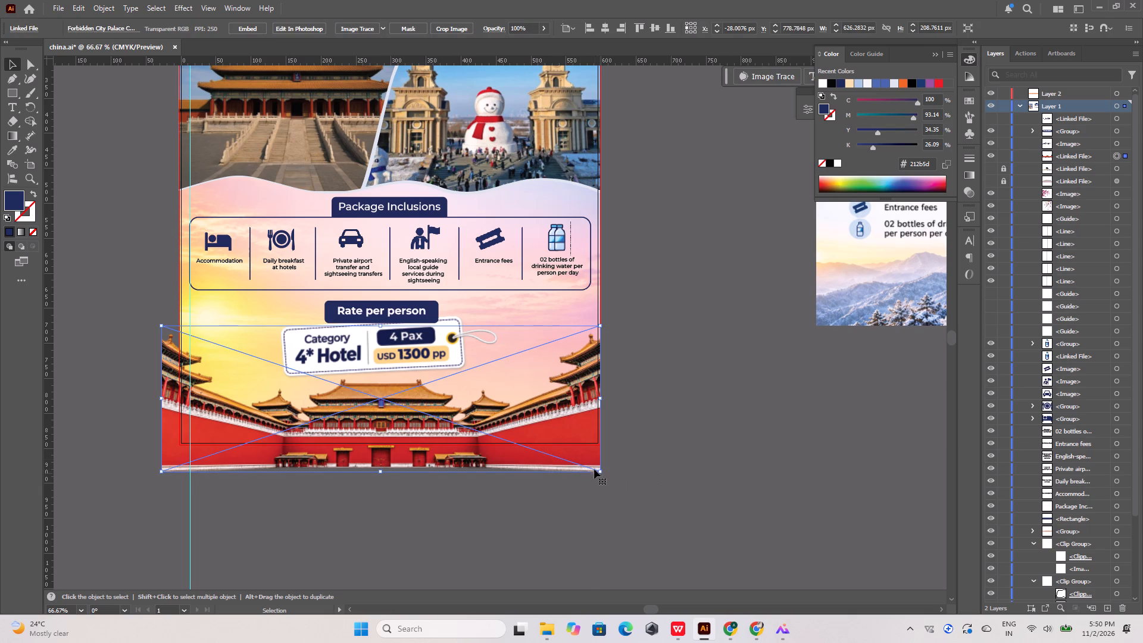
pyautogui.hotkey('shift', 'Down')
pyautogui.hotkey('shift', 'Down')
pyautogui.hotkey('shift', 'Down')
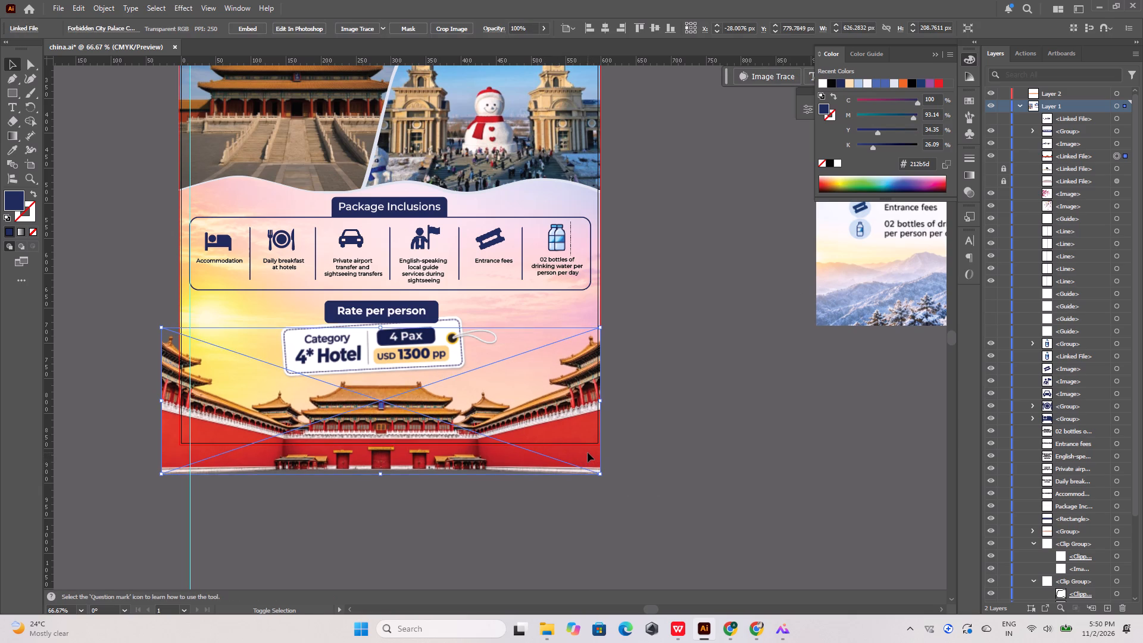
pyautogui.hotkey('shift', 'Down')
pyautogui.hotkey('shift', 'Down')
pyautogui.hotkey('shift', 'Up')
pyautogui.hotkey('shift', 'Up')
pyautogui.hotkey('shift', 'Up')
pyautogui.hotkey('shift', 'Up')
pyautogui.hotkey('shift', 'Up')
pyautogui.hotkey('shift', 'Up')
pyautogui.hotkey('shift', 'Up')
pyautogui.hotkey('shift', 'Up')
pyautogui.hotkey('shift', 'Up')
pyautogui.hotkey('shift', 'Up')
pyautogui.hotkey('shift', 'Up')
pyautogui.hotkey('shift', 'Up')
pyautogui.hotkey('shift', 'Up')
pyautogui.hotkey('shift', 'Up')
pyautogui.hotkey('shift', 'Up')
pyautogui.hotkey('shift', 'Up')
pyautogui.hotkey('shift', 'Up')
pyautogui.hotkey('shift', 'Up')
pyautogui.hotkey('shift', 'Up')
pyautogui.hotkey('shift', 'Up')
pyautogui.hotkey('shift', 'Up')
pyautogui.hotkey('shift', 'Up')
pyautogui.hotkey('shift', 'Up')
pyautogui.hotkey('shift', 'Up')
pyautogui.hotkey('shift', 'Up')
pyautogui.hotkey('shift', 'Up')
pyautogui.hotkey('shift', 'Up')
pyautogui.hotkey('shift', 'Up')
pyautogui.hotkey('shift', 'Up')
pyautogui.hotkey('shift', 'Up')
pyautogui.hotkey('shift', 'Up')
pyautogui.hotkey('shift', 'Up')
pyautogui.hotkey('shift', 'Up')
pyautogui.hotkey('shift', 'Up')
pyautogui.hotkey('shift', 'Up')
pyautogui.hotkey('shift', 'Up')
pyautogui.hotkey('shift', 'Up')
pyautogui.hotkey('shift', 'Up')
pyautogui.hotkey('shift', 'Up')
pyautogui.hotkey('shift', 'Up')
pyautogui.hotkey('shift', 'Up')
pyautogui.hotkey('shift', 'Up')
pyautogui.hotkey('shift', 'Up')
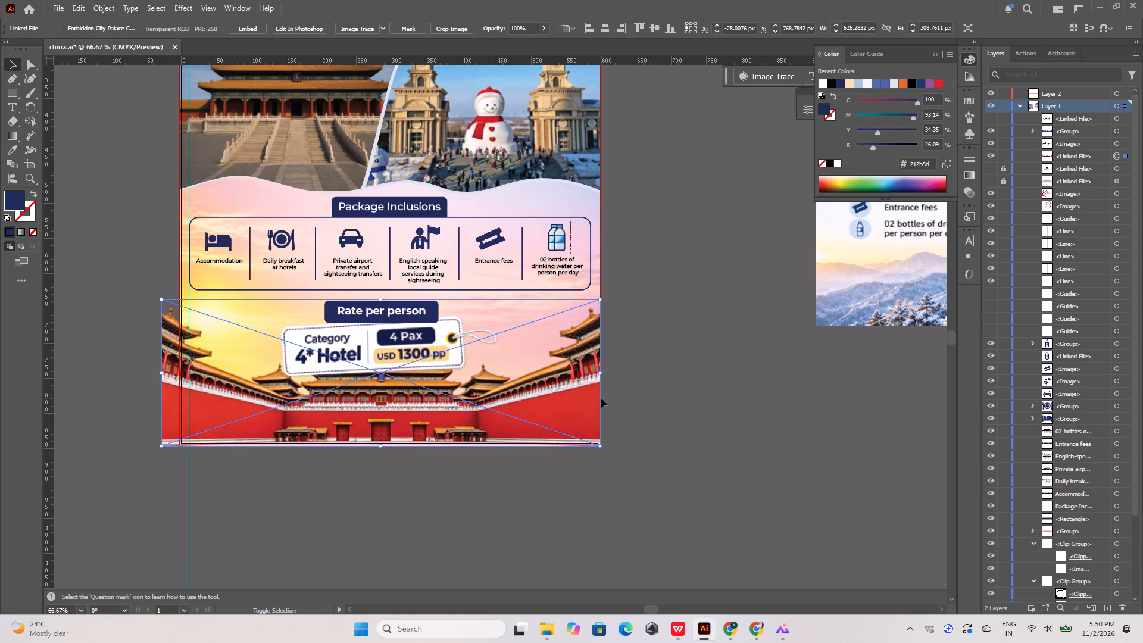
pyautogui.hotkey('shift', 'Down')
pyautogui.hotkey('shift', 'Down')
pyautogui.hotkey('shift', 'Down')
pyautogui.hotkey('shift', 'Down')
pyautogui.hotkey('shift', 'Down')
pyautogui.hotkey('shift', 'Down')
pyautogui.hotkey('shift', 'Down')
pyautogui.hotkey('shift', 'Down')
pyautogui.hotkey('shift', 'Down')
pyautogui.hotkey('shift', 'Down')
pyautogui.hotkey('shift', 'Down')
pyautogui.hotkey('shift', 'Down')
pyautogui.hotkey('shift', 'Down')
pyautogui.hotkey('shift', 'Down')
pyautogui.hotkey('shift', 'Down')
pyautogui.hotkey('shift', 'Down')
pyautogui.hotkey('shift', 'Down')
pyautogui.hotkey('shift', 'Down')
pyautogui.hotkey('shift', 'Down')
pyautogui.hotkey('shift', 'Down')
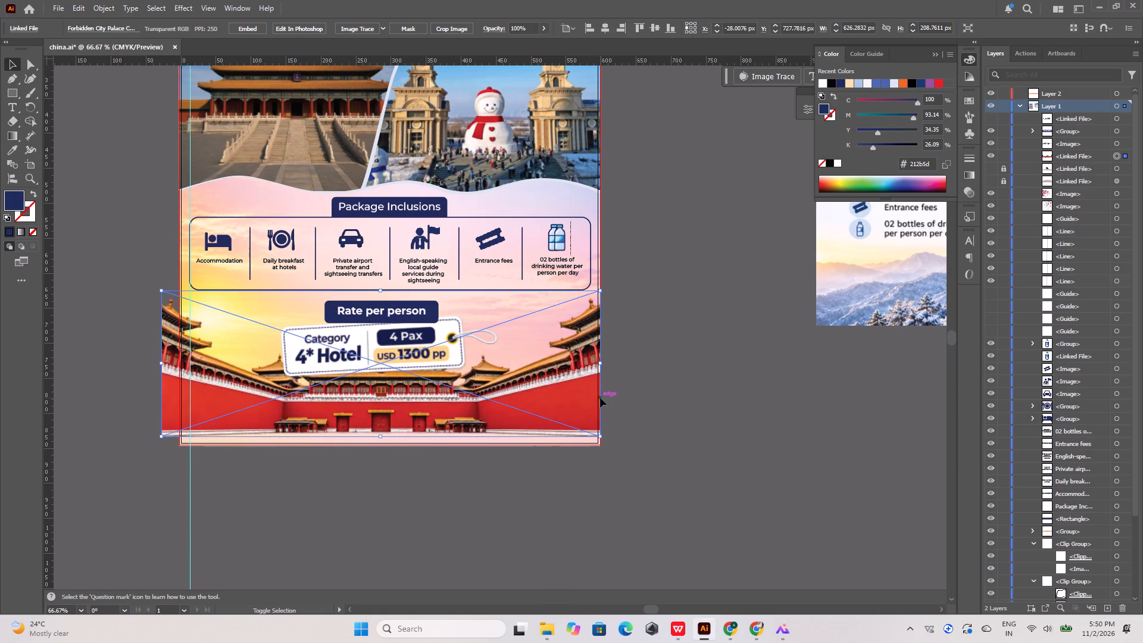
pyautogui.hotkey('shift', 'Down')
pyautogui.hotkey('shift', 'Down')
pyautogui.hotkey('shift', 'Down')
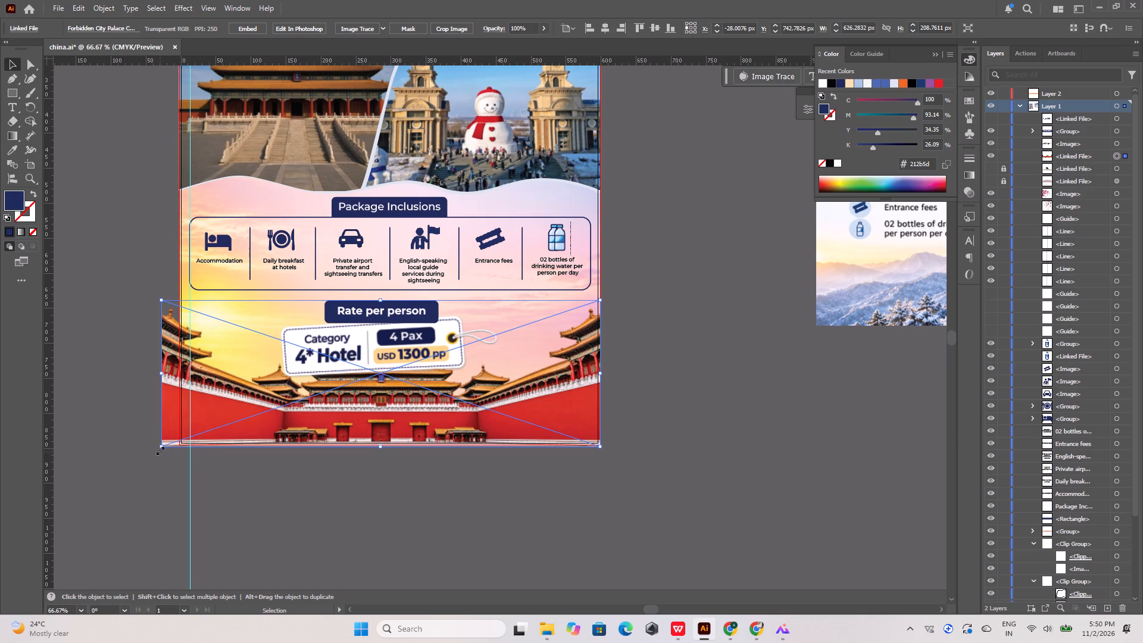
# Scale the palace image down proportionally to about 601 × 200 px to fit the flyer's width including bleed.
pyautogui.keyDown('shift'); pyautogui.moveTo(159, 447); pyautogui.dragTo(173, 443); pyautogui.keyUp('shift')
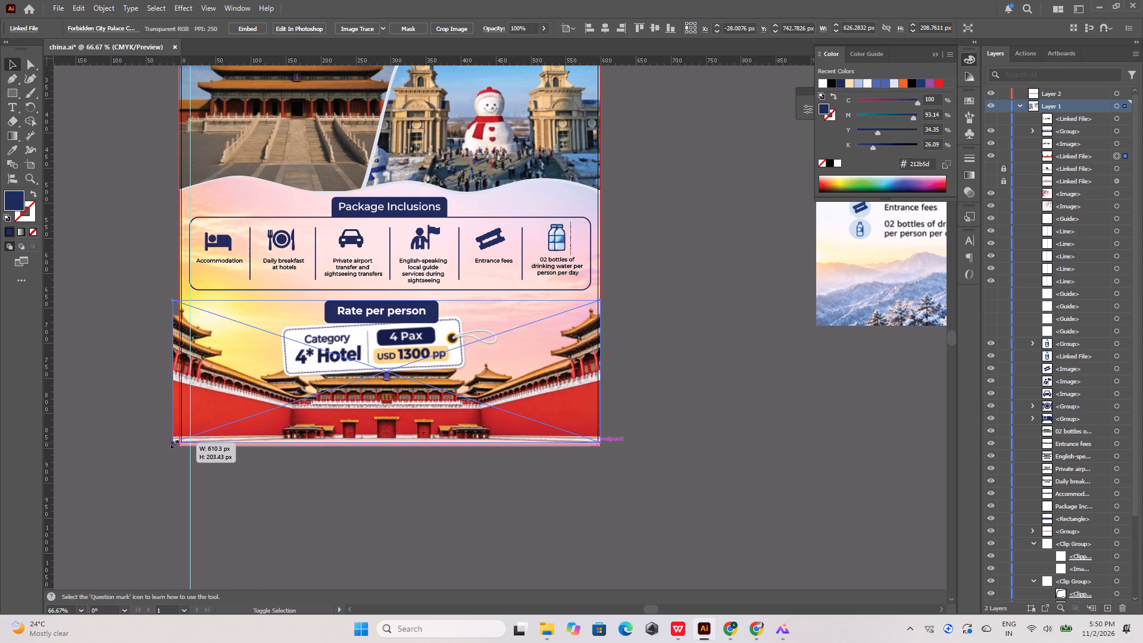
pyautogui.keyDown('shift'); pyautogui.moveTo(173, 443); pyautogui.dragTo(180, 441); pyautogui.keyUp('shift')
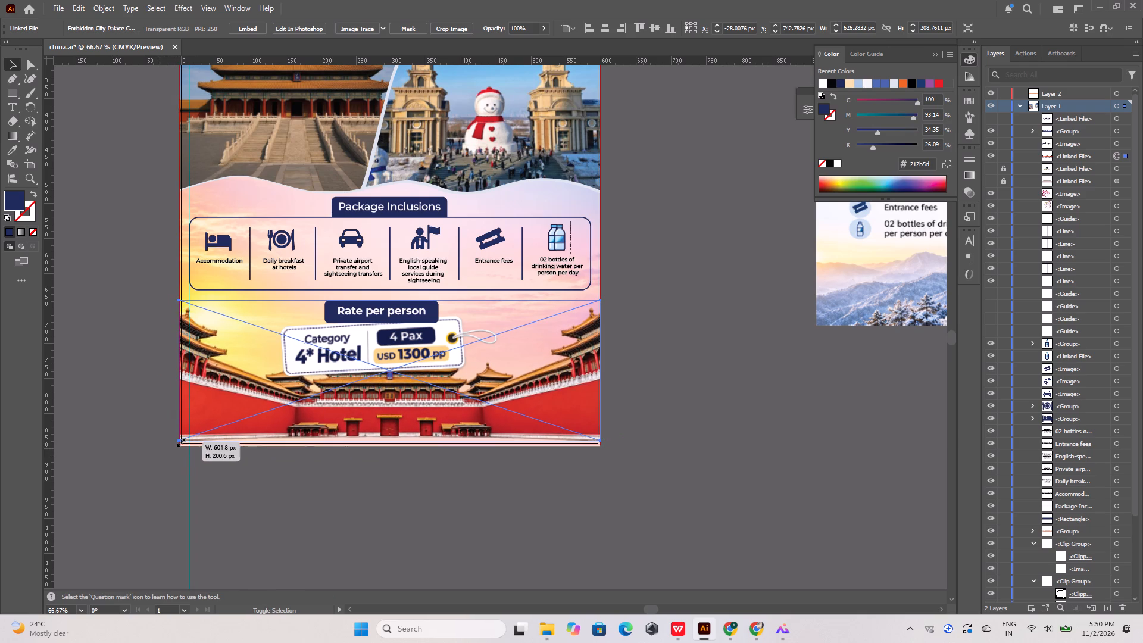
pyautogui.keyDown('shift'); pyautogui.moveTo(180, 441); pyautogui.dragTo(179, 442); pyautogui.keyUp('shift')
# Nudge the palace image down so its base reaches the bleed line at the flyer's bottom.
pyautogui.keyDown('alt'); pyautogui.scroll(4, 329, 450); pyautogui.keyUp('alt')
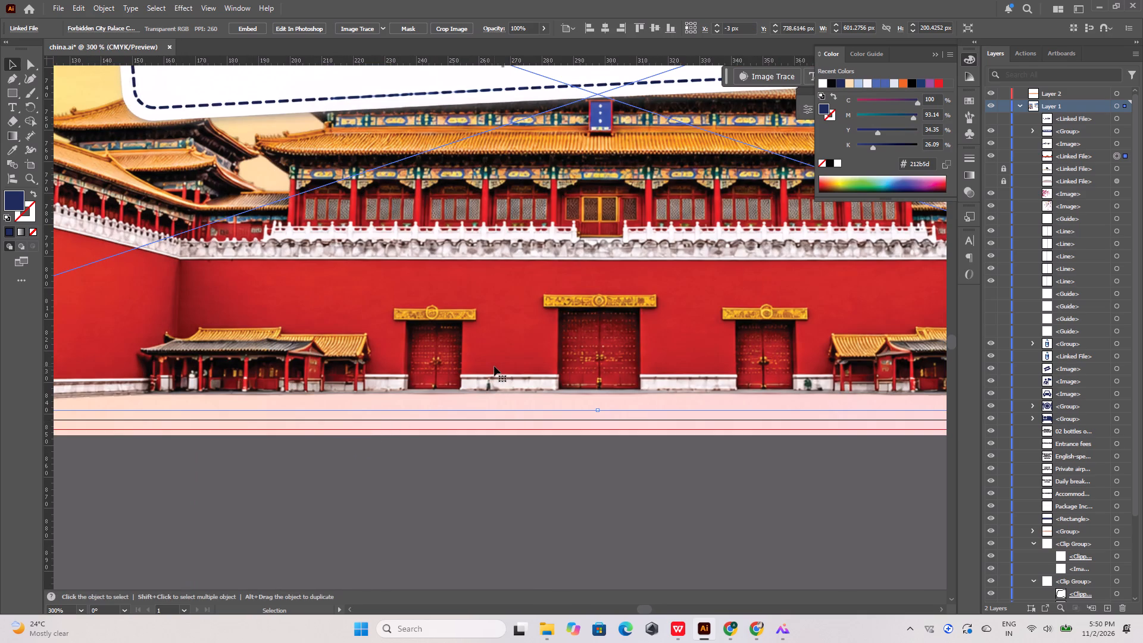
pyautogui.hotkey('shift', 'Down')
pyautogui.hotkey('shift', 'Down')
pyautogui.hotkey('shift', 'Down')
pyautogui.hotkey('shift', 'Down')
pyautogui.hotkey('shift', 'Down')
pyautogui.hotkey('shift', 'Down')
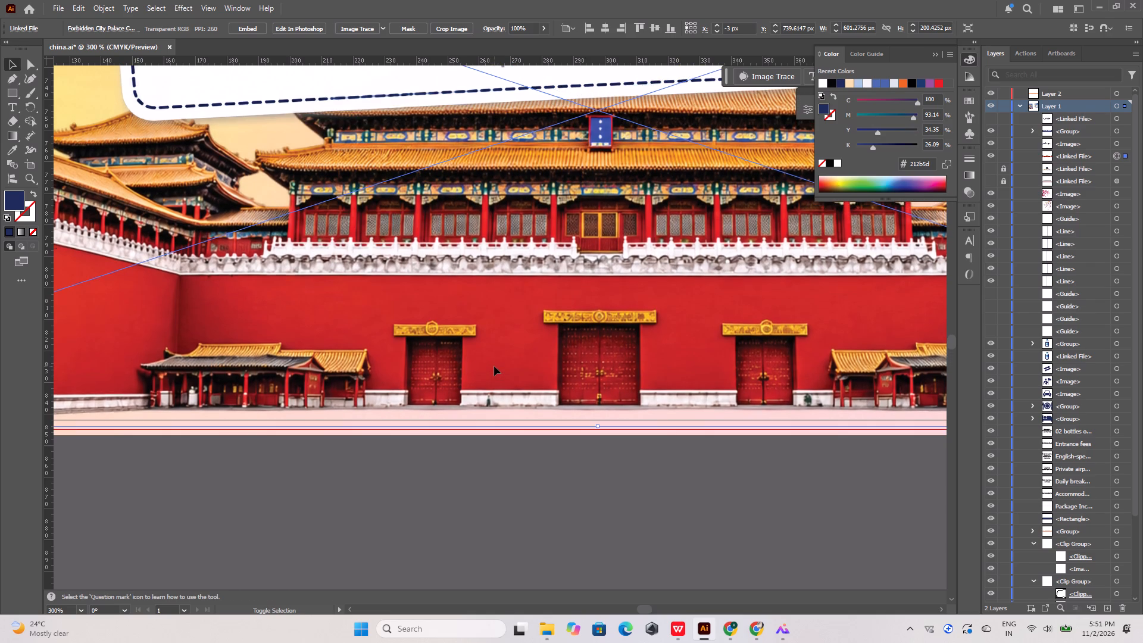
pyautogui.click(565, 446)
pyautogui.click(574, 436)
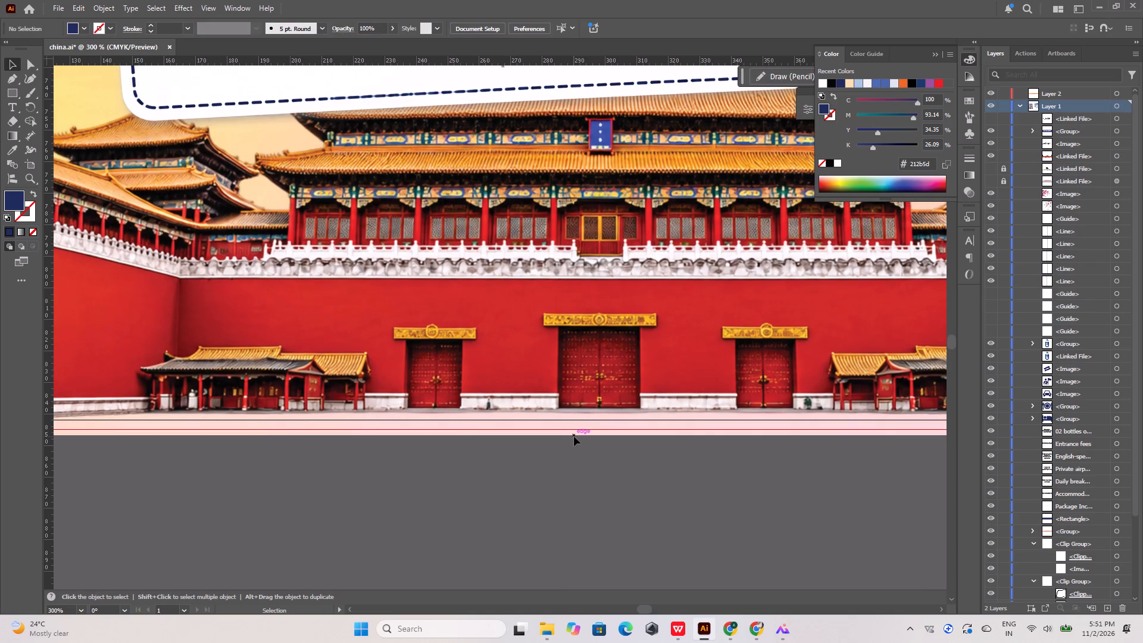
pyautogui.click(577, 433)
# Reduce the stroke of the rounded outline around the Package Inclusions icons to 0.5 pt.
pyautogui.keyDown('alt'); pyautogui.scroll(-3, 494, 441); pyautogui.keyUp('alt')
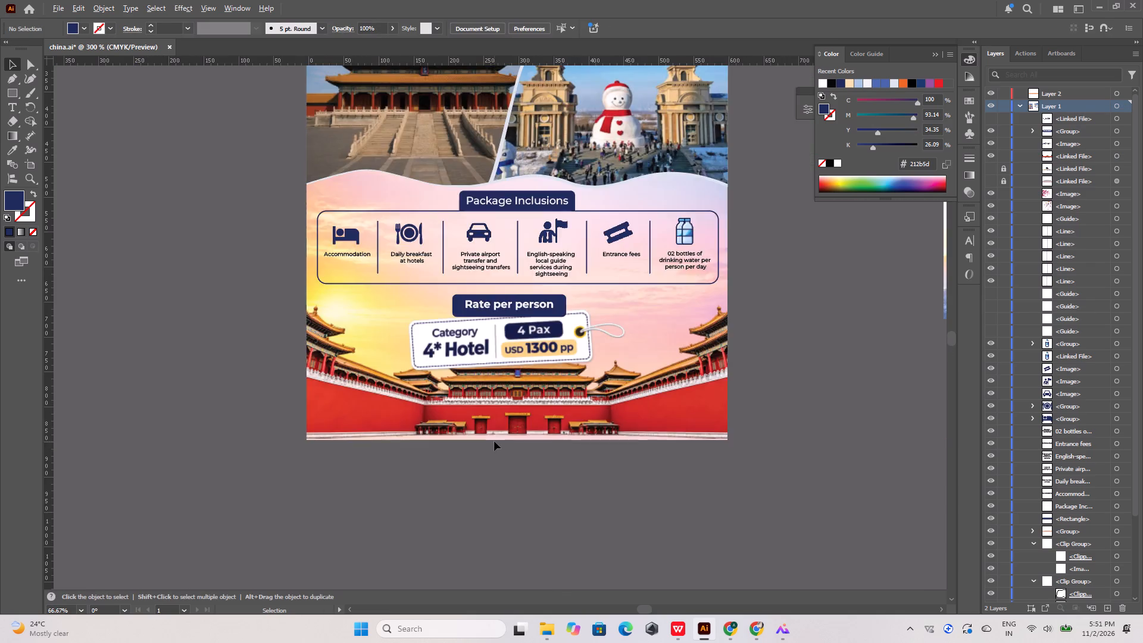
pyautogui.keyDown('alt'); pyautogui.scroll(-4, 494, 441); pyautogui.keyUp('alt')
pyautogui.keyDown('alt'); pyautogui.scroll(2, 536, 383); pyautogui.keyUp('alt')
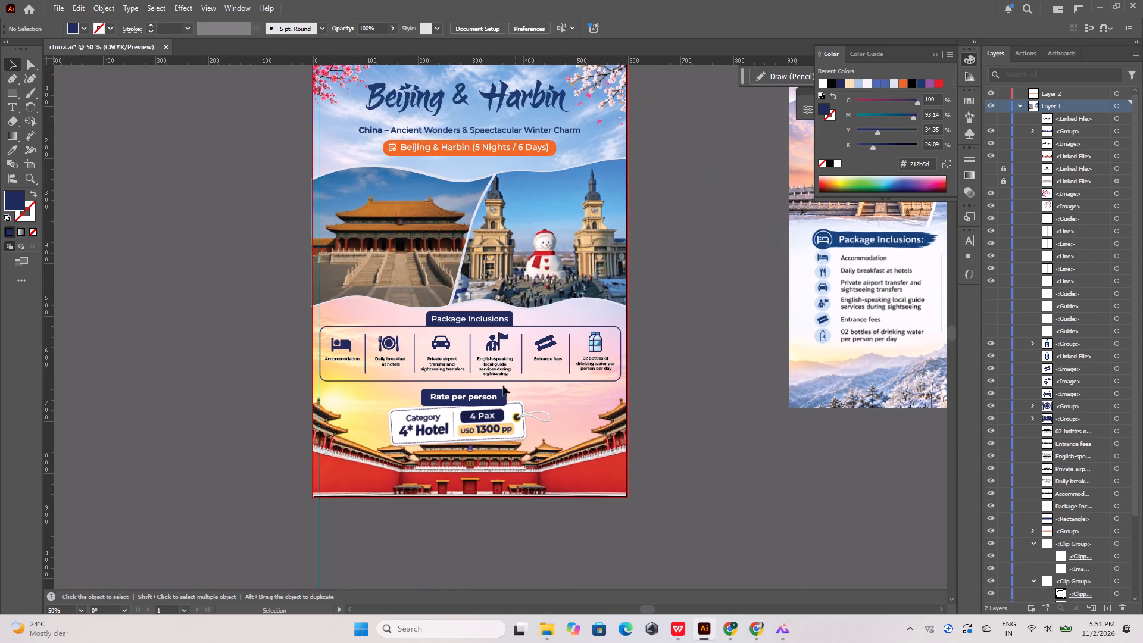
pyautogui.keyDown('alt'); pyautogui.scroll(5, 358, 335); pyautogui.keyUp('alt')
pyautogui.click(383, 286)
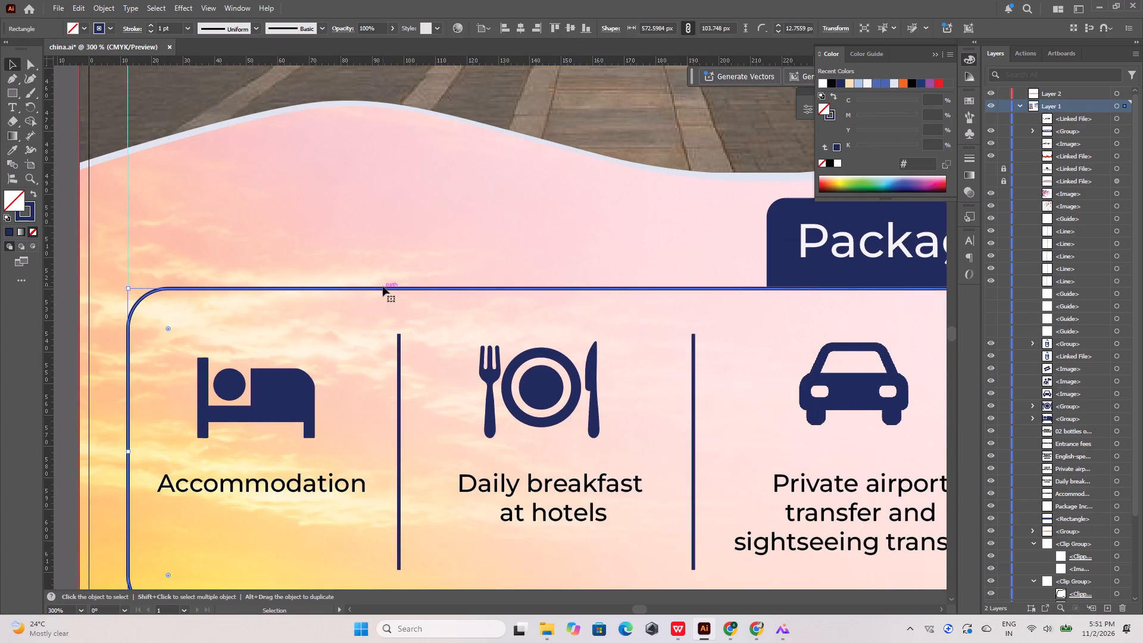
pyautogui.click(149, 32)
pyautogui.click(149, 32)
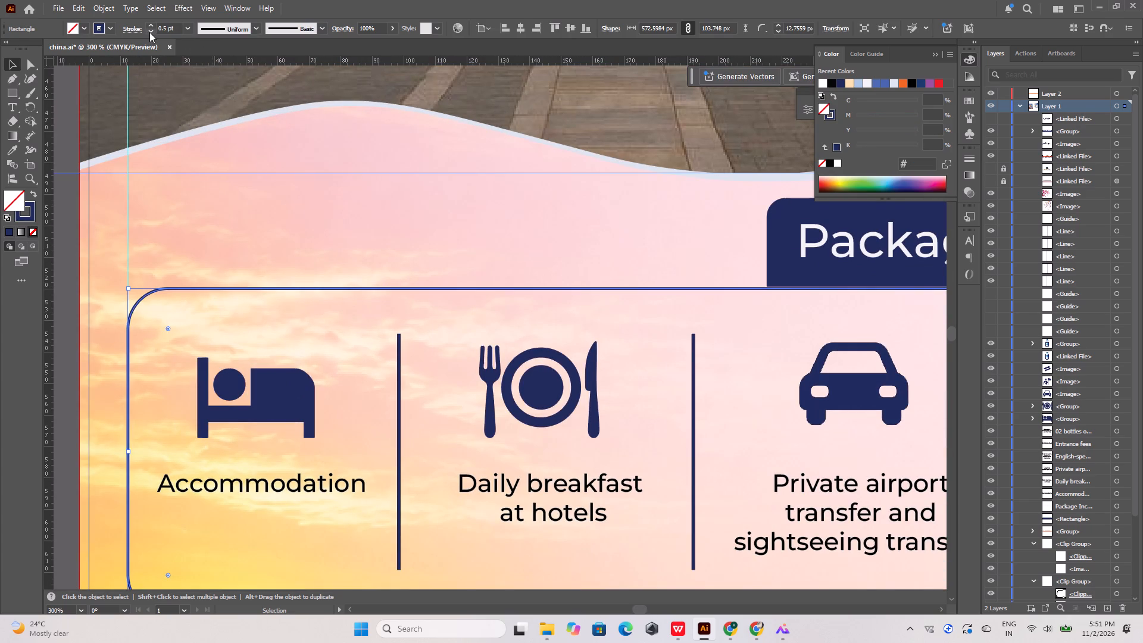
pyautogui.click(230, 140)
pyautogui.keyDown('alt'); pyautogui.scroll(-4, 286, 241); pyautogui.keyUp('alt')
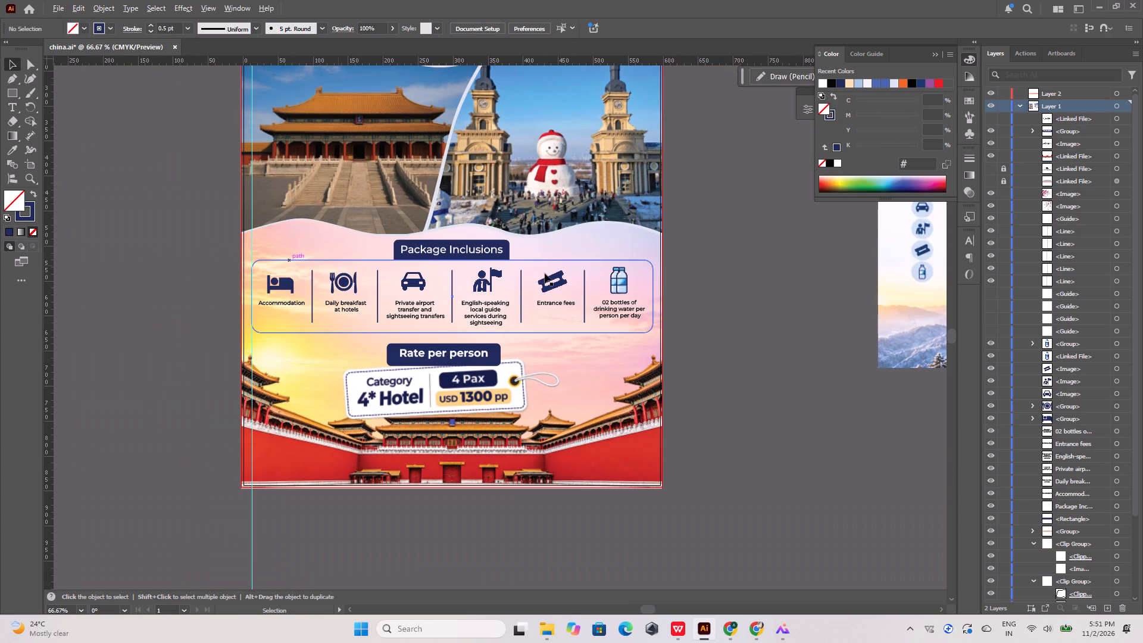
pyautogui.click(766, 278)
pyautogui.keyDown('alt'); pyautogui.scroll(3, 634, 287); pyautogui.keyUp('alt')
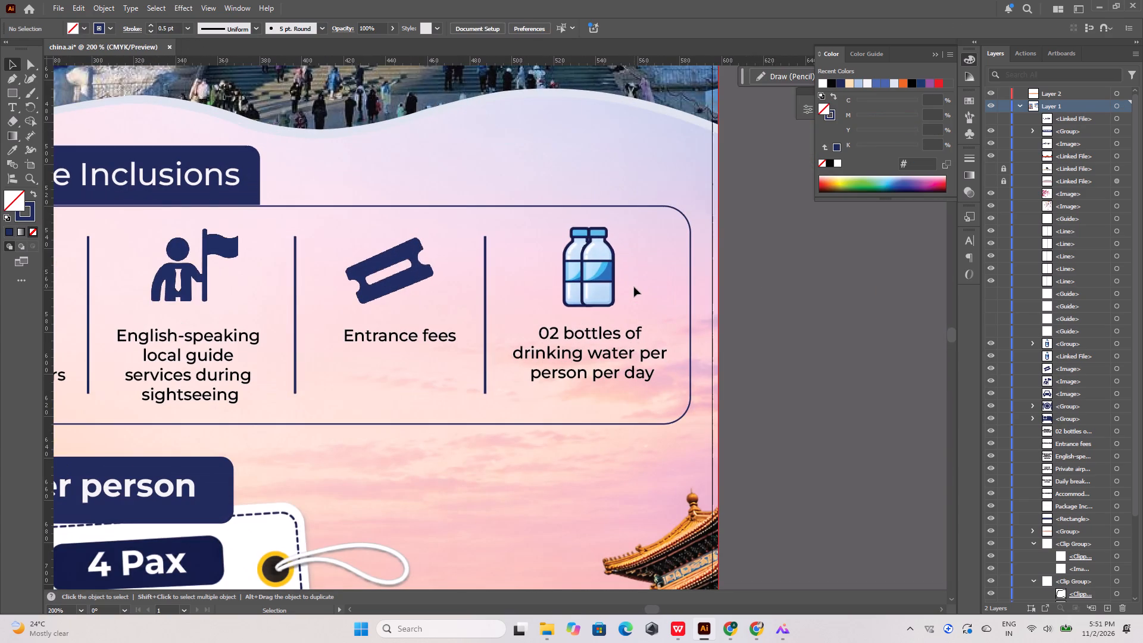
pyautogui.keyDown('alt'); pyautogui.scroll(-3, 634, 287); pyautogui.keyUp('alt')
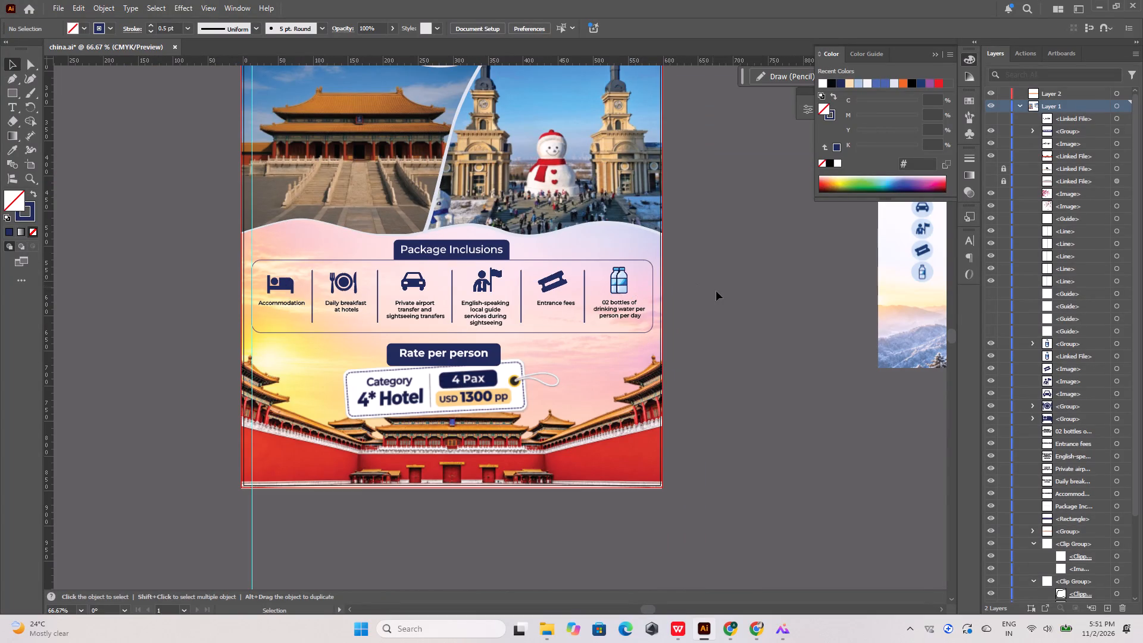
# Nudge the "China – Ancient Wonders" subtitle slightly up, away from the orange duration label.
pyautogui.scroll(14, 716, 291)
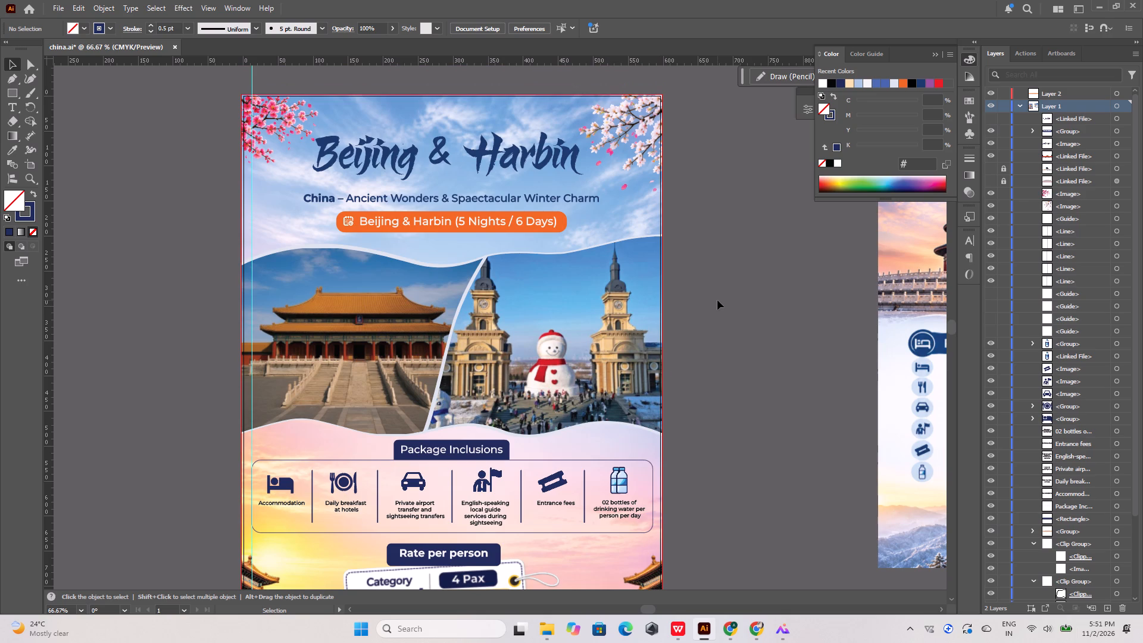
pyautogui.click(494, 195)
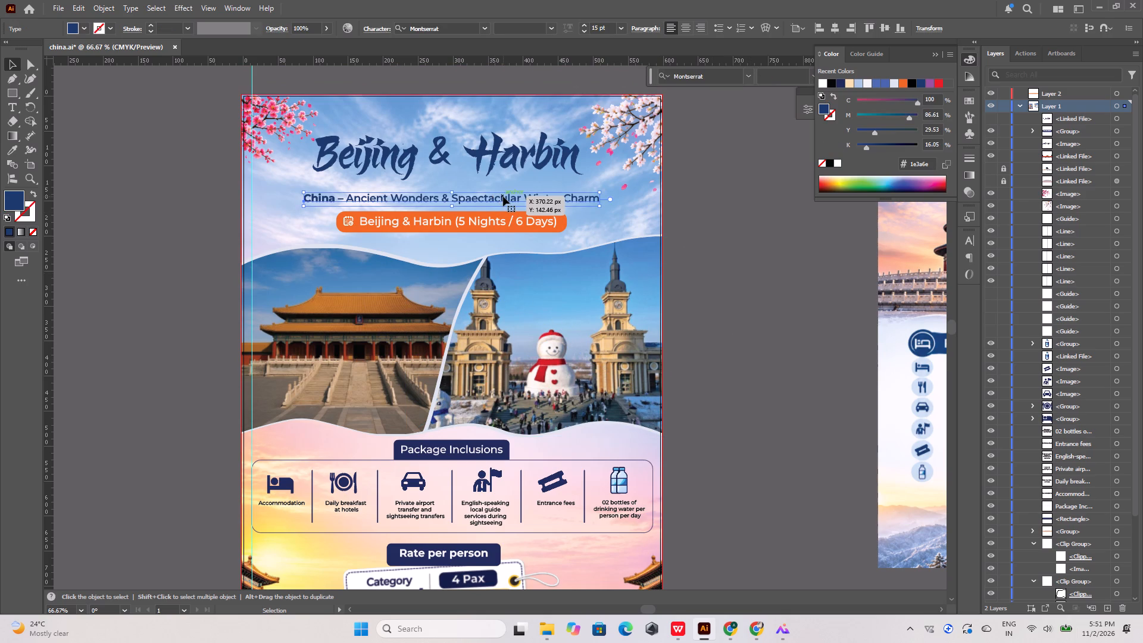
pyautogui.hotkey('shift', 'Up')
pyautogui.hotkey('shift', 'Up')
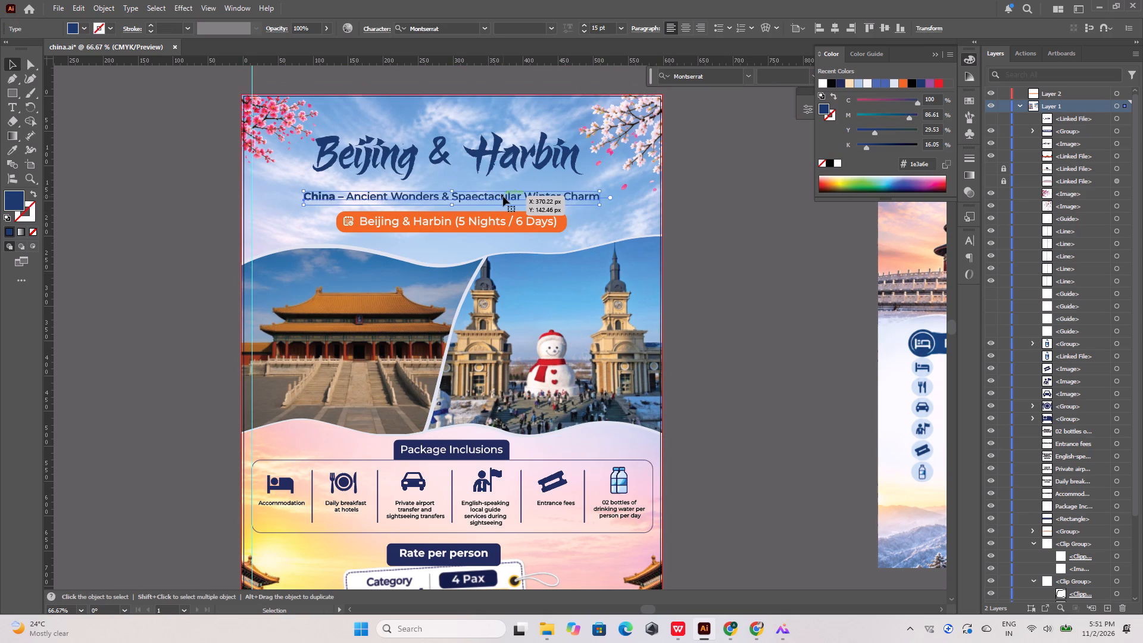
pyautogui.click(720, 156)
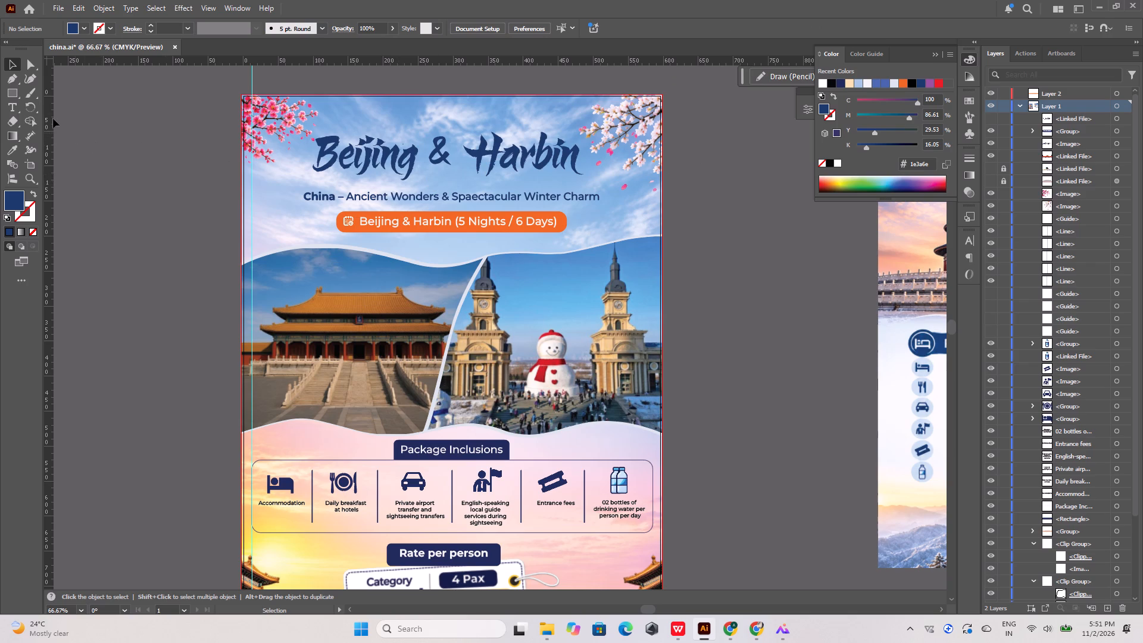
# Draw a rectangle without fill or stroke, about 452 × 37 px, around the "China – Ancient Wonders" subtitle.
pyautogui.moveTo(10, 88); pyautogui.dragTo(57, 95)
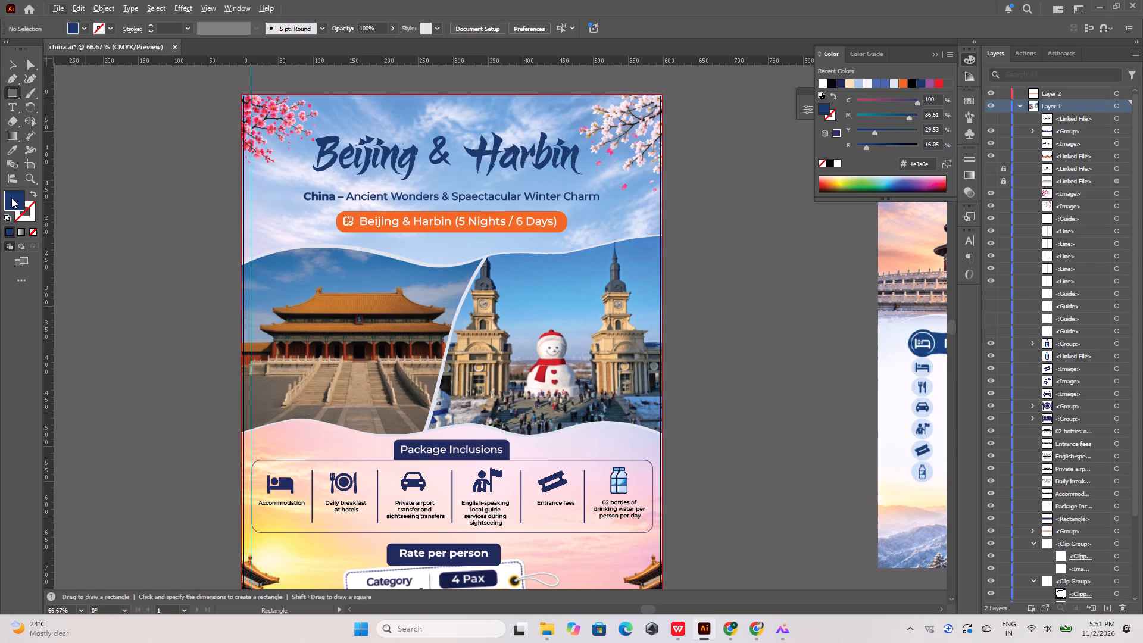
pyautogui.click(11, 198)
pyautogui.click(31, 229)
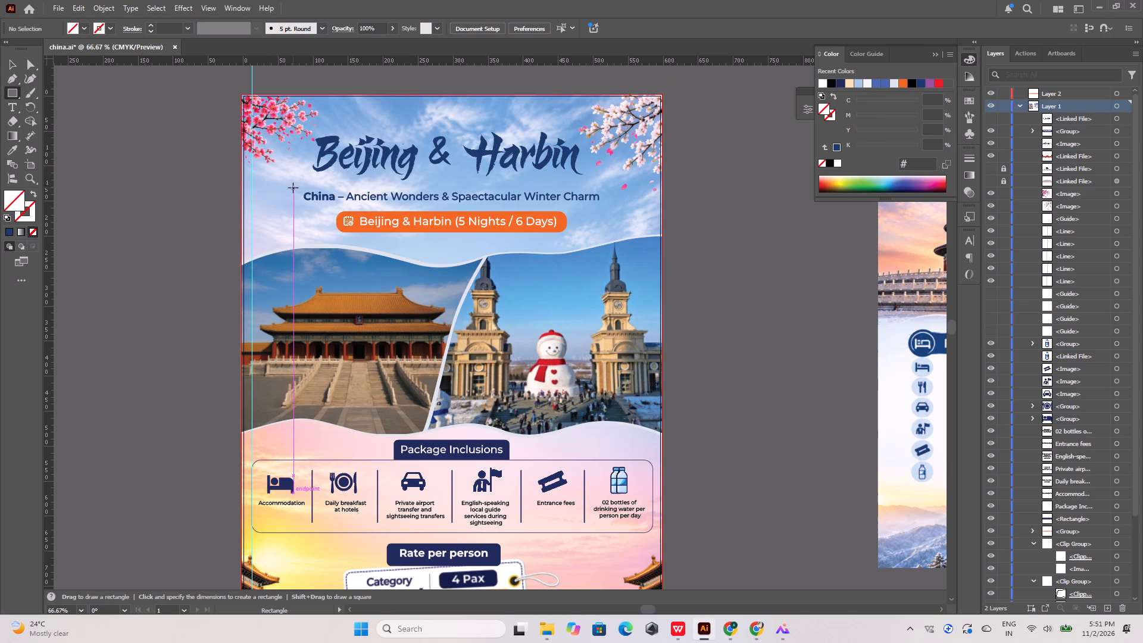
pyautogui.moveTo(293, 184); pyautogui.dragTo(610, 210)
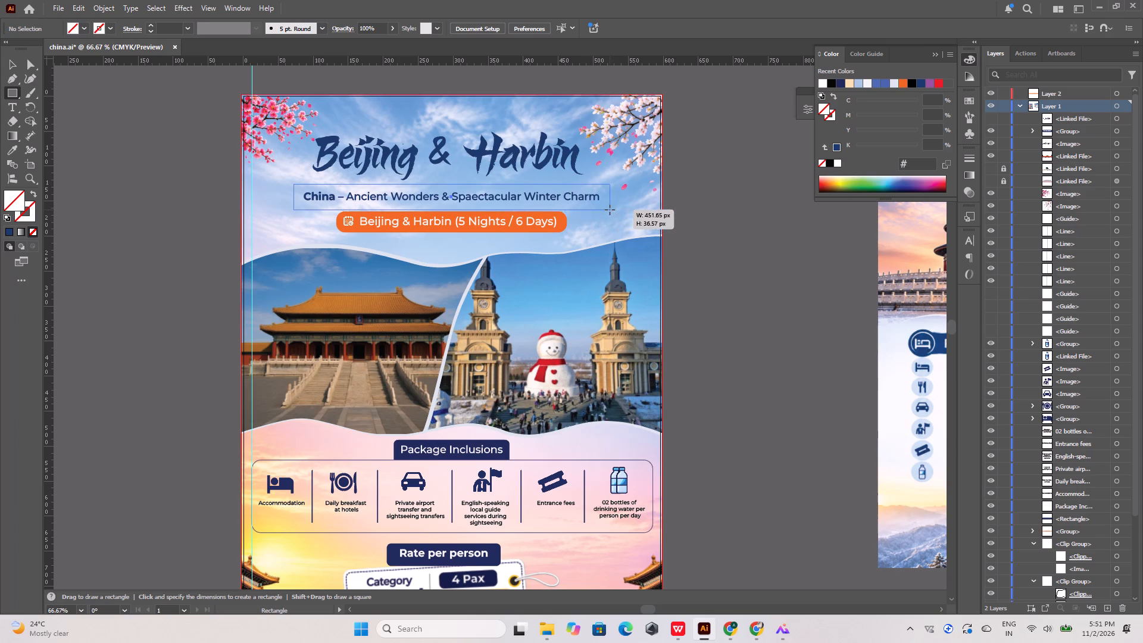
# Finish sizing the rectangle around the "China – Ancient Wonders" subtitle at about 445 × 33 px.
pyautogui.moveTo(610, 210); pyautogui.dragTo(606, 207)
# Give the rectangle around the subtitle a white 0.25 pt stroke.
pyautogui.keyDown('alt'); pyautogui.scroll(2, 537, 203); pyautogui.keyUp('alt')
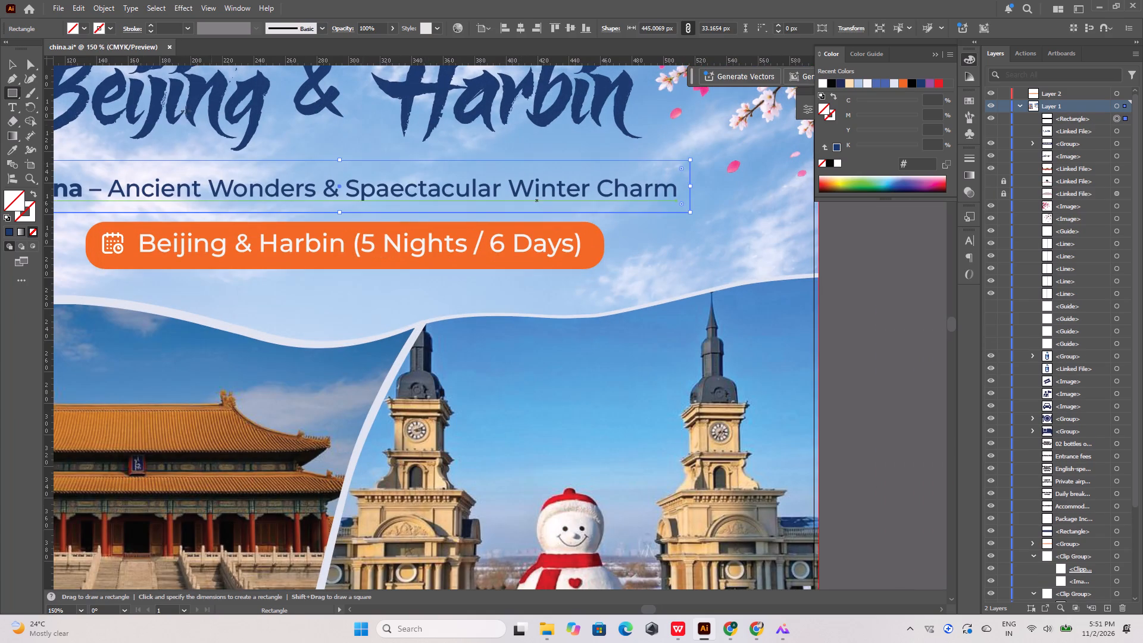
pyautogui.click(152, 24)
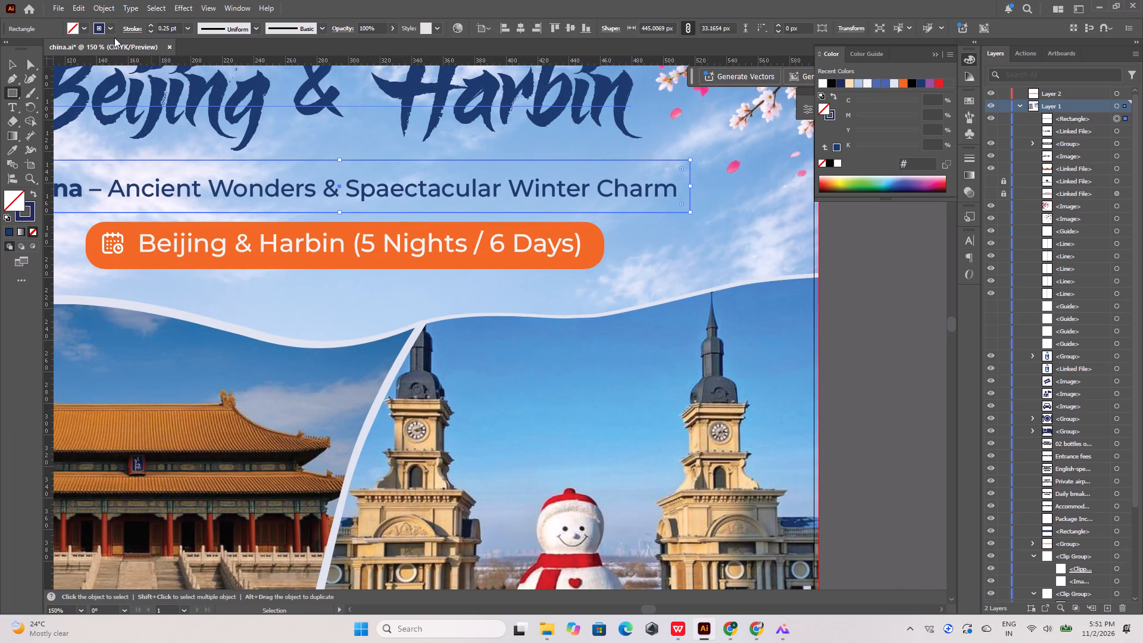
pyautogui.click(104, 31)
pyautogui.doubleClick(104, 31)
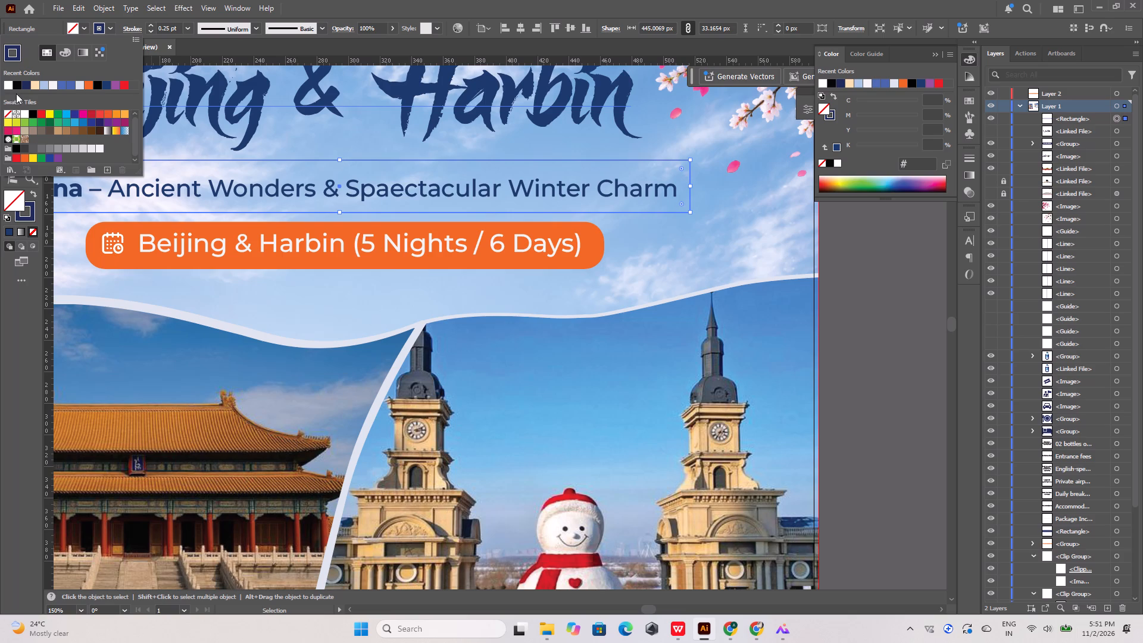
pyautogui.click(7, 86)
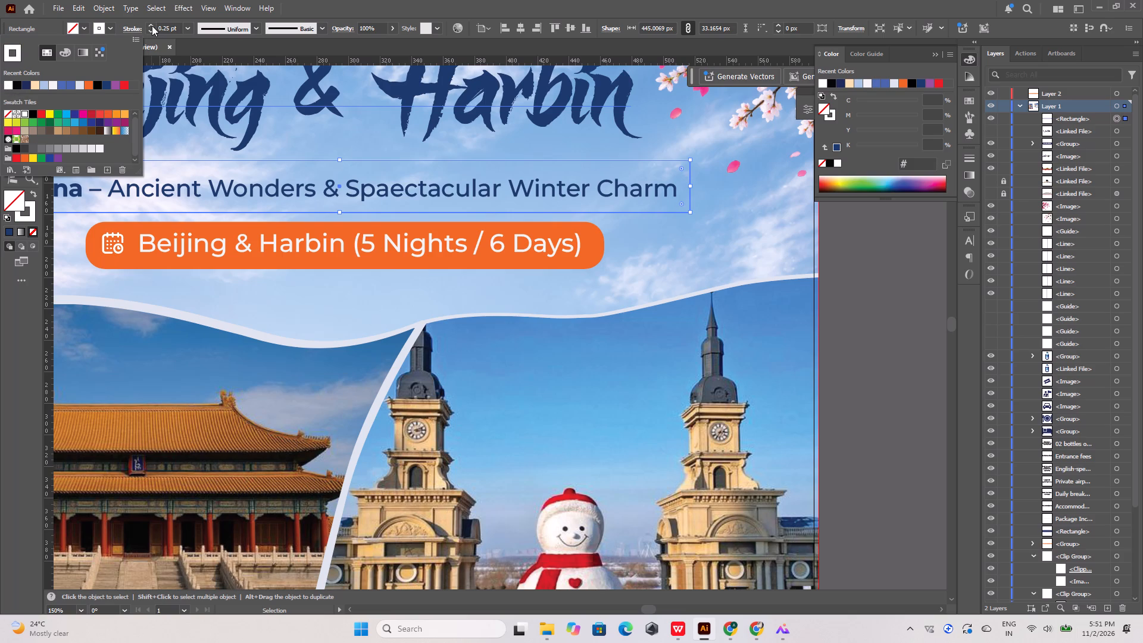
pyautogui.click(151, 26)
pyautogui.click(11, 66)
pyautogui.click(327, 132)
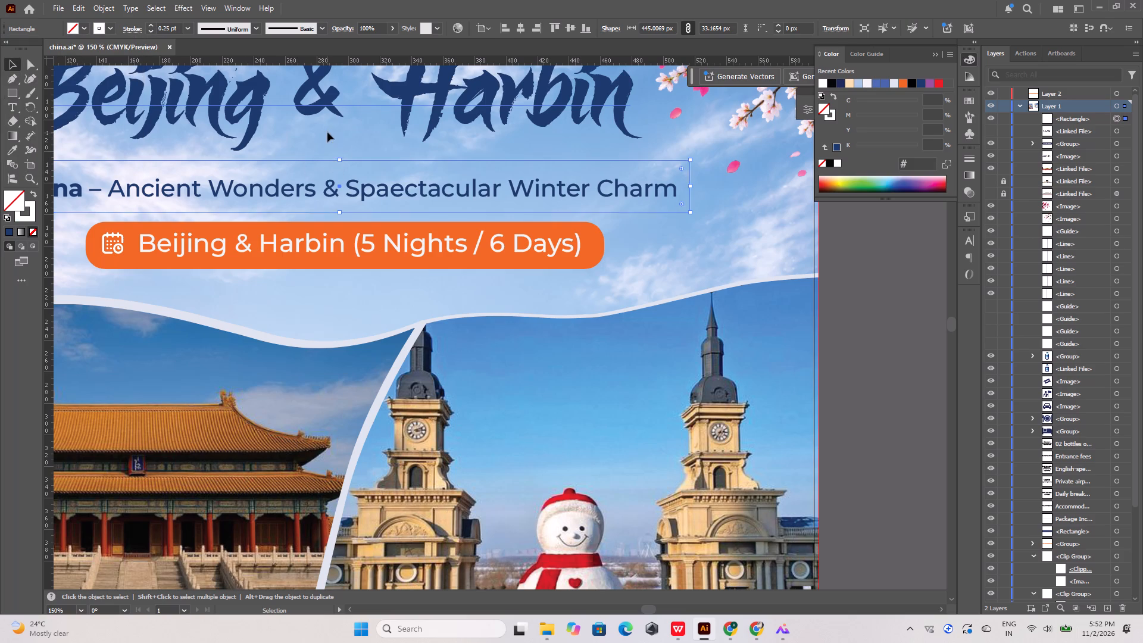
pyautogui.click(653, 328)
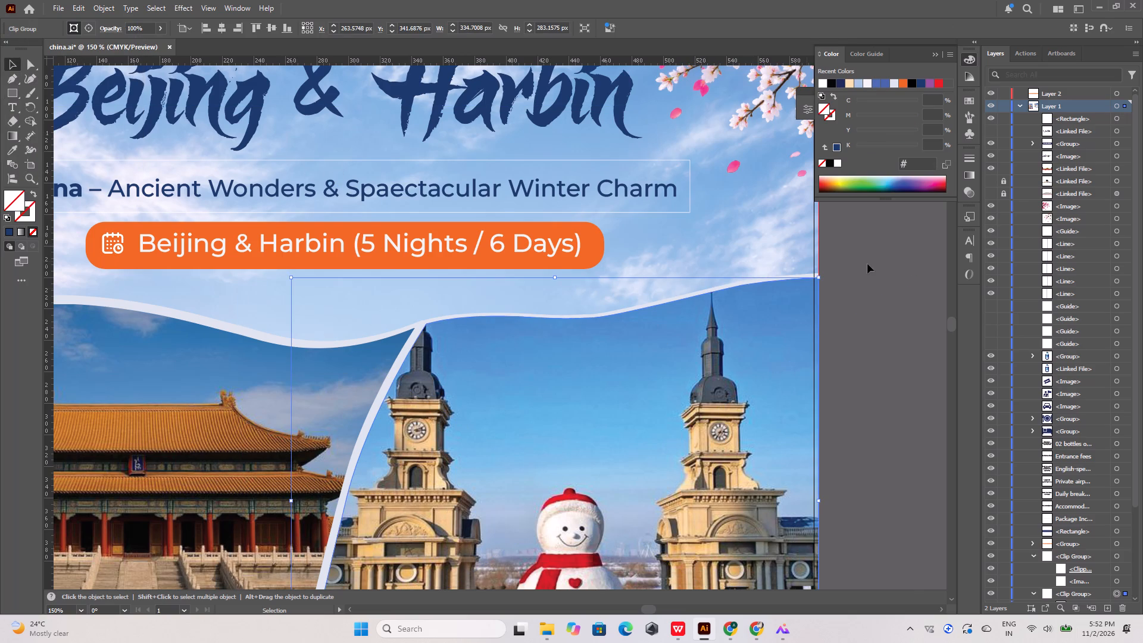
pyautogui.click(868, 263)
# Increase the white outline around the subtitle to 0.5 pt.
pyautogui.keyDown('alt'); pyautogui.scroll(-4, 460, 261); pyautogui.keyUp('alt')
pyautogui.keyDown('alt'); pyautogui.scroll(3, 366, 238); pyautogui.keyUp('alt')
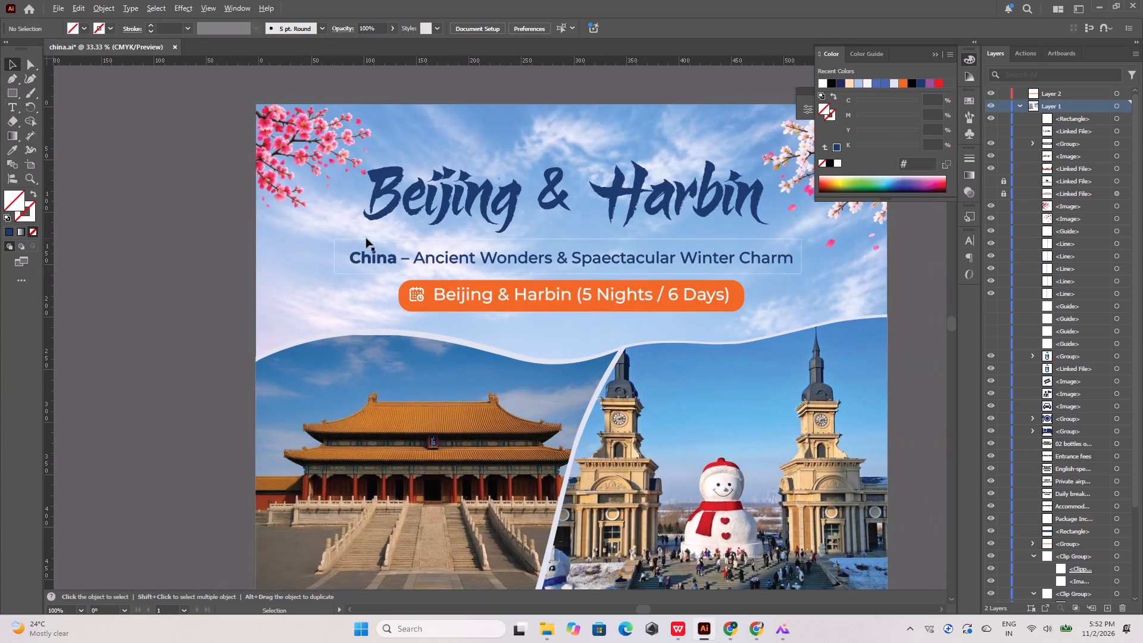
pyautogui.keyDown('alt'); pyautogui.scroll(1, 481, 260); pyautogui.keyUp('alt')
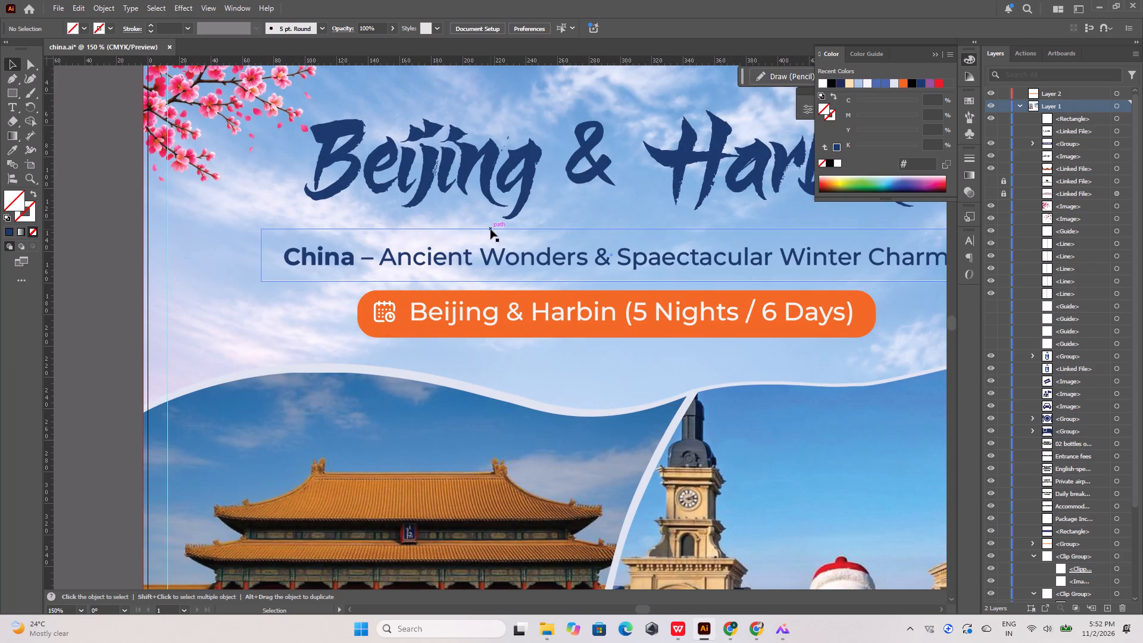
pyautogui.click(491, 229)
pyautogui.click(152, 27)
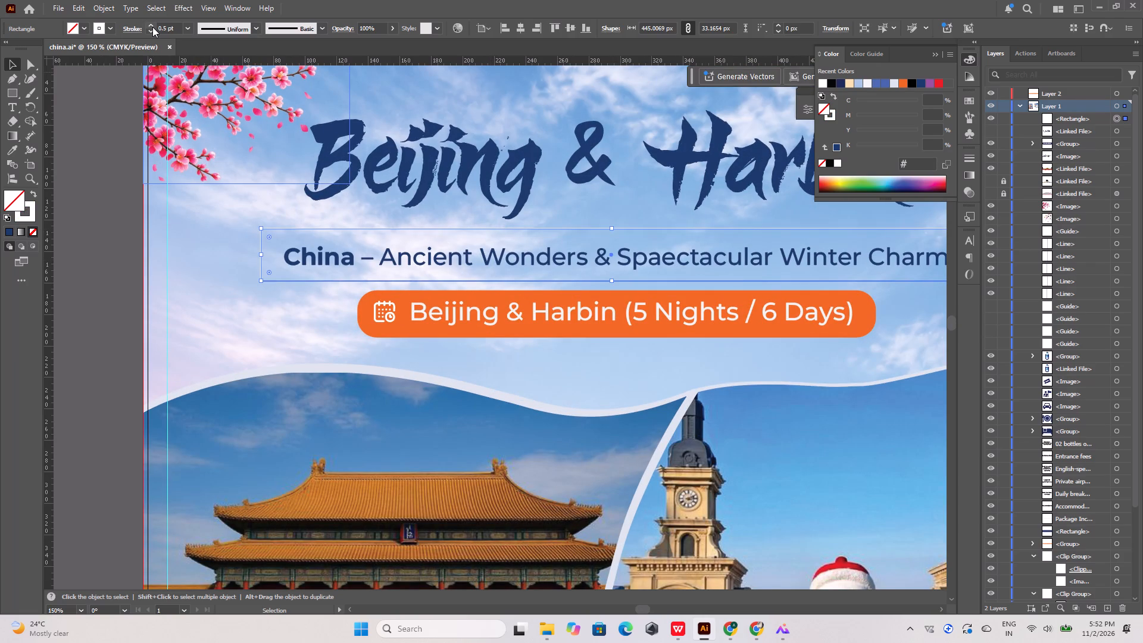
pyautogui.click(100, 198)
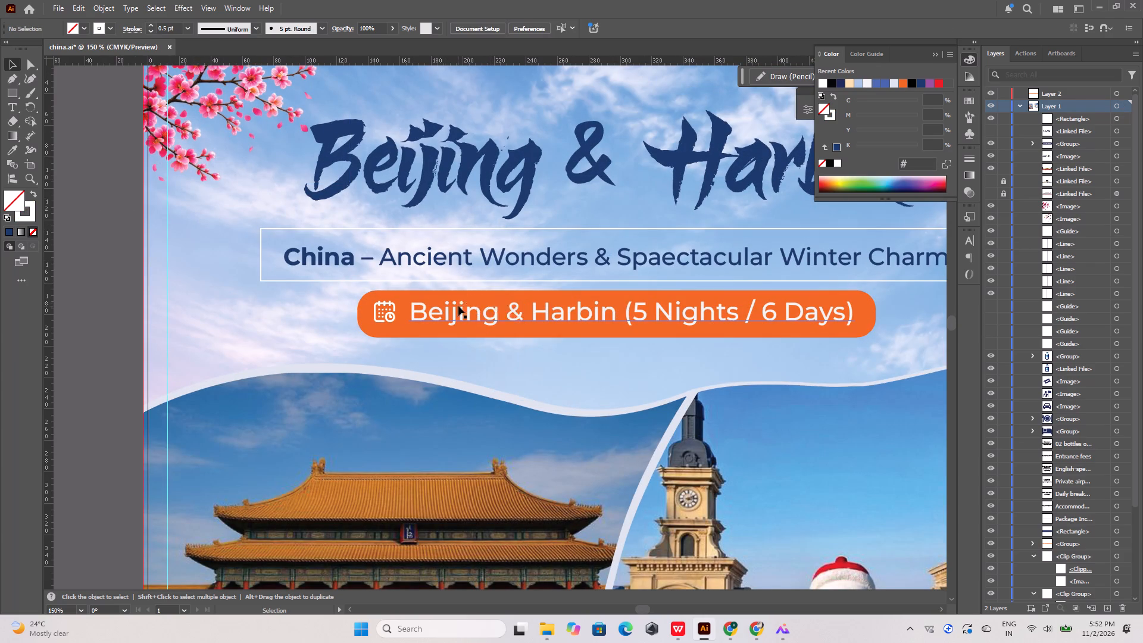
# Nudge the orange "Beijing & Harbin (5 Nights / 6 Days)" label slightly down, away from the subtitle's outline.
pyautogui.click(446, 312)
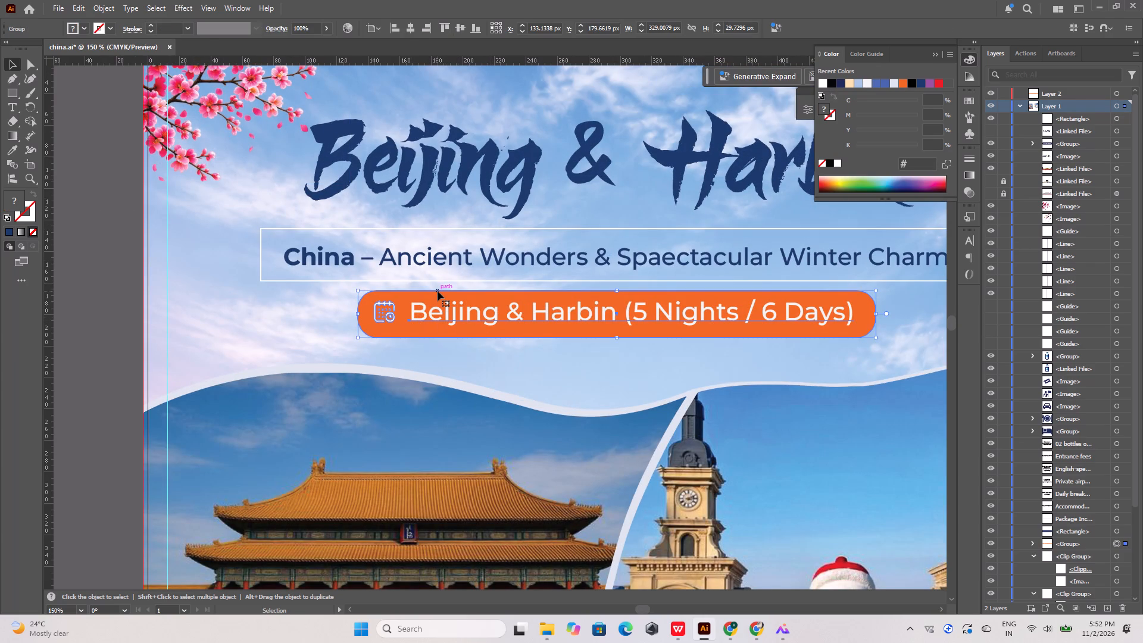
pyautogui.hotkey('shift', 'Down')
pyautogui.hotkey('shift', 'Down')
pyautogui.hotkey('shift', 'Down')
pyautogui.hotkey('shift', 'Down')
pyautogui.hotkey('shift', 'Down')
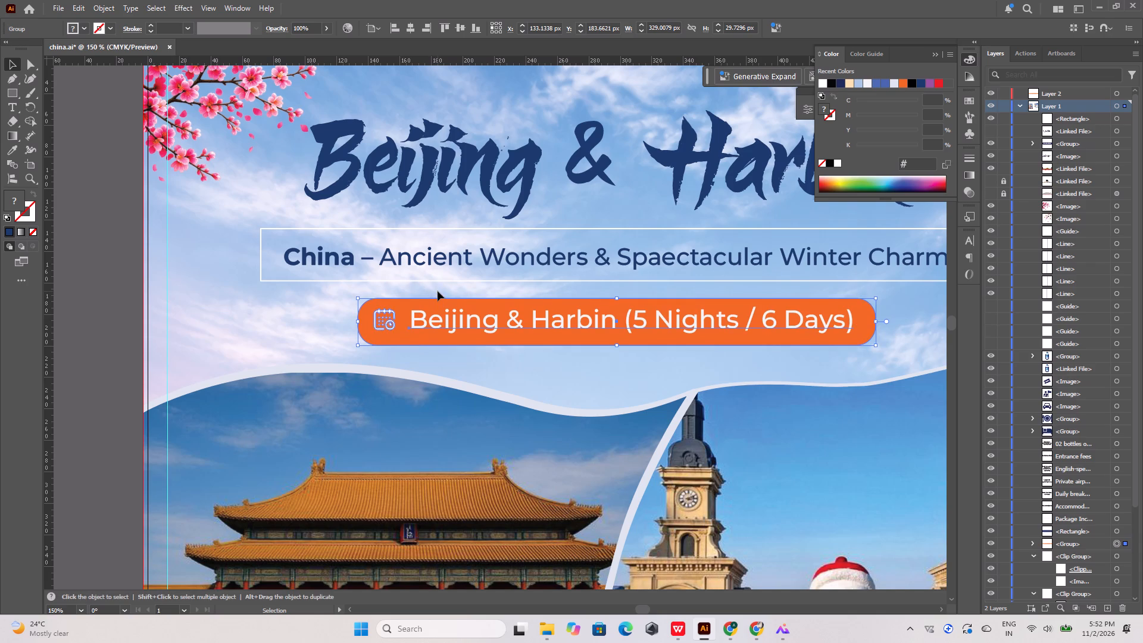
pyautogui.click(289, 300)
# Narrow the subtitle's rectangle from its left edge to about 442 px wide.
pyautogui.keyDown('alt'); pyautogui.scroll(-2, 273, 263); pyautogui.keyUp('alt')
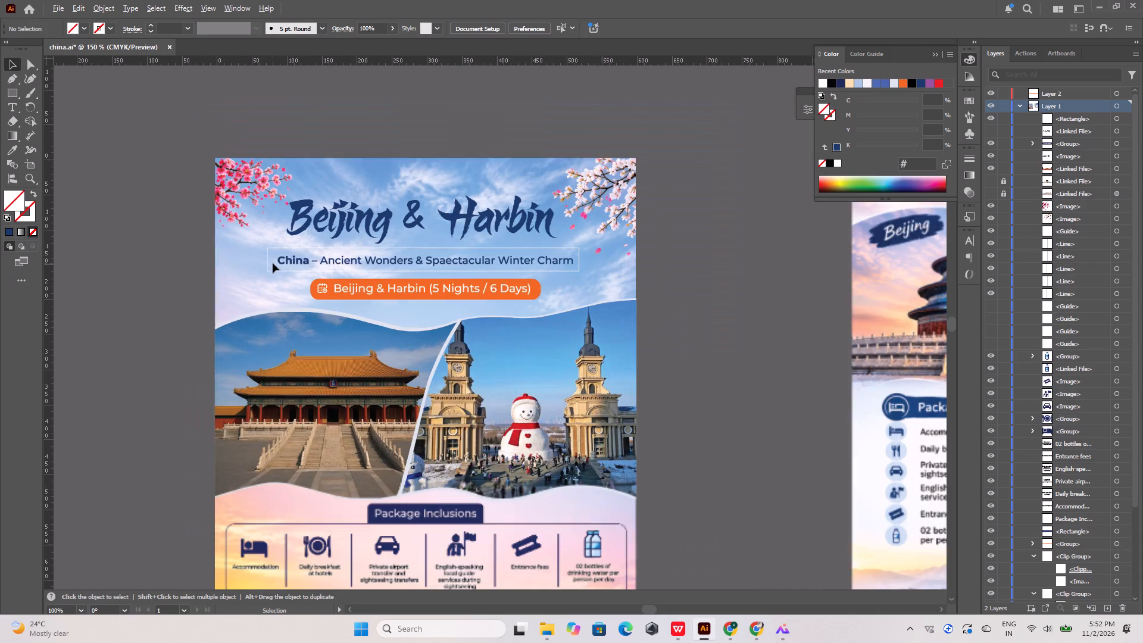
pyautogui.keyDown('alt'); pyautogui.scroll(2, 446, 259); pyautogui.keyUp('alt')
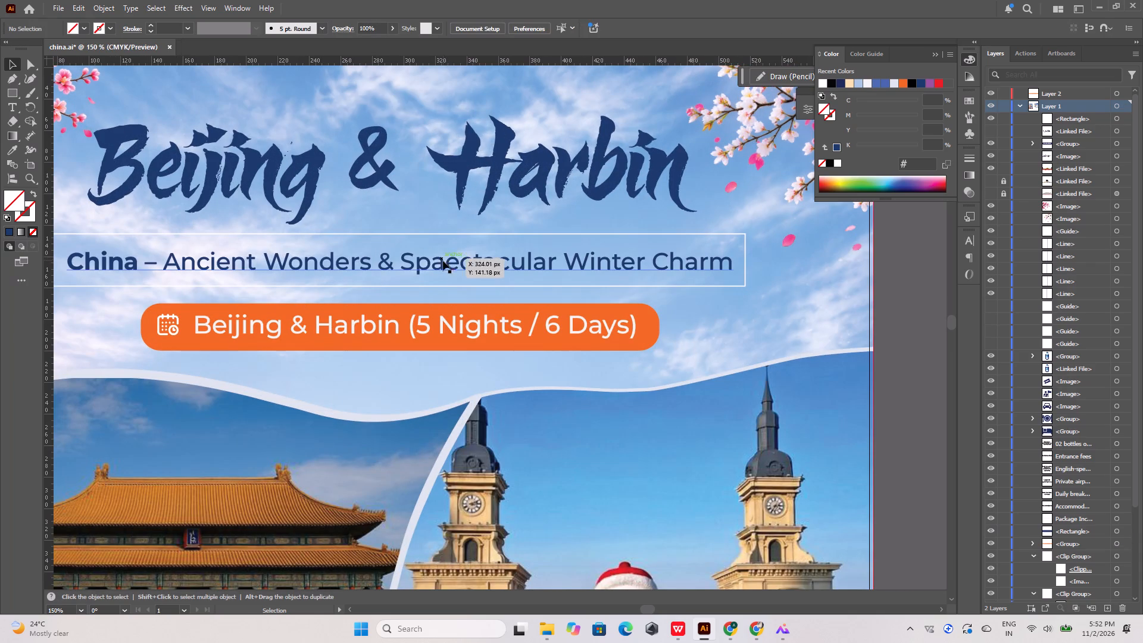
pyautogui.keyDown('alt'); pyautogui.scroll(-1, 474, 276); pyautogui.keyUp('alt')
pyautogui.keyDown('alt'); pyautogui.scroll(1, 213, 263); pyautogui.keyUp('alt')
pyautogui.click(176, 266)
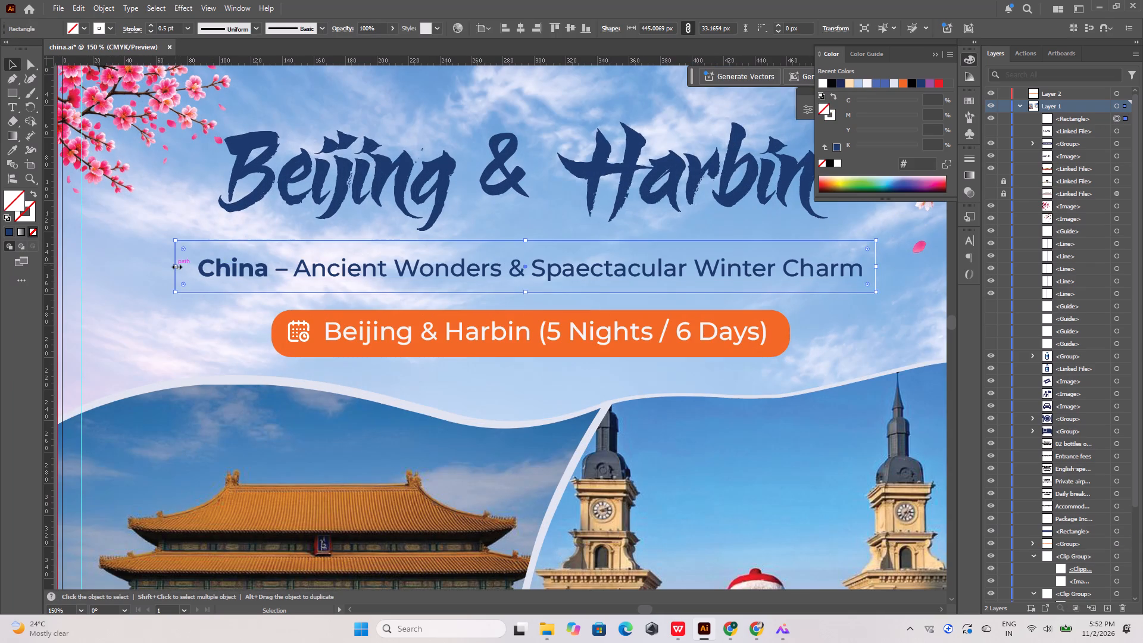
pyautogui.keyDown('shift'); pyautogui.click(176, 266); pyautogui.keyUp('shift')
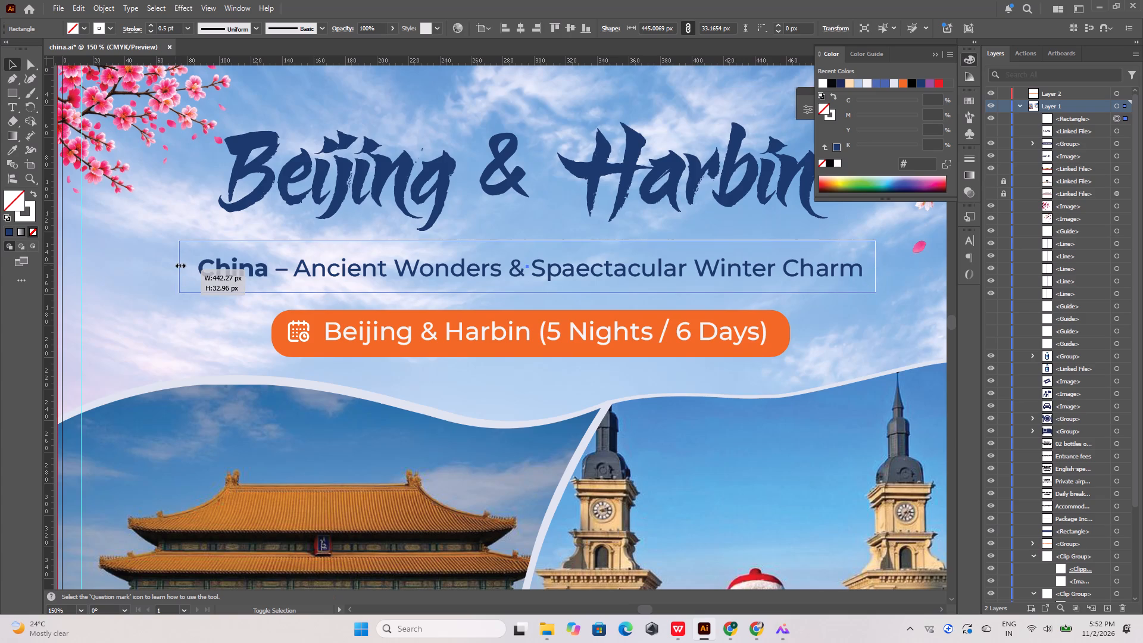
pyautogui.click(255, 227)
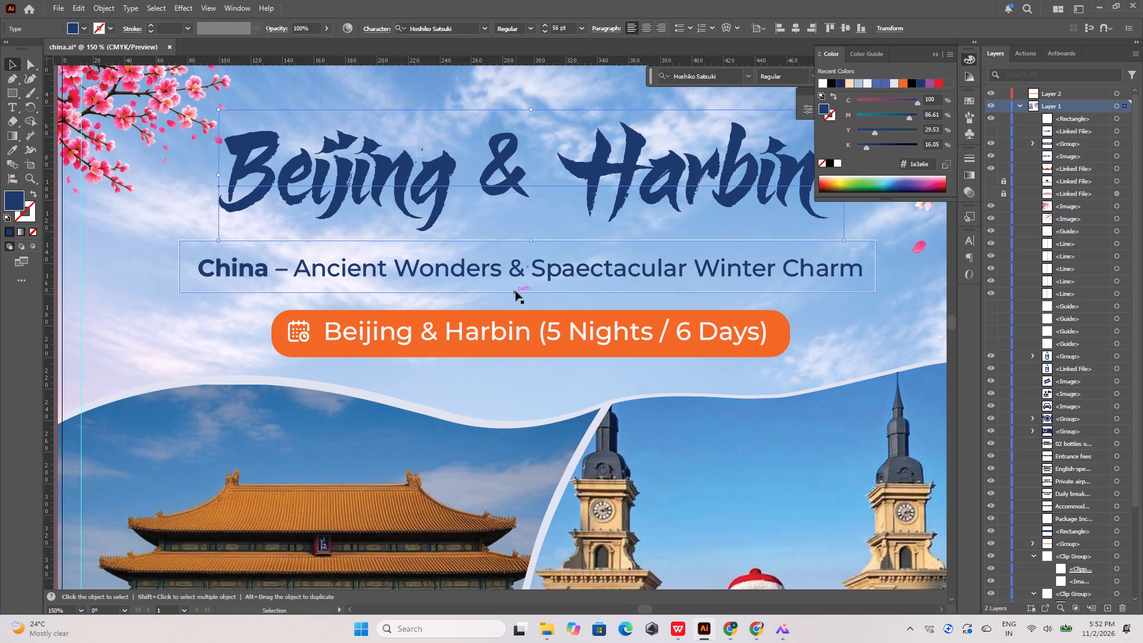
# Nudge the subtitle's rectangle slightly down so it sits evenly around the text.
pyautogui.click(516, 291)
pyautogui.press('Down')
pyautogui.press('Down')
pyautogui.press('Down')
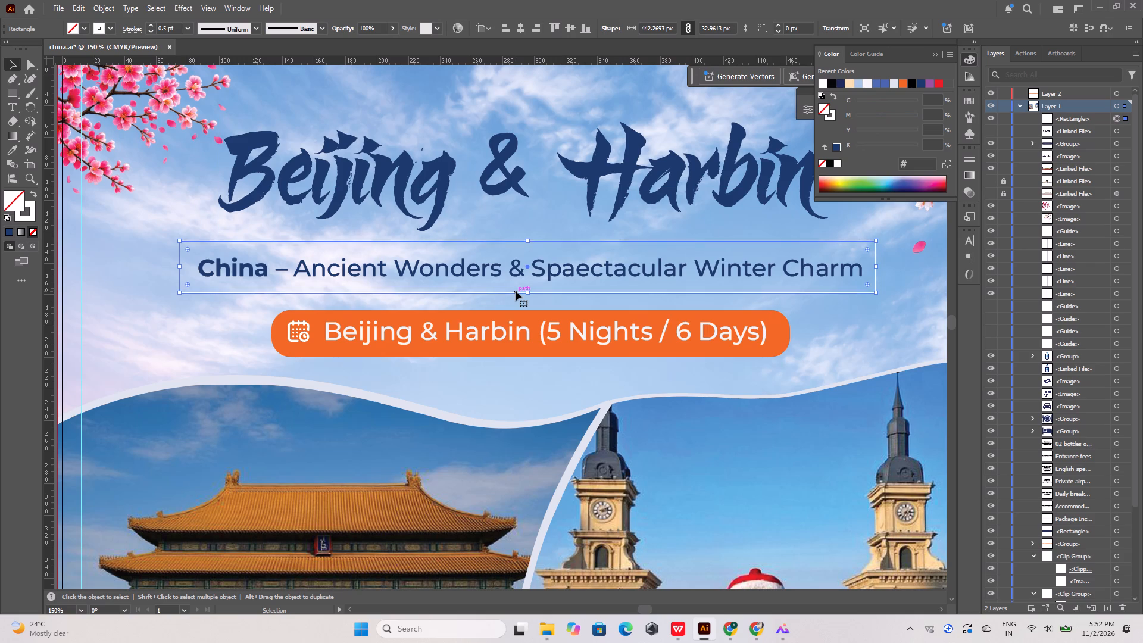
pyautogui.press('Down')
pyautogui.press('Down')
pyautogui.press('Down')
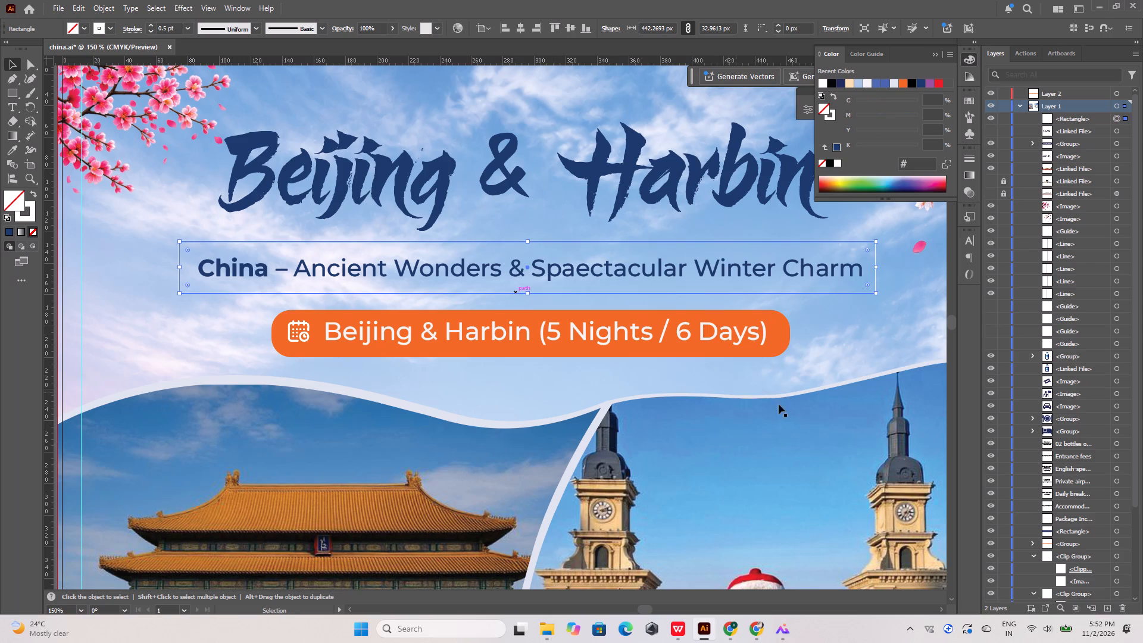
pyautogui.click(785, 376)
# Save the flyer as the Illustrator file china in Downloads, replacing the existing file.
pyautogui.keyDown('alt'); pyautogui.scroll(-2, 317, 358); pyautogui.keyUp('alt')
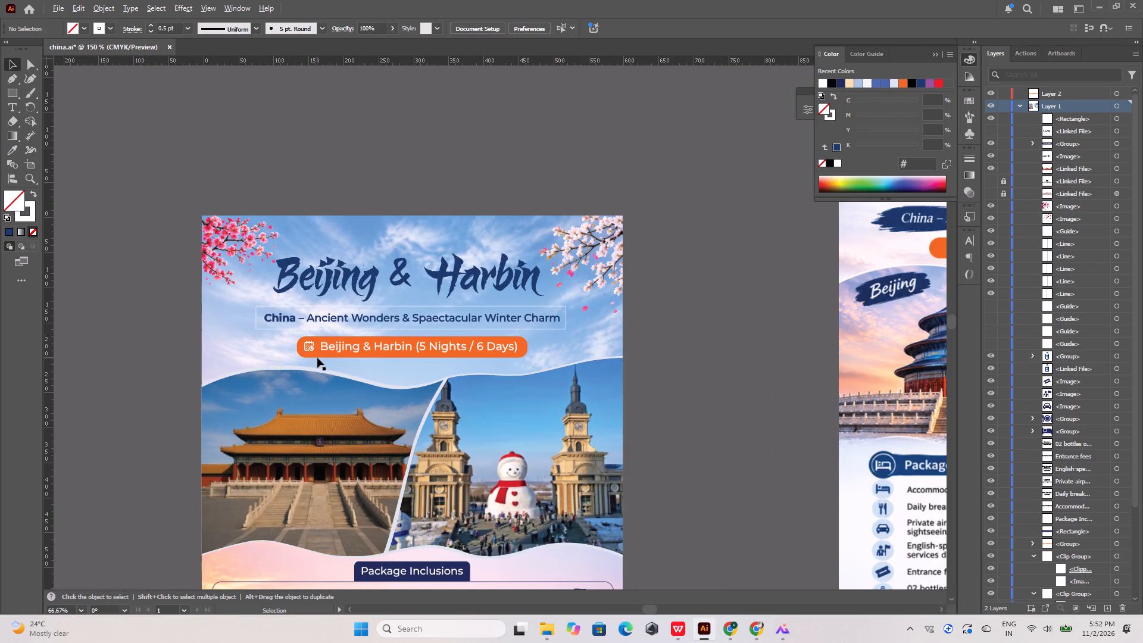
pyautogui.click(311, 179)
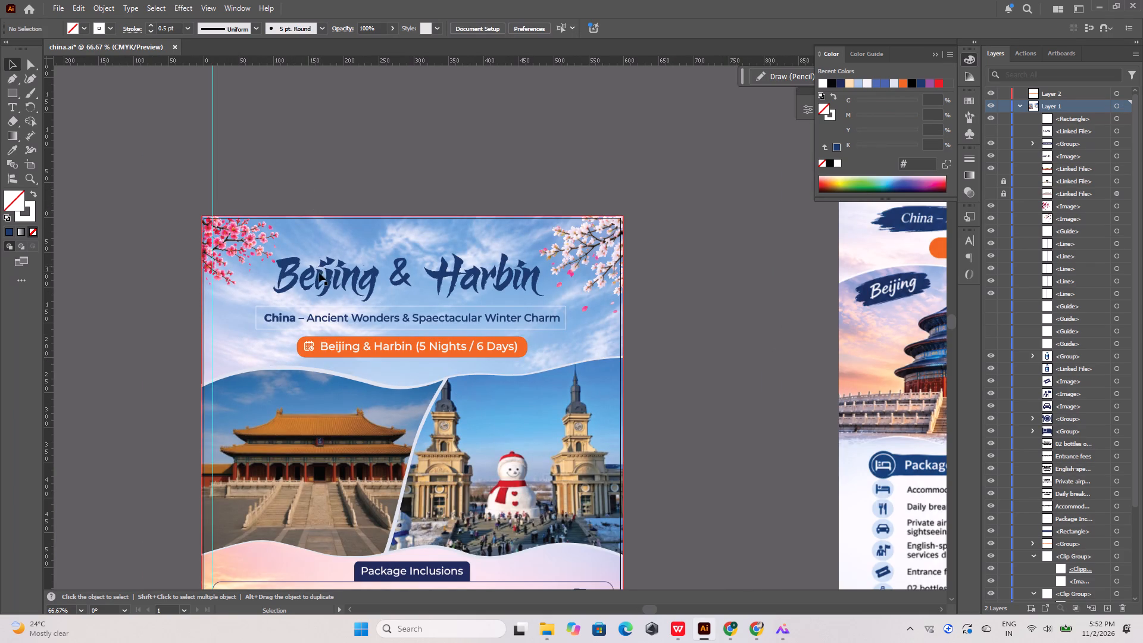
pyautogui.keyDown('alt'); pyautogui.scroll(-3, 309, 421); pyautogui.keyUp('alt')
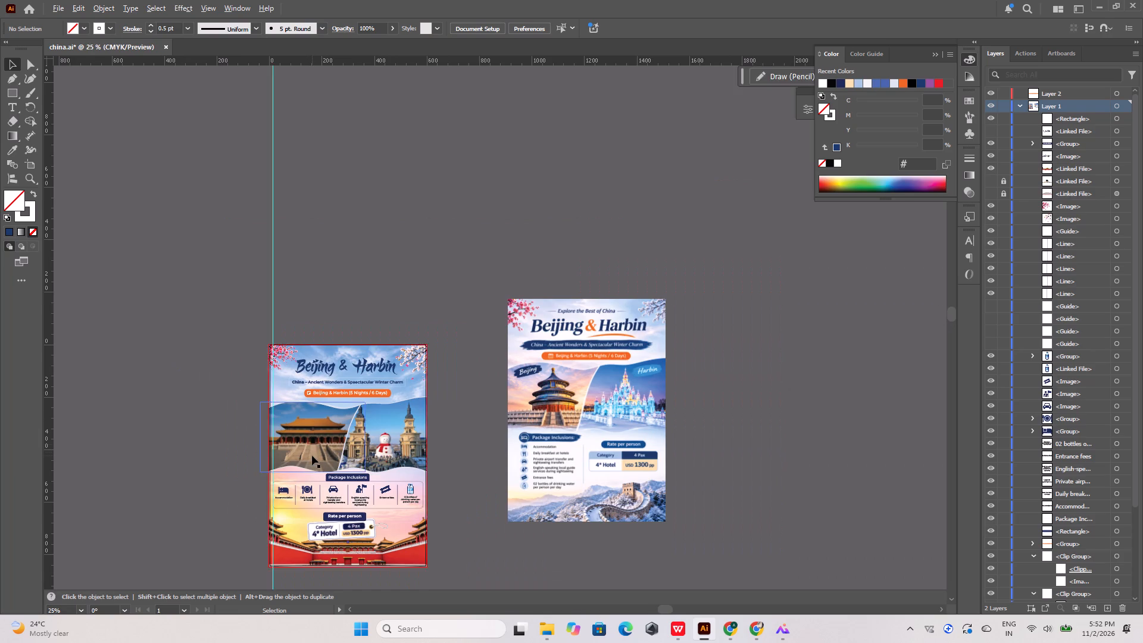
pyautogui.keyDown('alt'); pyautogui.scroll(1, 312, 455); pyautogui.keyUp('alt')
pyautogui.click(373, 180)
pyautogui.click(57, 4)
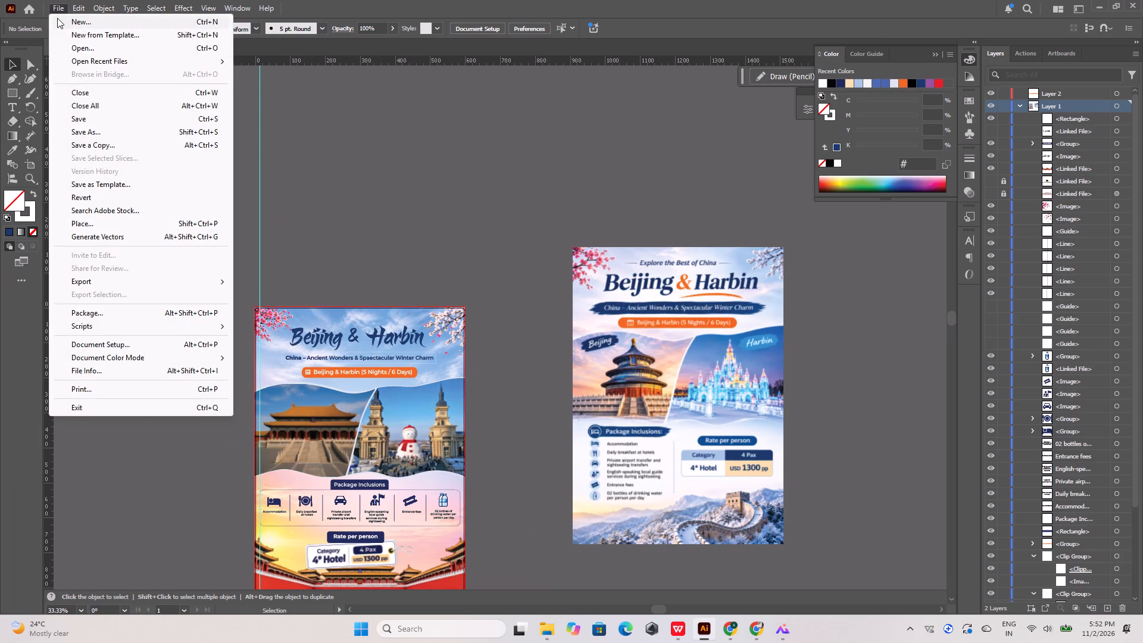
pyautogui.click(103, 128)
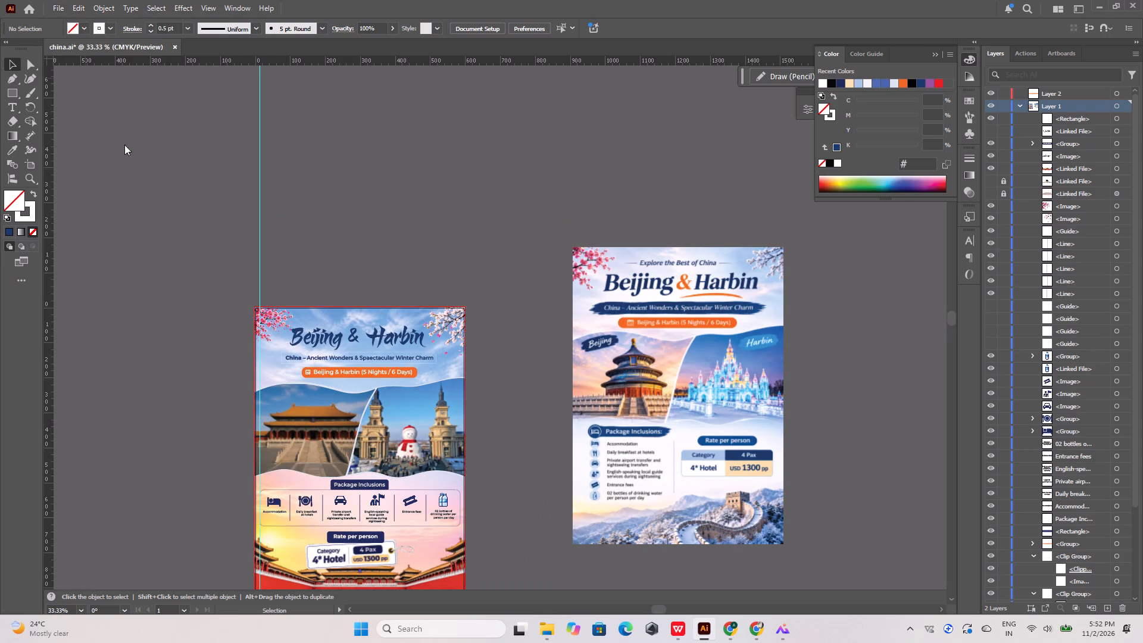
pyautogui.click(139, 133)
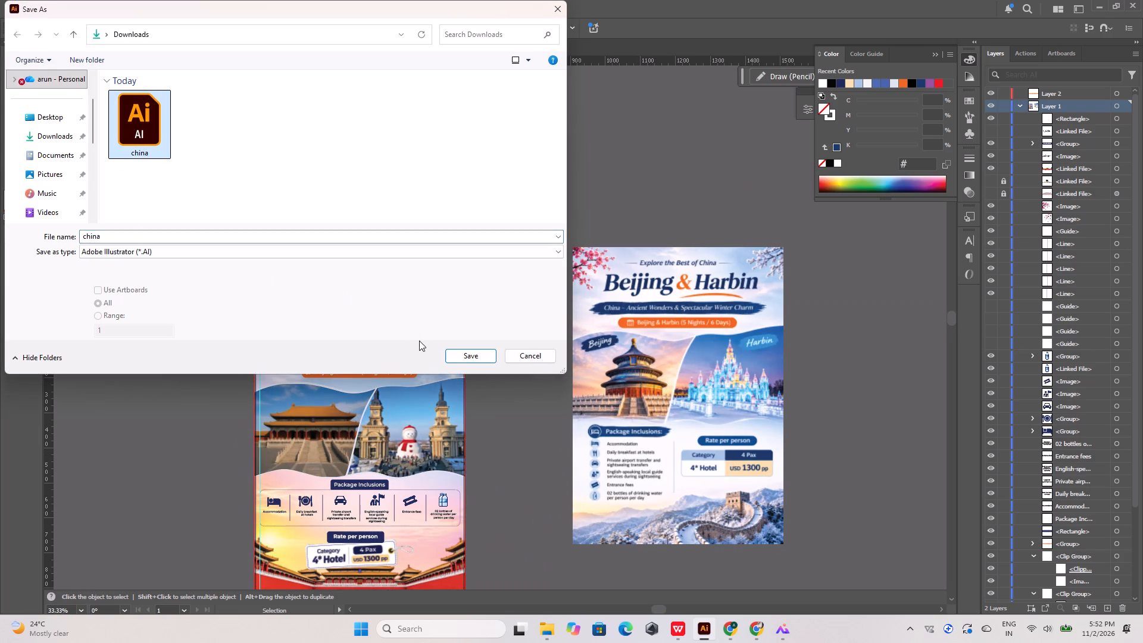
pyautogui.click(455, 355)
pyautogui.click(607, 354)
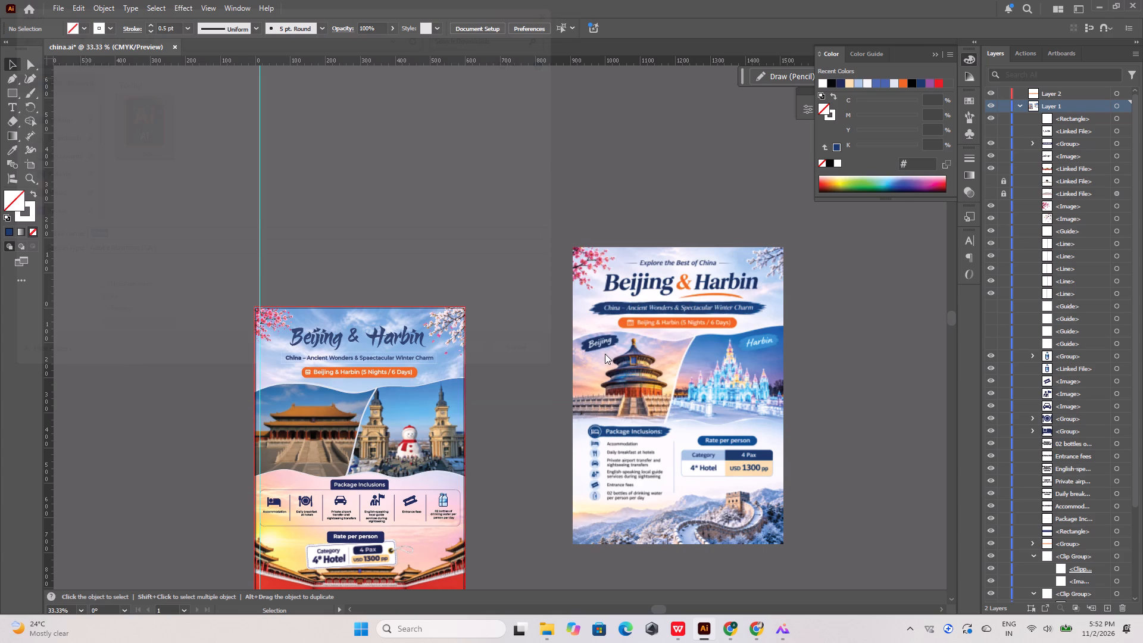
pyautogui.click(619, 497)
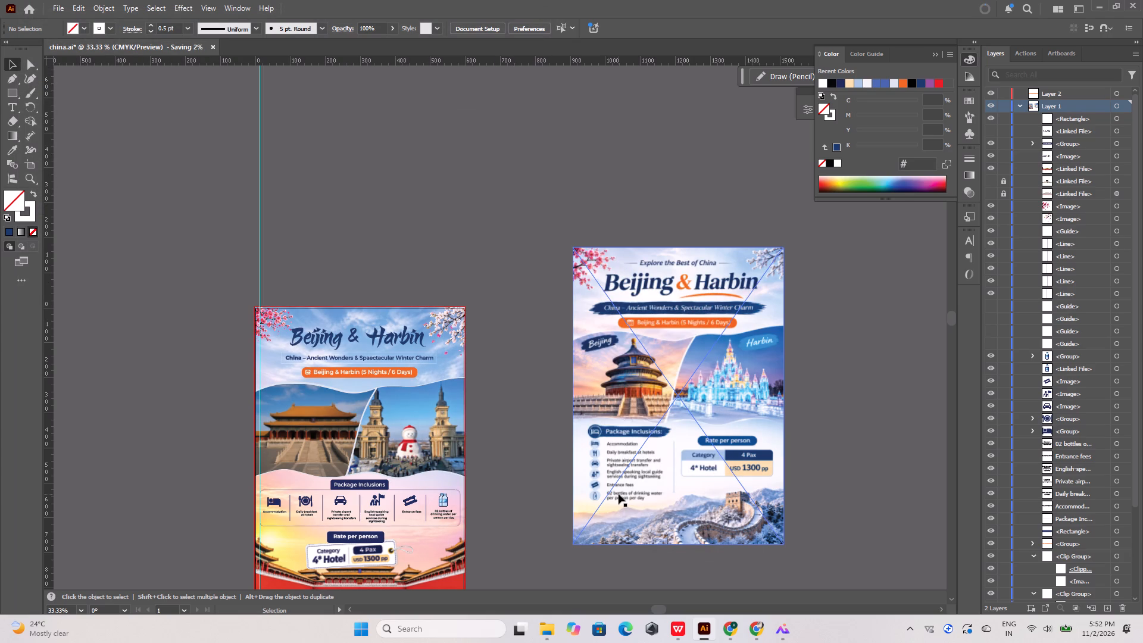
# Save the document again as china in Downloads, replacing the existing file and using the Illustrator 2020 version.
pyautogui.scroll(-2, 504, 391)
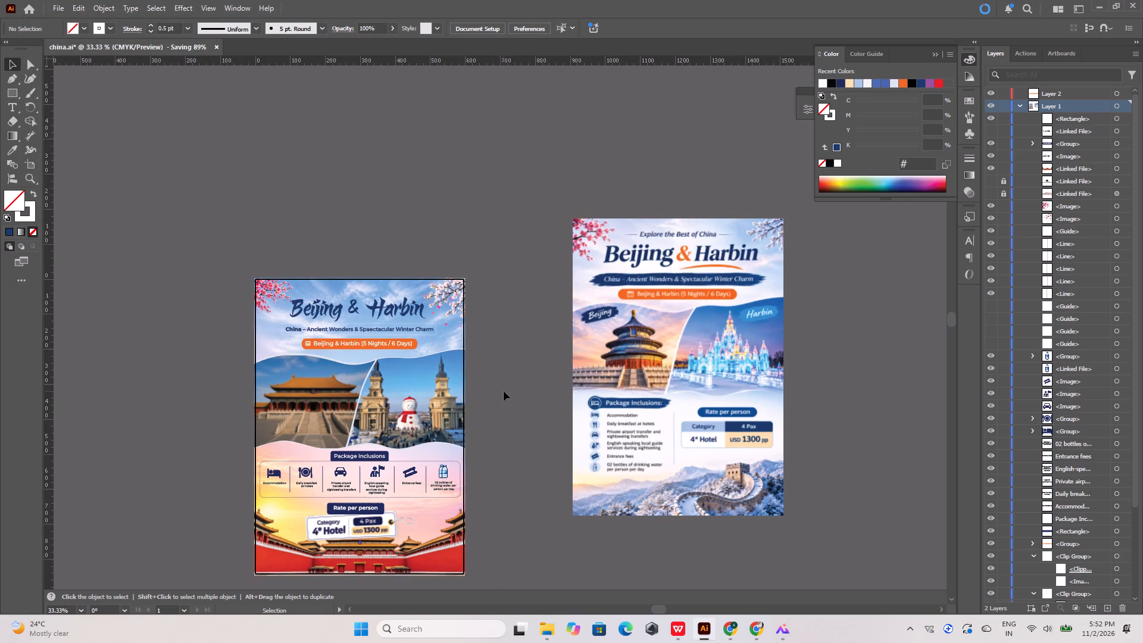
pyautogui.scroll(-3, 504, 391)
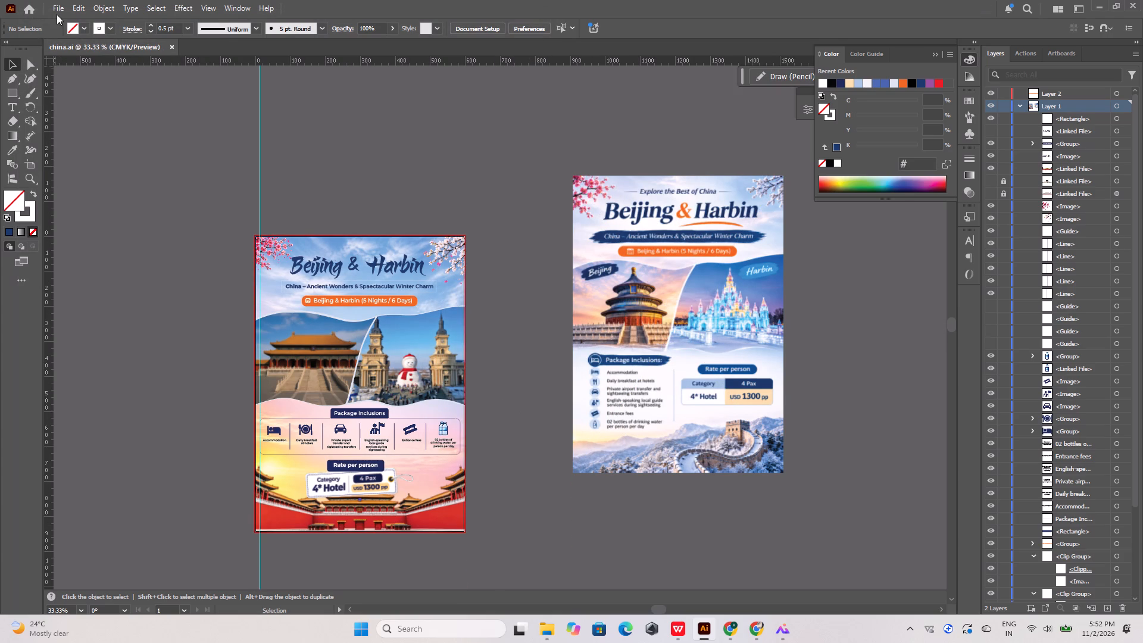
pyautogui.click(57, 9)
pyautogui.click(85, 133)
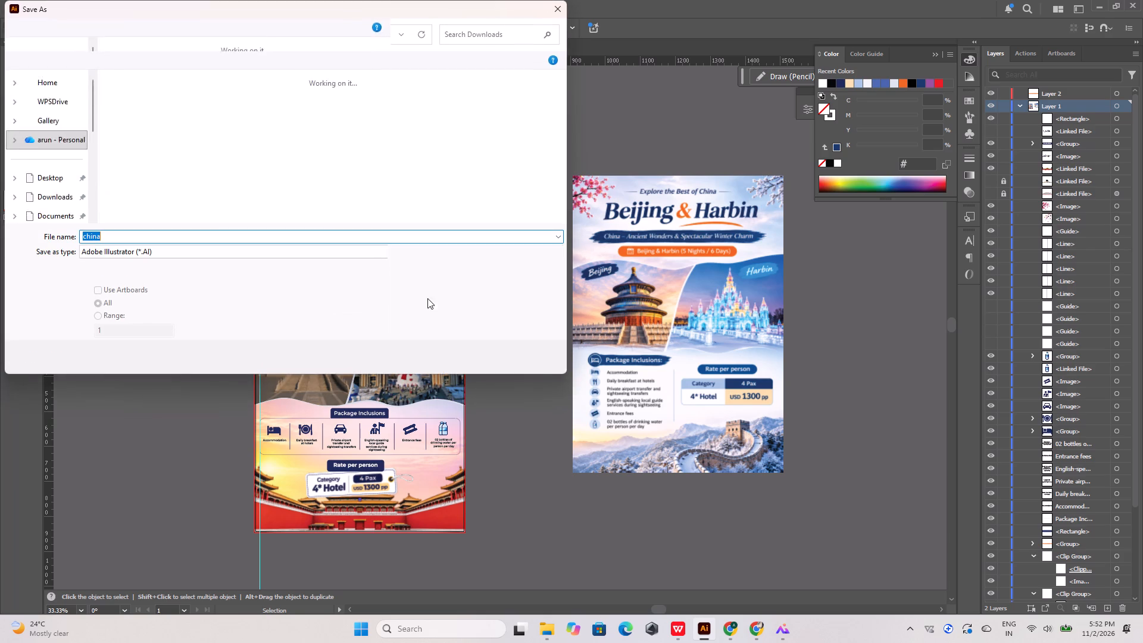
pyautogui.click(145, 132)
pyautogui.click(473, 357)
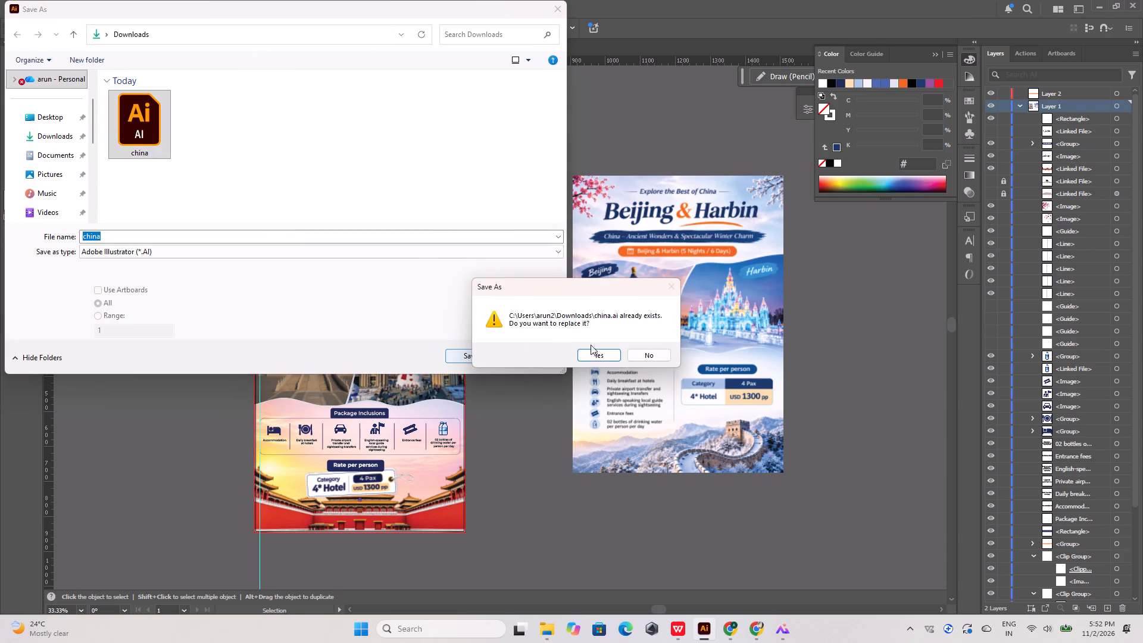
pyautogui.click(594, 355)
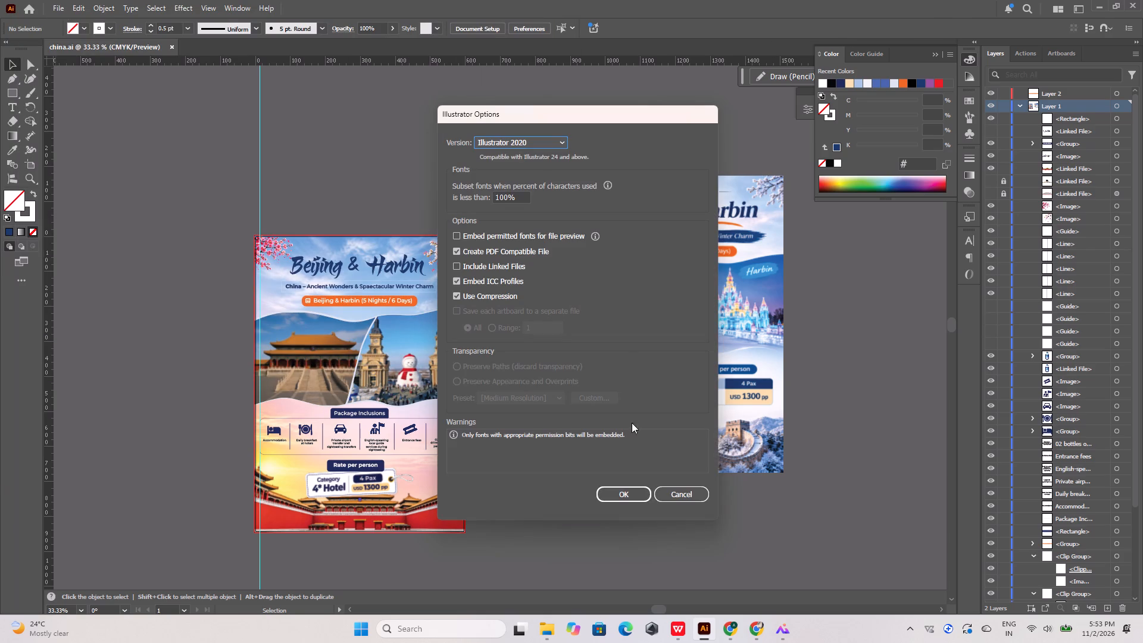
pyautogui.click(626, 496)
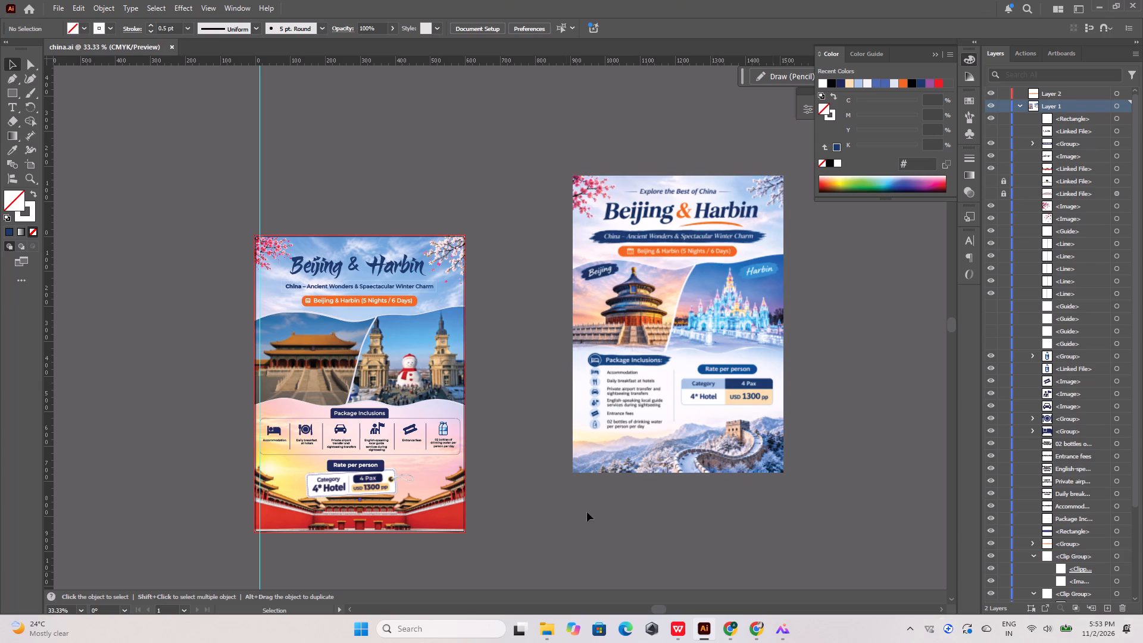
# Move the reference flyer image down and slightly right so its top lines up with the top of the designed flyer.
pyautogui.click(622, 278)
pyautogui.moveTo(669, 258); pyautogui.dragTo(676, 309)
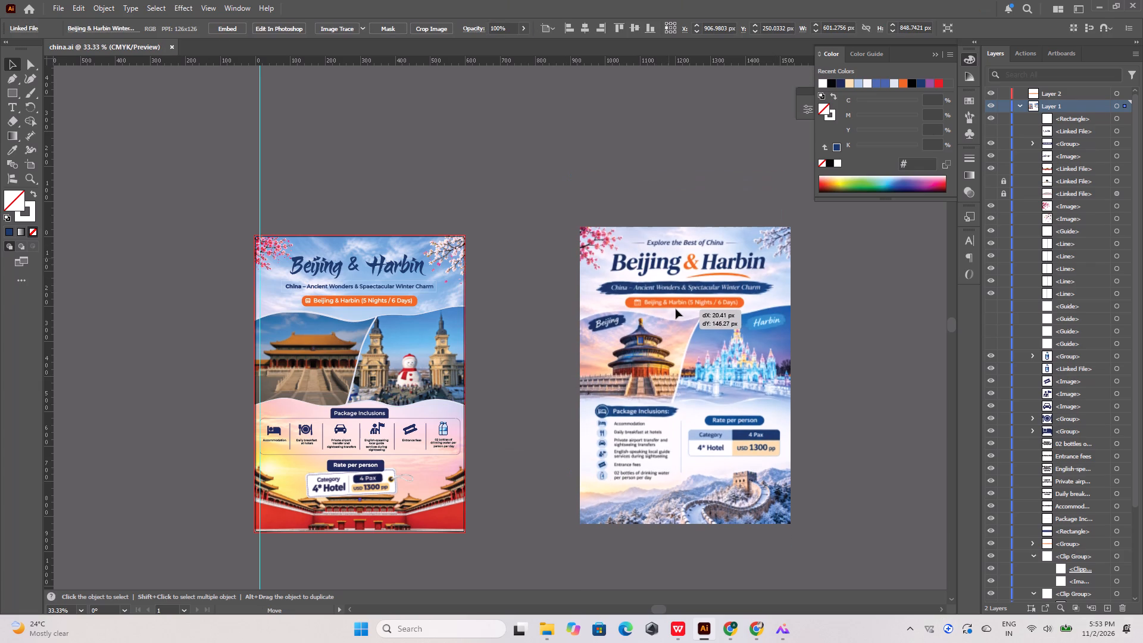
pyautogui.moveTo(676, 309); pyautogui.dragTo(676, 319)
pyautogui.click(548, 295)
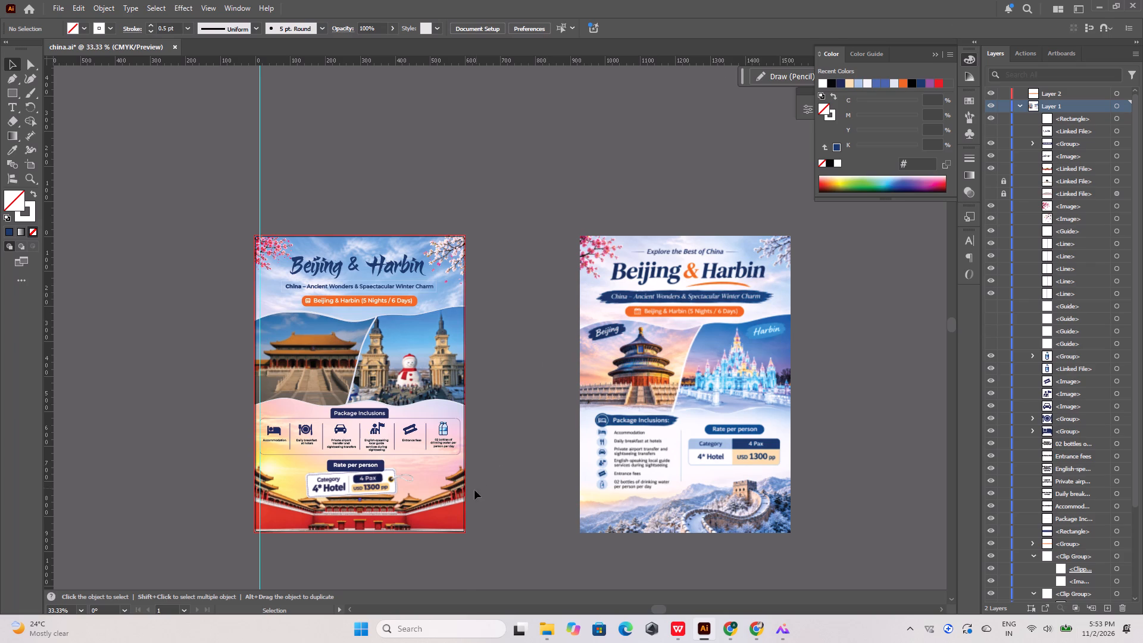
# Move the palace image at the flyer's bottom down about 32 px, so its lower edge extends past the artboard.
pyautogui.click(432, 513)
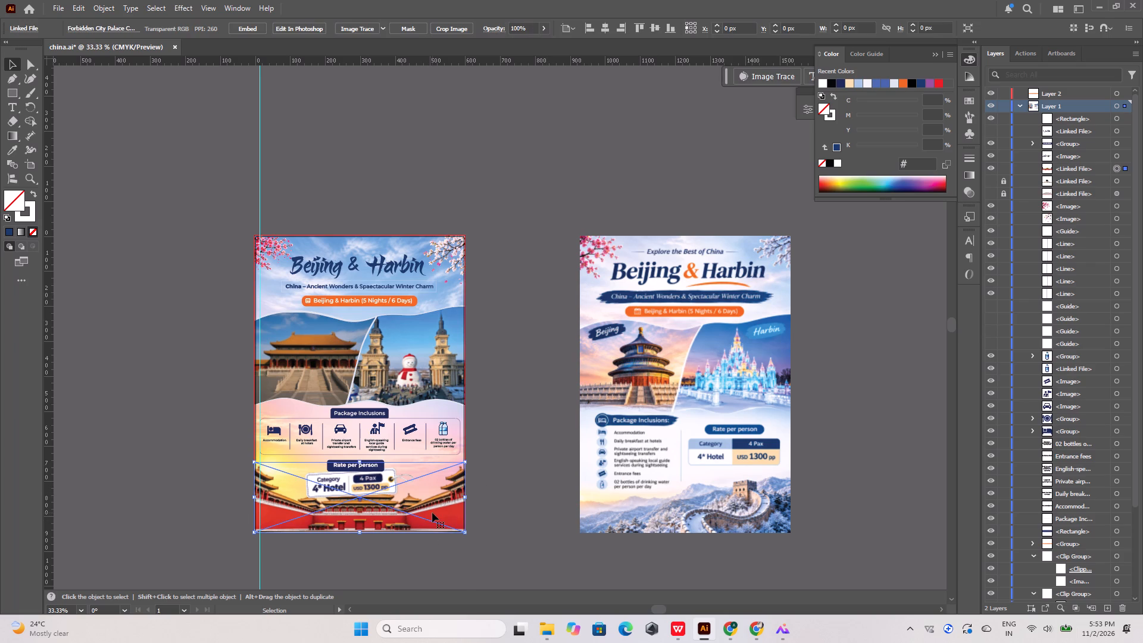
pyautogui.keyDown('alt'); pyautogui.scroll(6, 395, 539); pyautogui.keyUp('alt')
pyautogui.keyDown('alt'); pyautogui.scroll(-2, 455, 475); pyautogui.keyUp('alt')
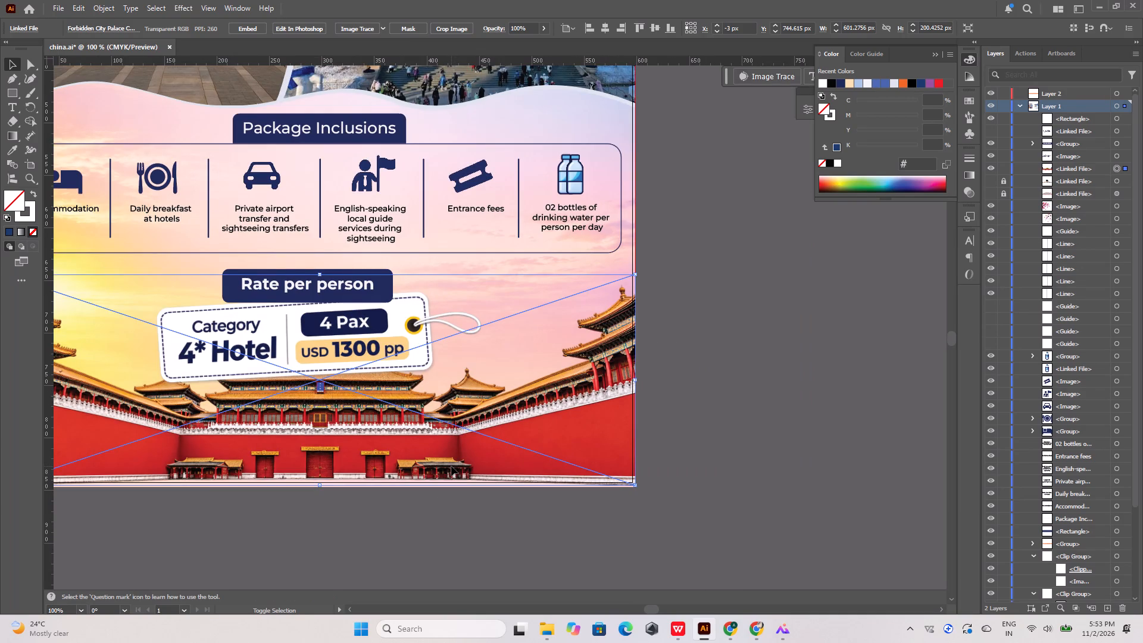
pyautogui.hotkey('shift', 'Down')
pyautogui.hotkey('shift', 'Down')
pyautogui.hotkey('shift', 'Down')
pyautogui.hotkey('shift', 'Down')
pyautogui.hotkey('shift', 'Down')
pyautogui.hotkey('shift', 'Down')
pyautogui.hotkey('shift', 'Down')
pyautogui.hotkey('shift', 'Down')
pyautogui.hotkey('shift', 'Down')
pyautogui.hotkey('shift', 'Down')
pyautogui.hotkey('shift', 'Down')
pyautogui.hotkey('shift', 'Down')
pyautogui.hotkey('shift', 'Down')
pyautogui.hotkey('shift', 'Down')
pyautogui.hotkey('shift', 'Down')
pyautogui.hotkey('shift', 'Down')
pyautogui.hotkey('shift', 'Down')
pyautogui.hotkey('shift', 'Down')
pyautogui.hotkey('shift', 'Down')
pyautogui.hotkey('shift', 'Down')
pyautogui.hotkey('shift', 'Down')
pyautogui.hotkey('shift', 'Down')
pyautogui.hotkey('shift', 'Down')
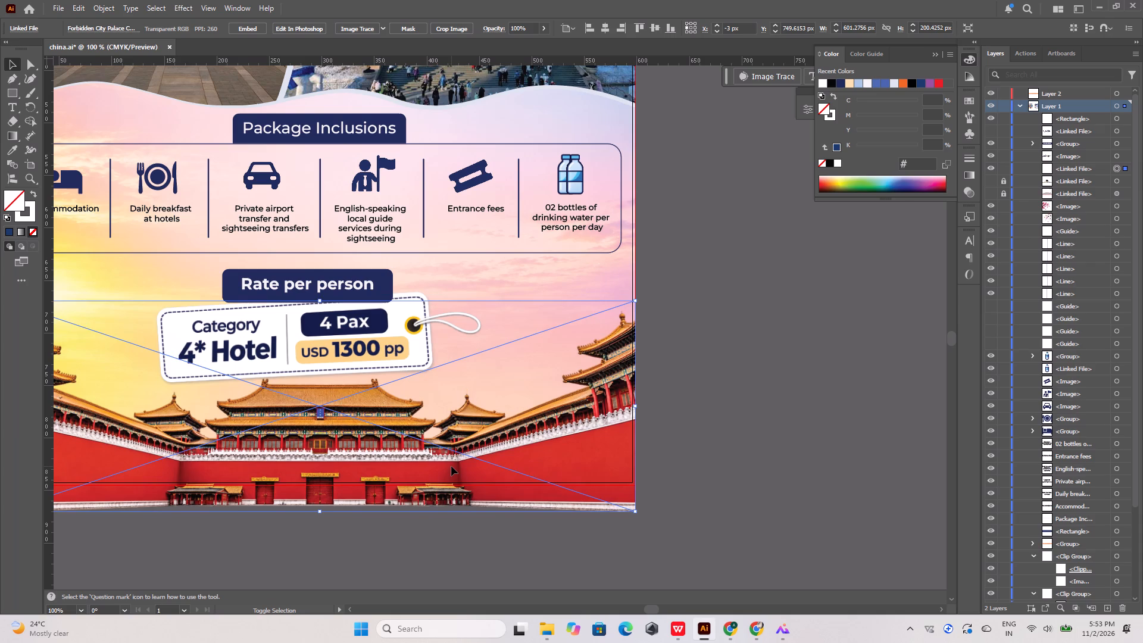
pyautogui.hotkey('shift', 'Down')
pyautogui.hotkey('shift', 'Down')
pyautogui.hotkey('shift', 'Down')
pyautogui.hotkey('shift', 'Down')
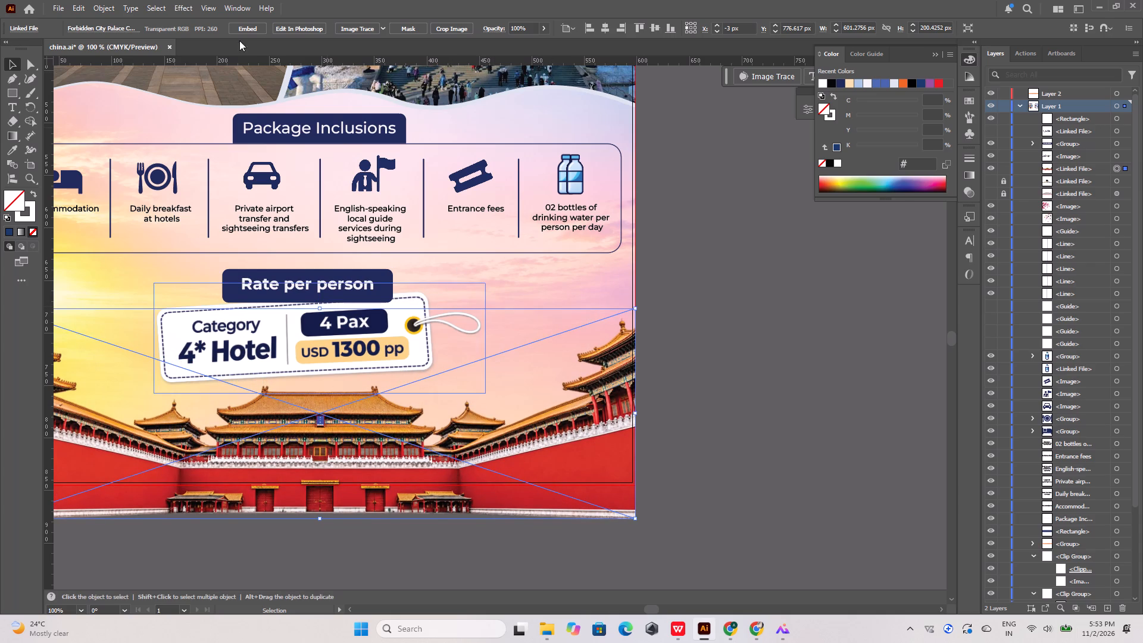
# Turn on Trim View to hide everything outside the artboard, and clear the selection.
pyautogui.click(233, 6)
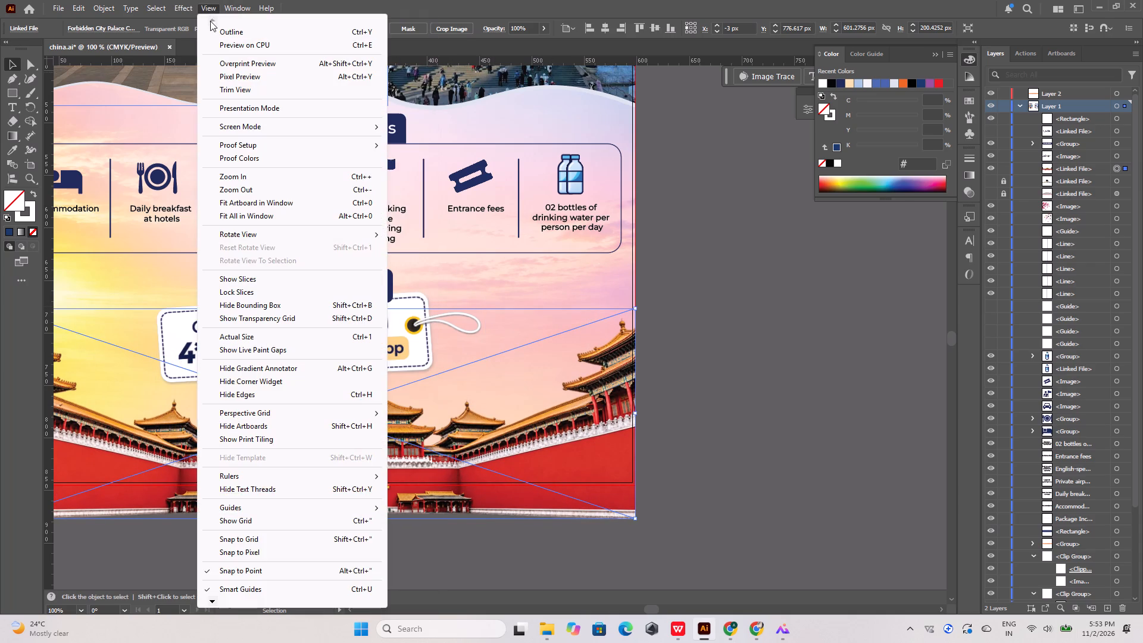
pyautogui.click(220, 86)
pyautogui.click(686, 325)
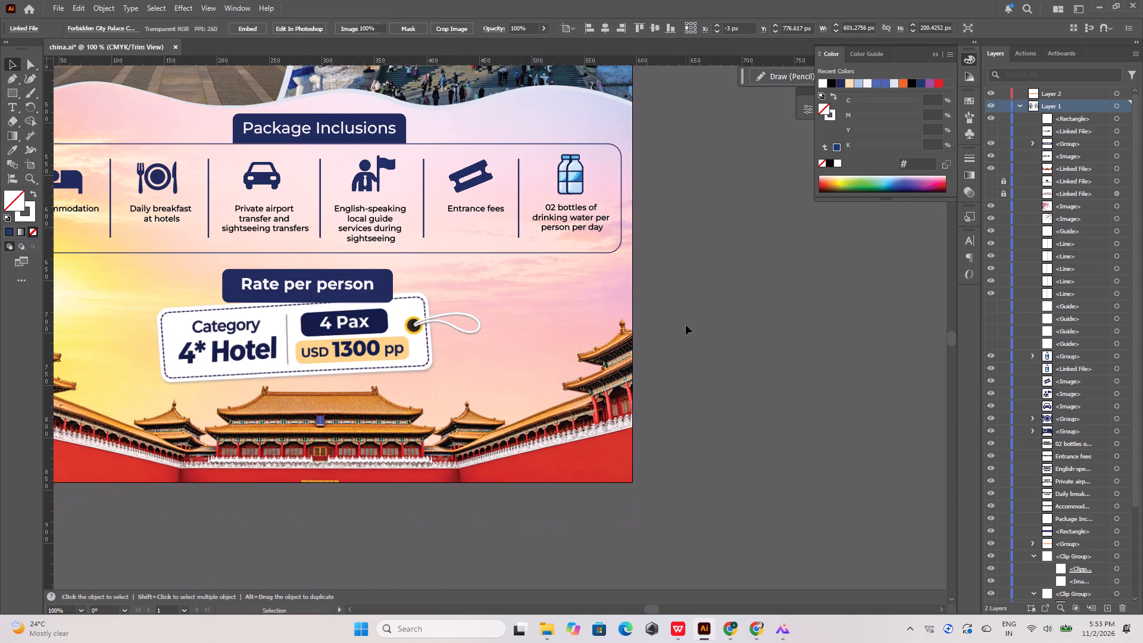
# Reduce the opacity of the palace image at the bottom of the flyer to 83%.
pyautogui.keyDown('alt'); pyautogui.scroll(-3, 685, 327); pyautogui.keyUp('alt')
pyautogui.keyDown('alt'); pyautogui.scroll(1, 645, 340); pyautogui.keyUp('alt')
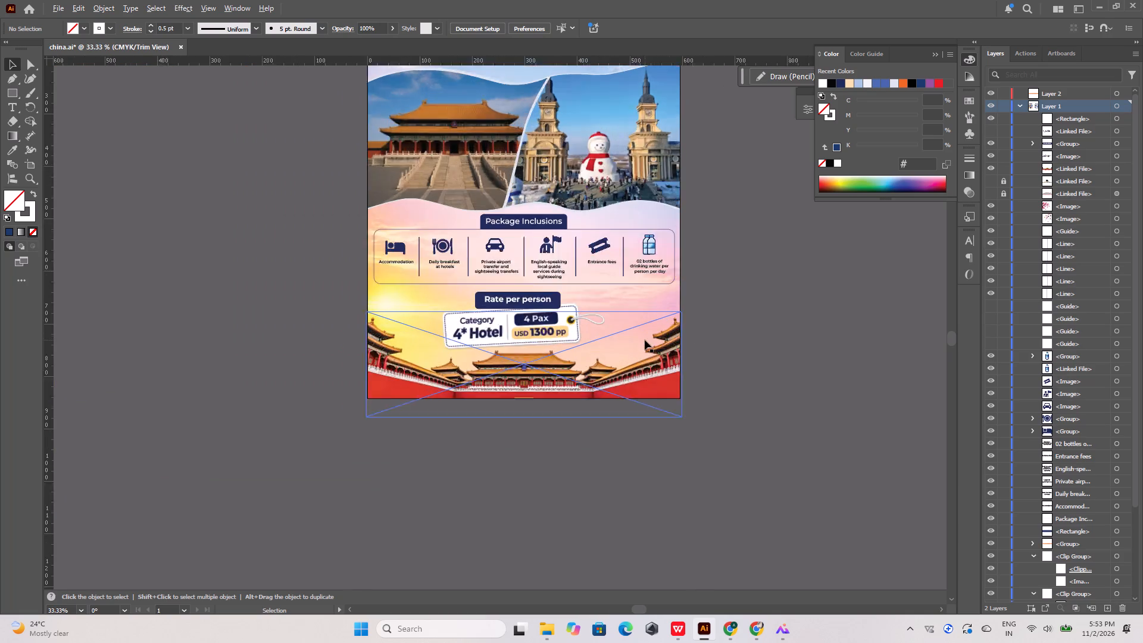
pyautogui.keyDown('alt'); pyautogui.scroll(2, 645, 340); pyautogui.keyUp('alt')
pyautogui.click(666, 369)
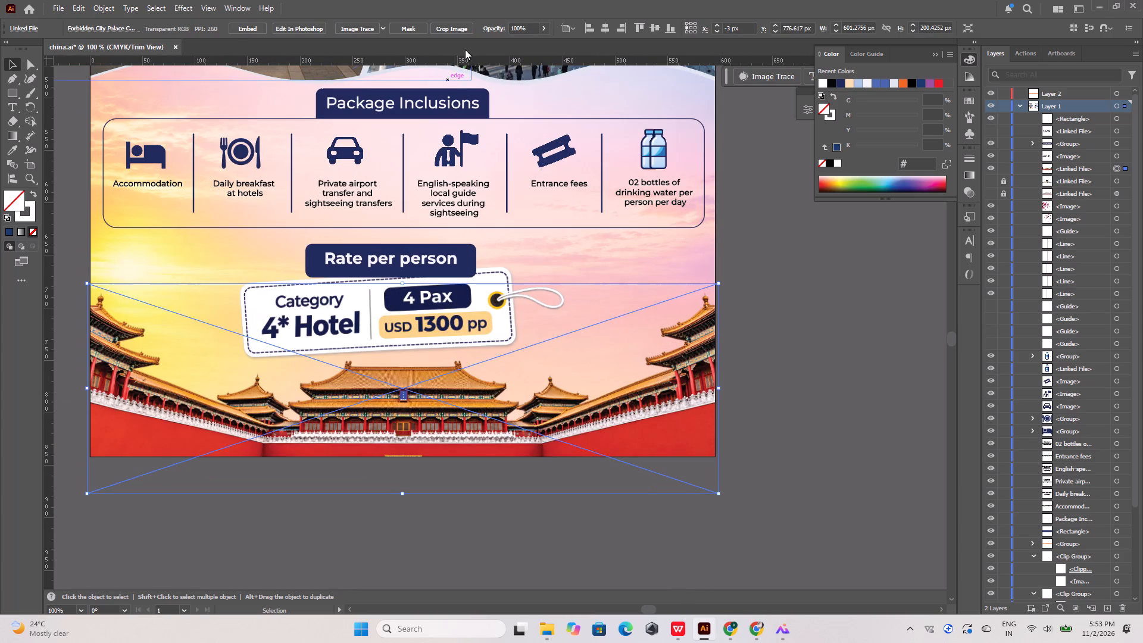
pyautogui.moveTo(529, 30); pyautogui.dragTo(500, 36)
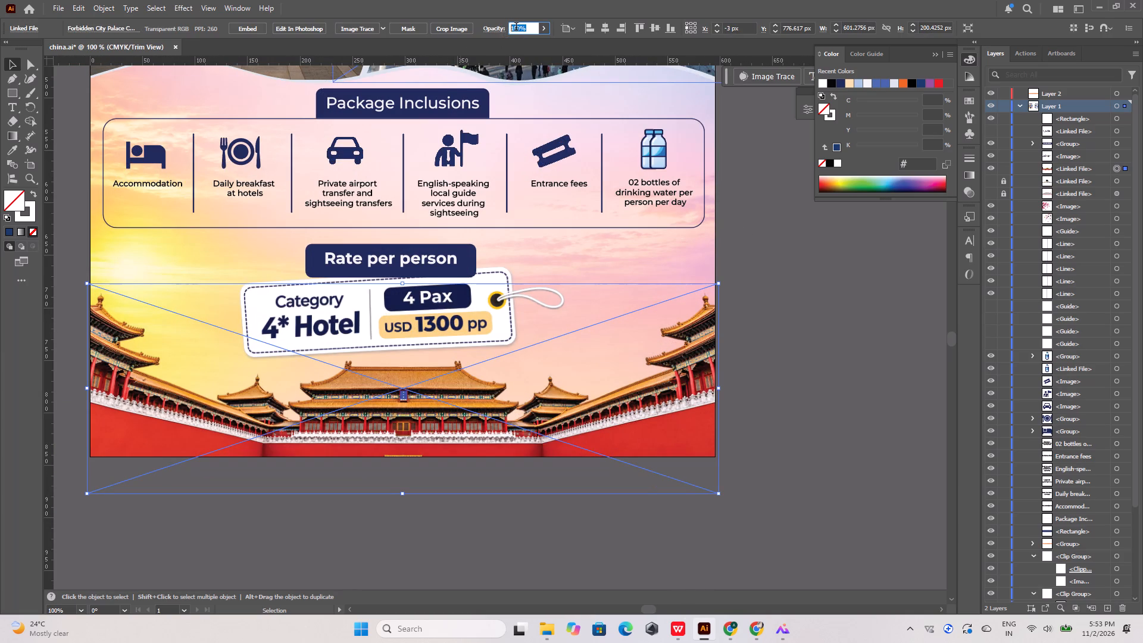
pyautogui.scroll(-17, 517, 27)
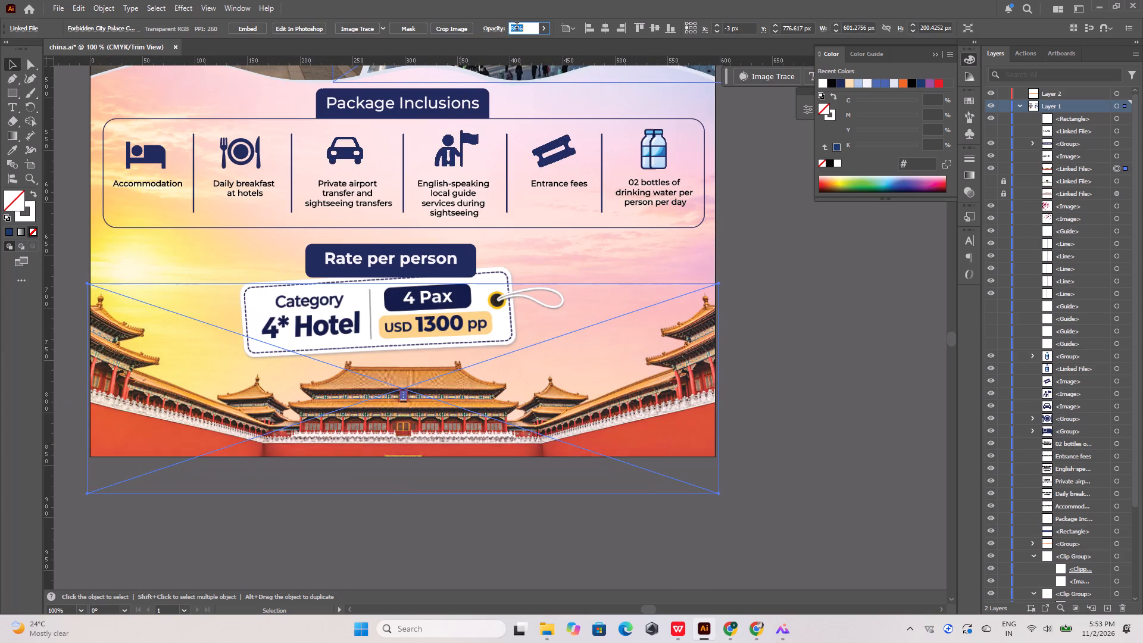
pyautogui.scroll(-1, 517, 27)
pyautogui.scroll(1, 517, 27)
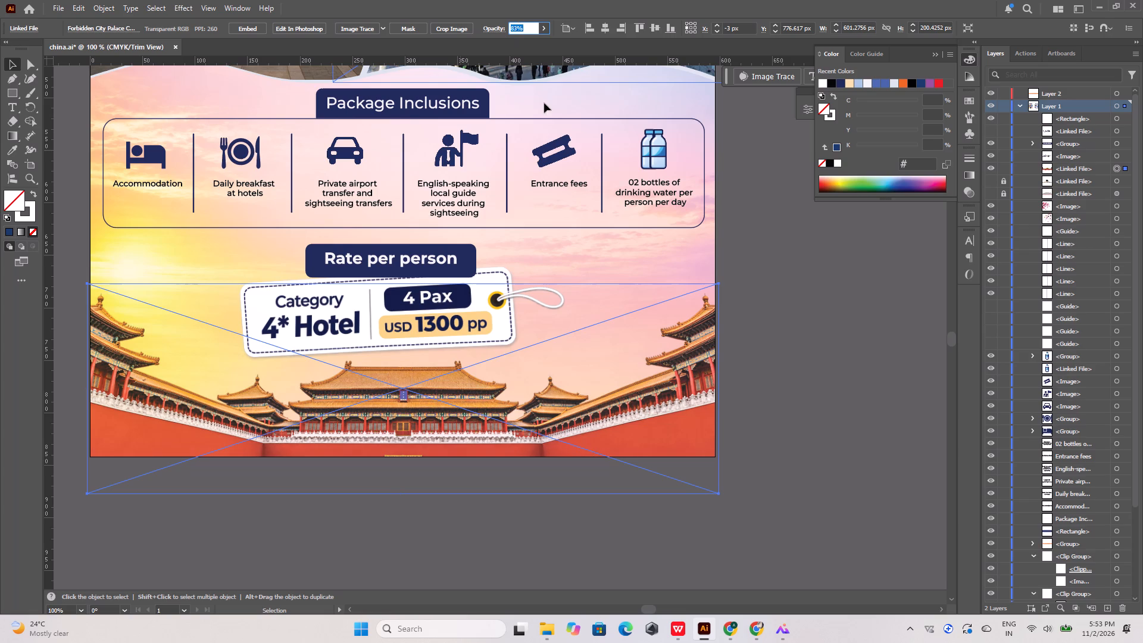
pyautogui.click(786, 280)
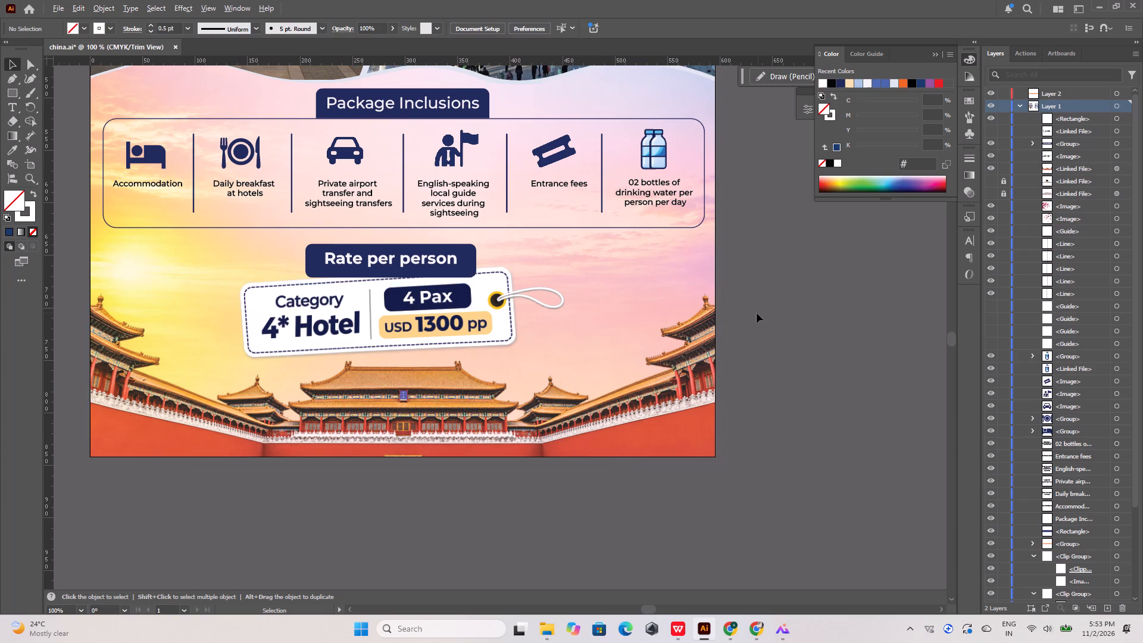
# Lock the linked palace image so it is not picked up when selecting the rate label and price tag.
pyautogui.keyDown('alt'); pyautogui.scroll(-2, 757, 313); pyautogui.keyUp('alt')
pyautogui.scroll(10, 763, 311)
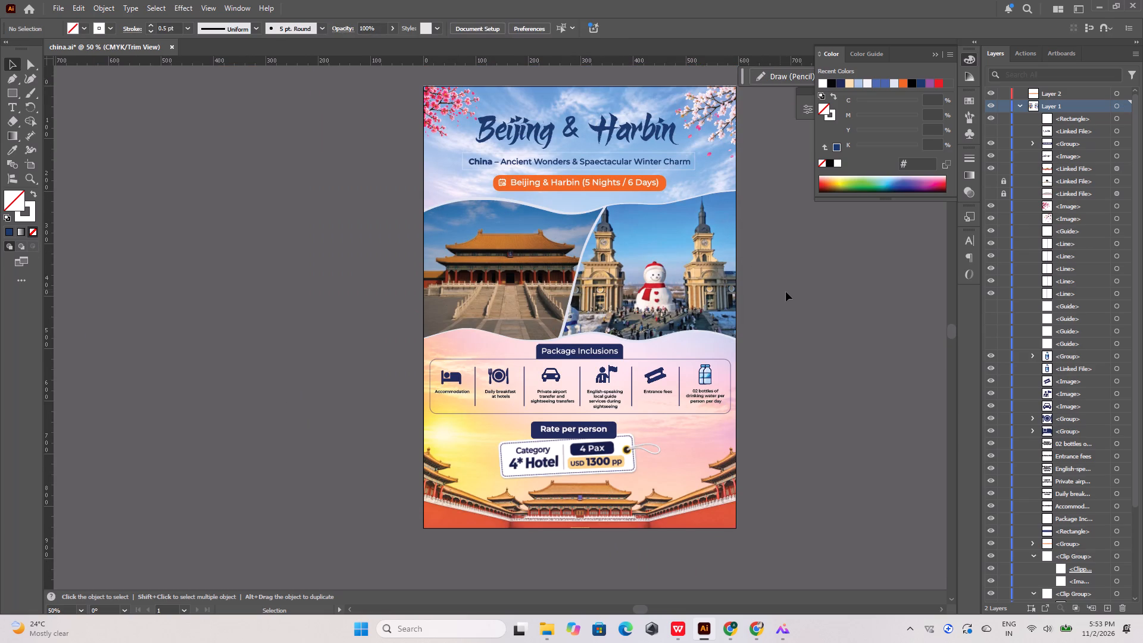
pyautogui.keyDown('alt'); pyautogui.scroll(2, 616, 442); pyautogui.keyUp('alt')
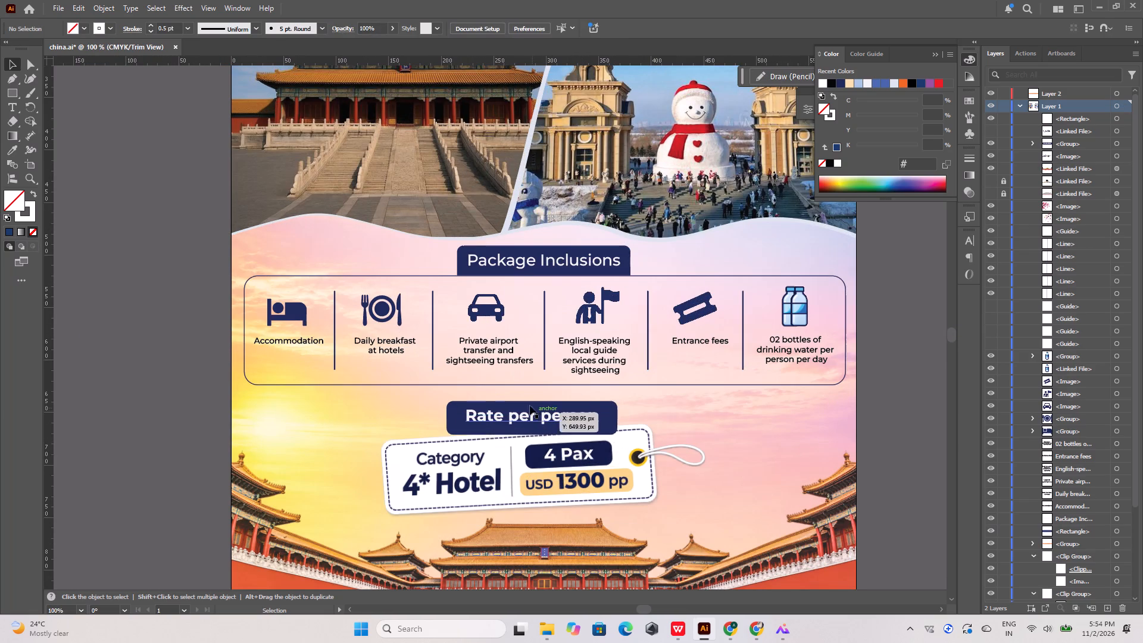
pyautogui.moveTo(435, 396); pyautogui.dragTo(592, 499)
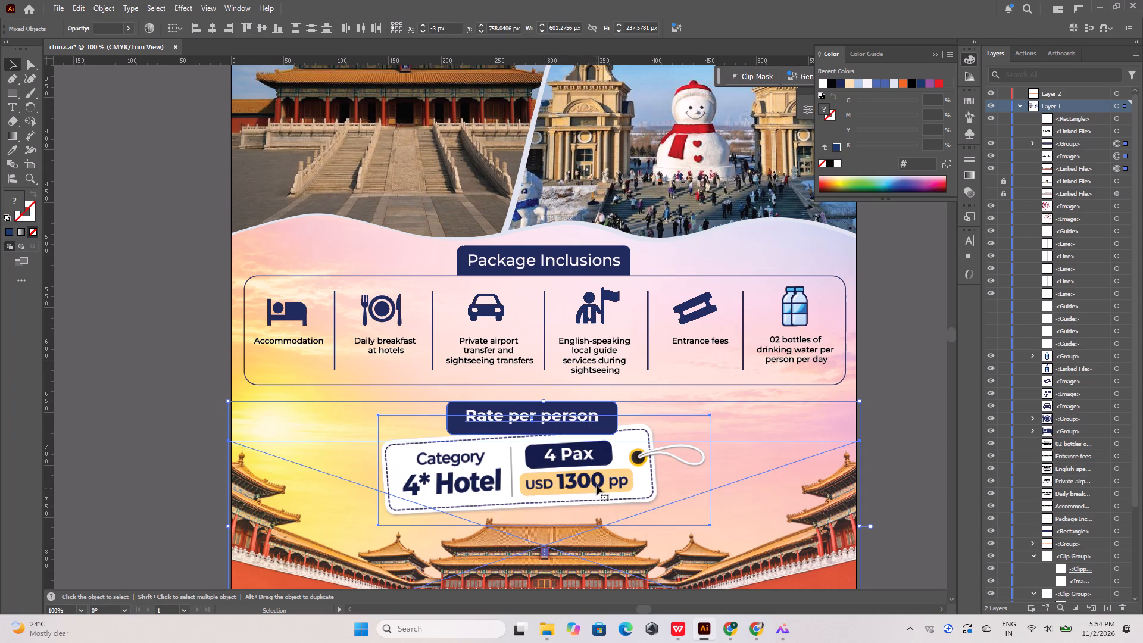
pyautogui.click(810, 558)
pyautogui.click(954, 506)
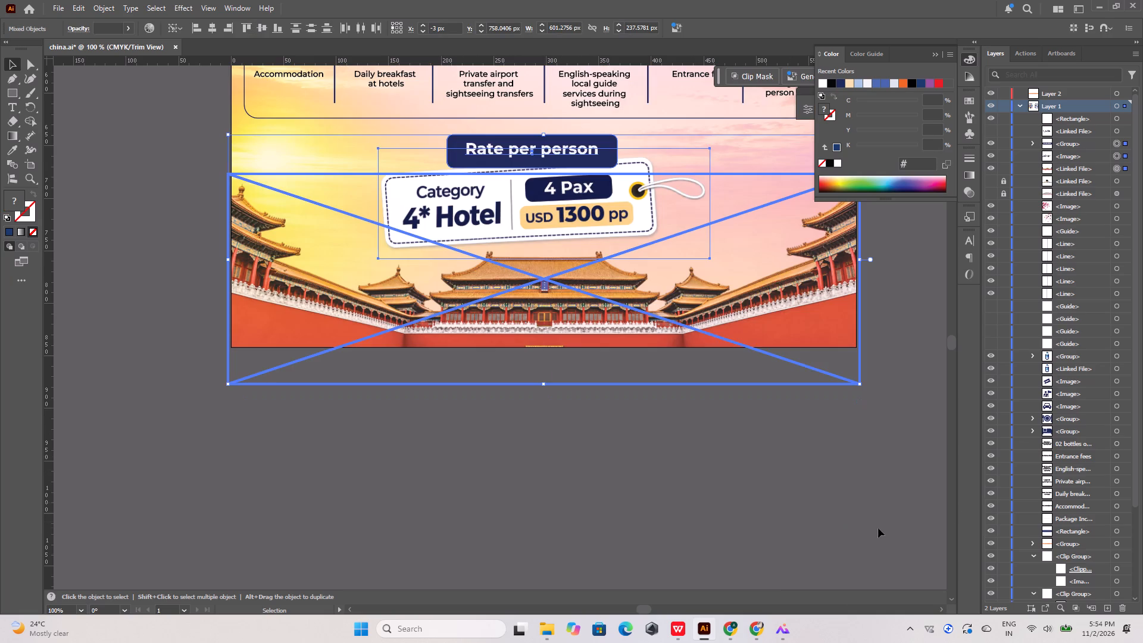
pyautogui.click(810, 491)
pyautogui.click(804, 331)
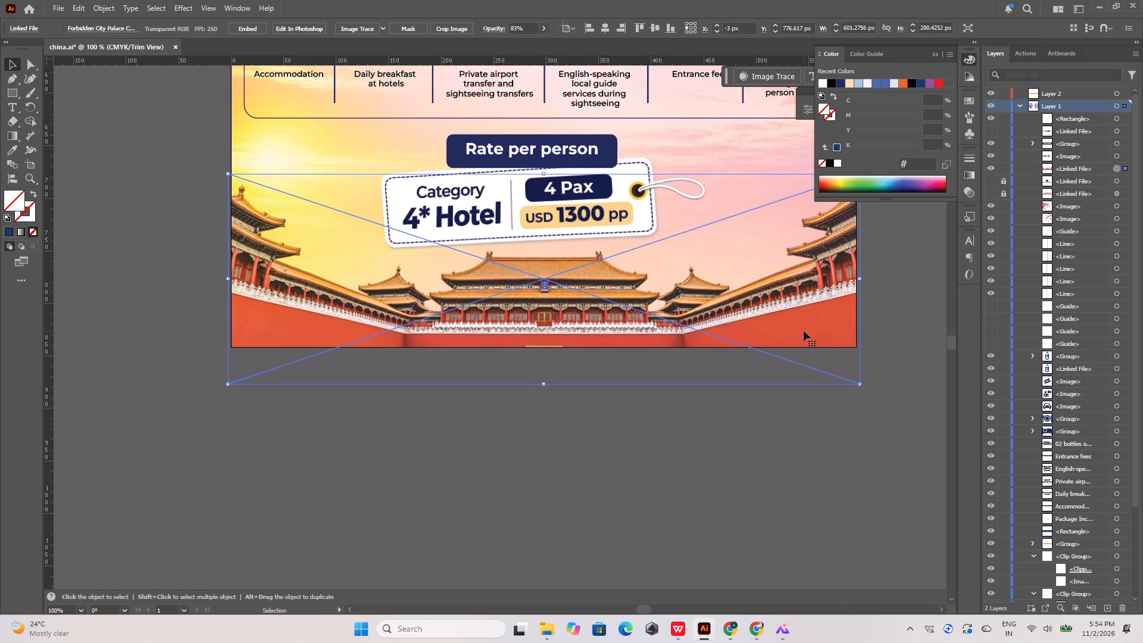
pyautogui.click(1003, 170)
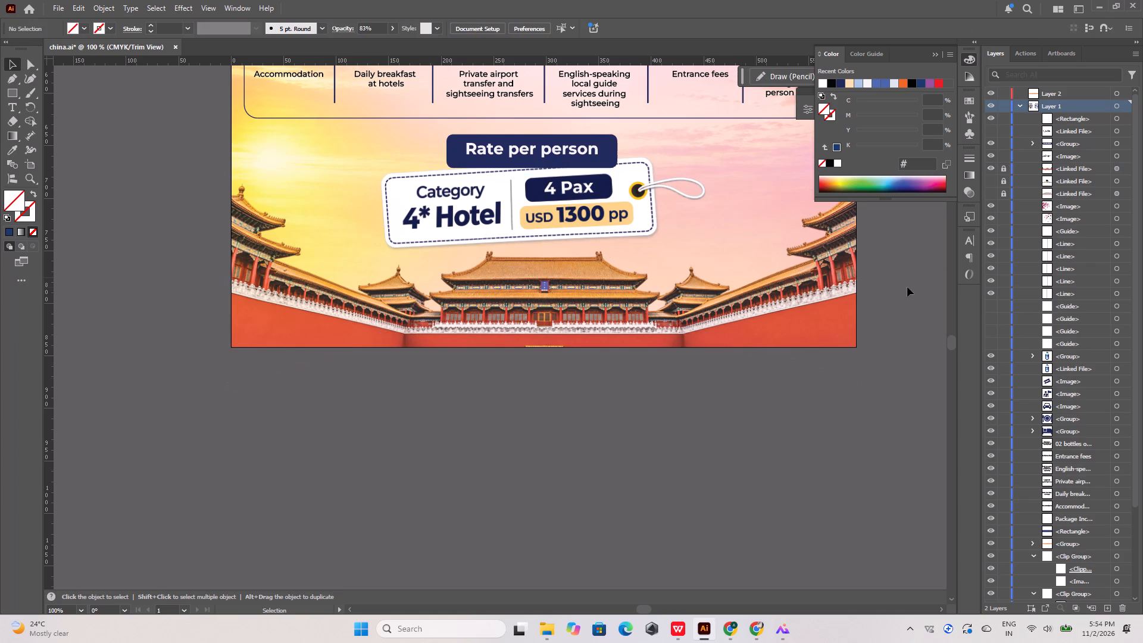
# Nudge the Rate per person label and its hotel price tag slightly up together.
pyautogui.scroll(5, 626, 275)
pyautogui.moveTo(370, 197); pyautogui.dragTo(379, 209)
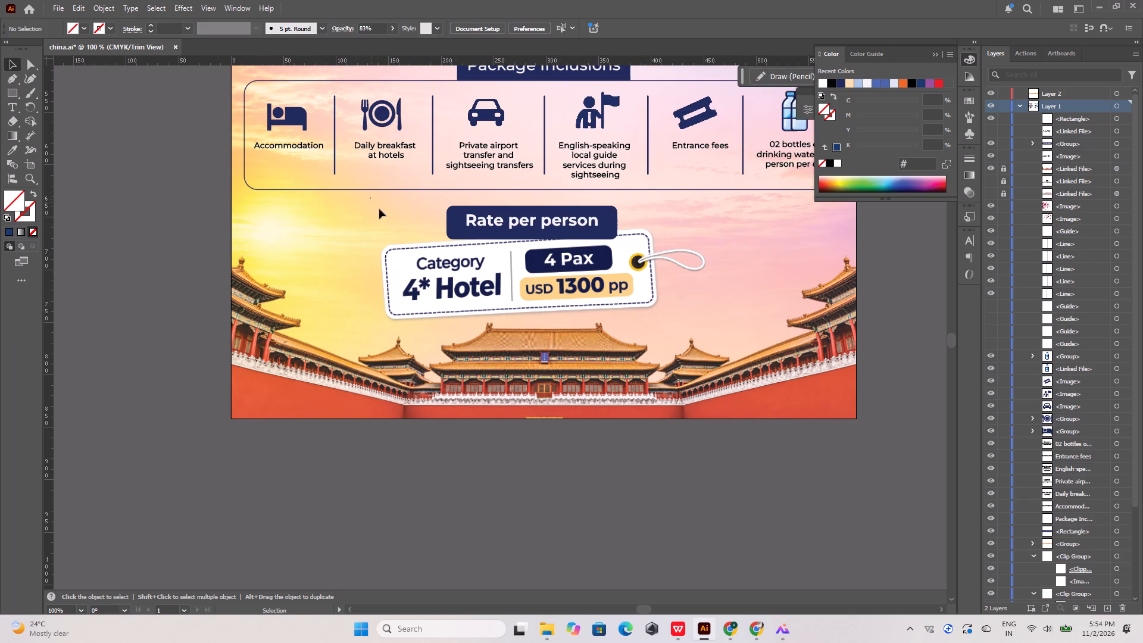
pyautogui.moveTo(379, 209); pyautogui.dragTo(619, 303)
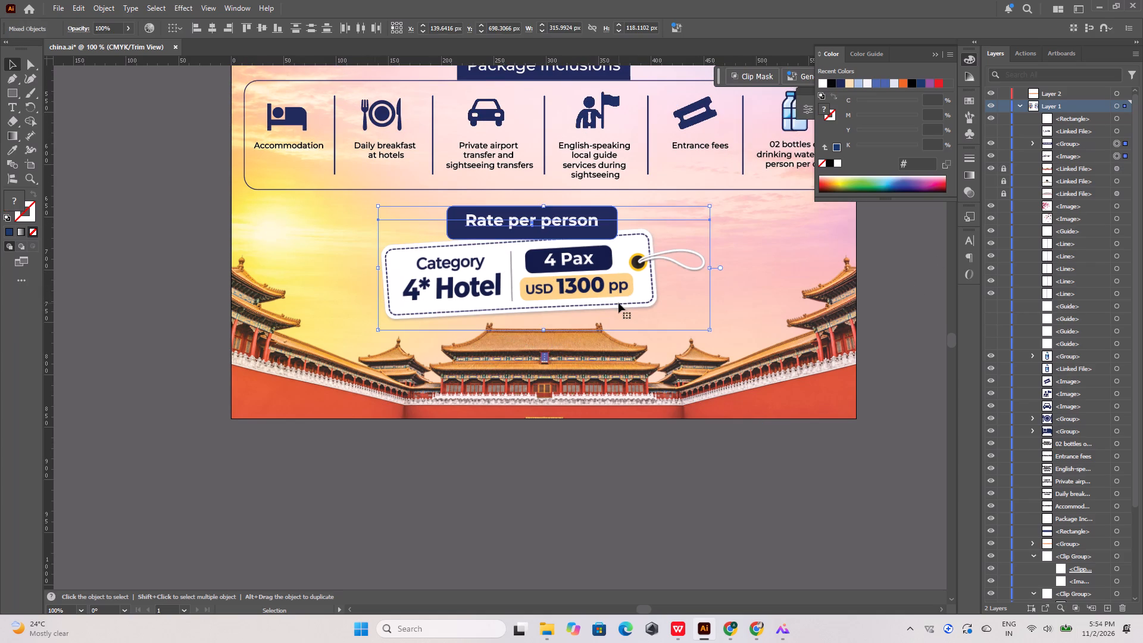
pyautogui.hotkey('shift', 'Up')
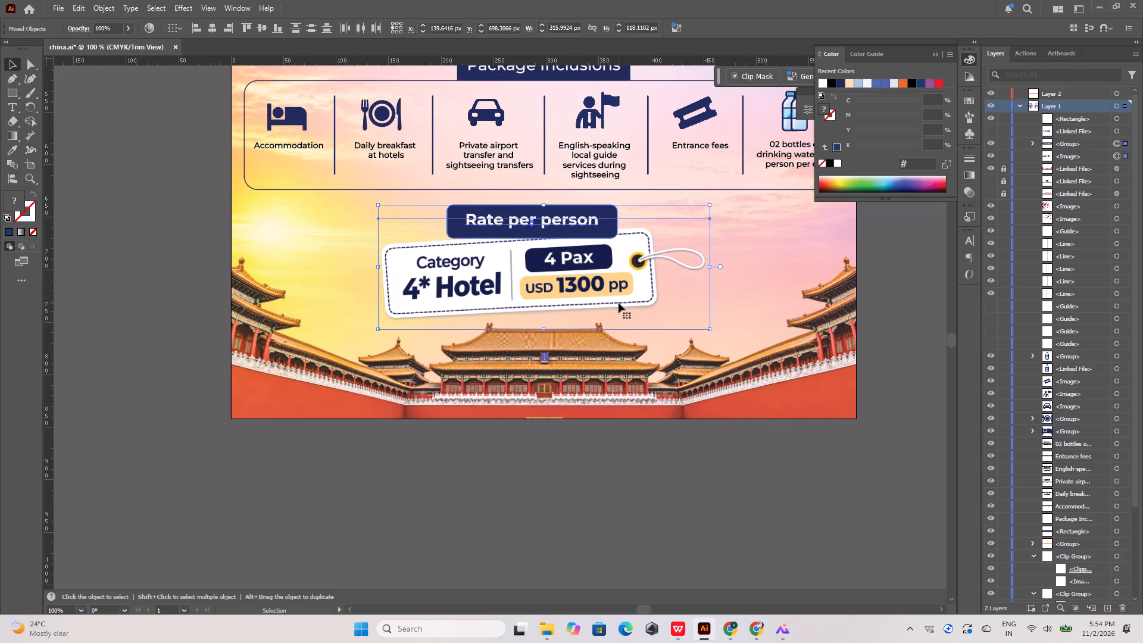
pyautogui.click(487, 471)
# Examine the whole flyer, from the title and subtitle down to the palace image.
pyautogui.keyDown('alt'); pyautogui.scroll(-4, 434, 464); pyautogui.keyUp('alt')
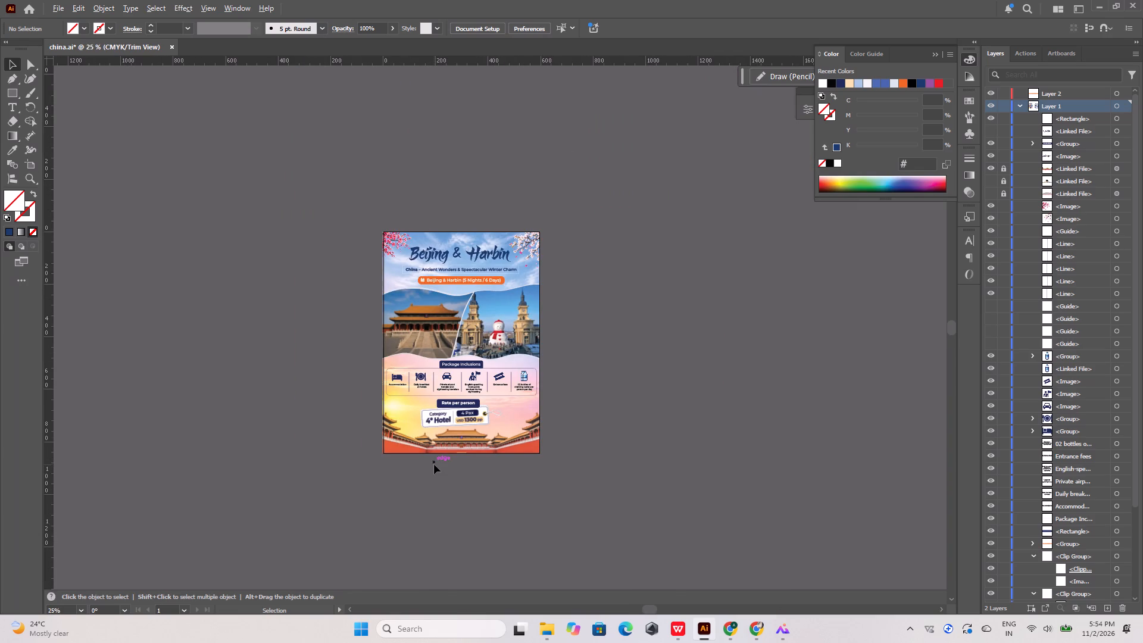
pyautogui.keyDown('alt'); pyautogui.scroll(3, 454, 246); pyautogui.keyUp('alt')
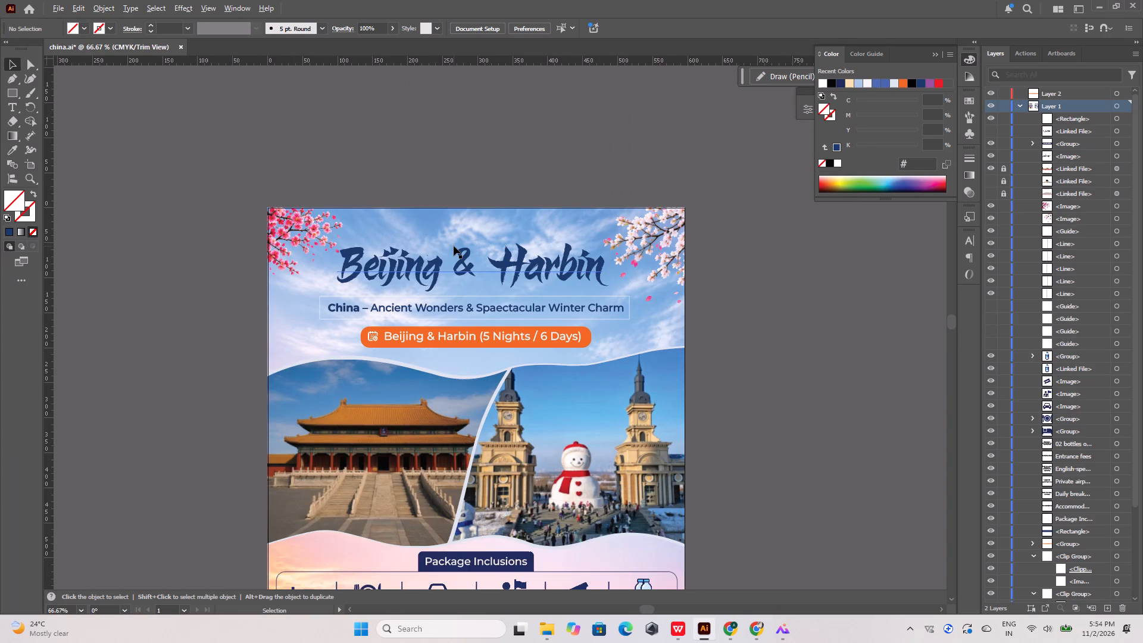
pyautogui.keyDown('alt'); pyautogui.scroll(2, 338, 377); pyautogui.keyUp('alt')
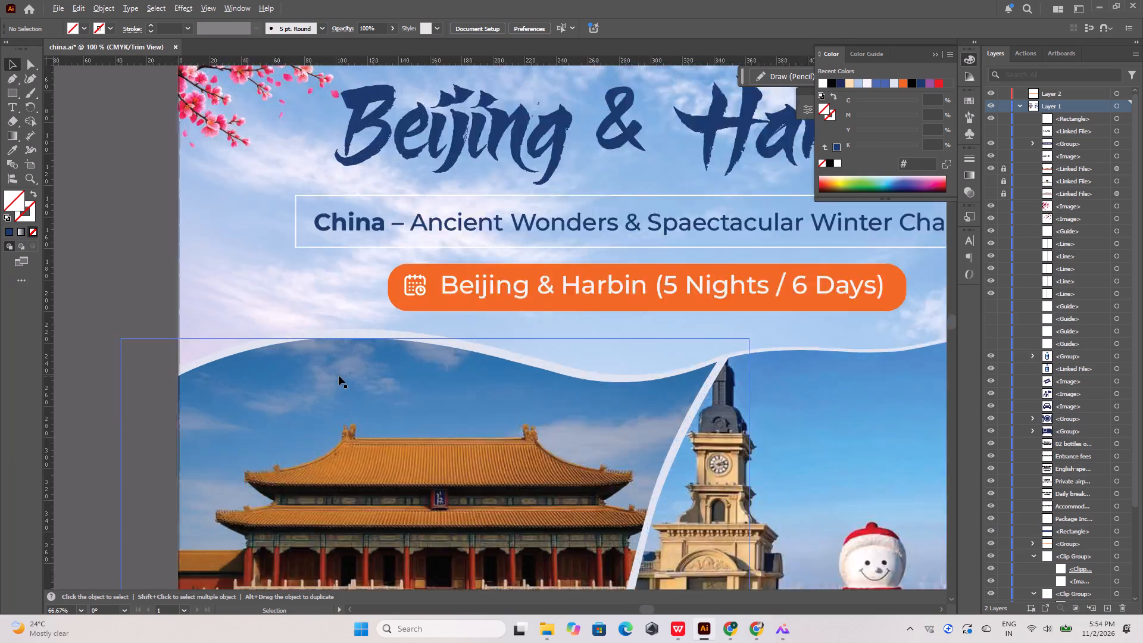
pyautogui.keyDown('alt'); pyautogui.scroll(2, 339, 376); pyautogui.keyUp('alt')
pyautogui.keyDown('alt'); pyautogui.scroll(-4, 348, 341); pyautogui.keyUp('alt')
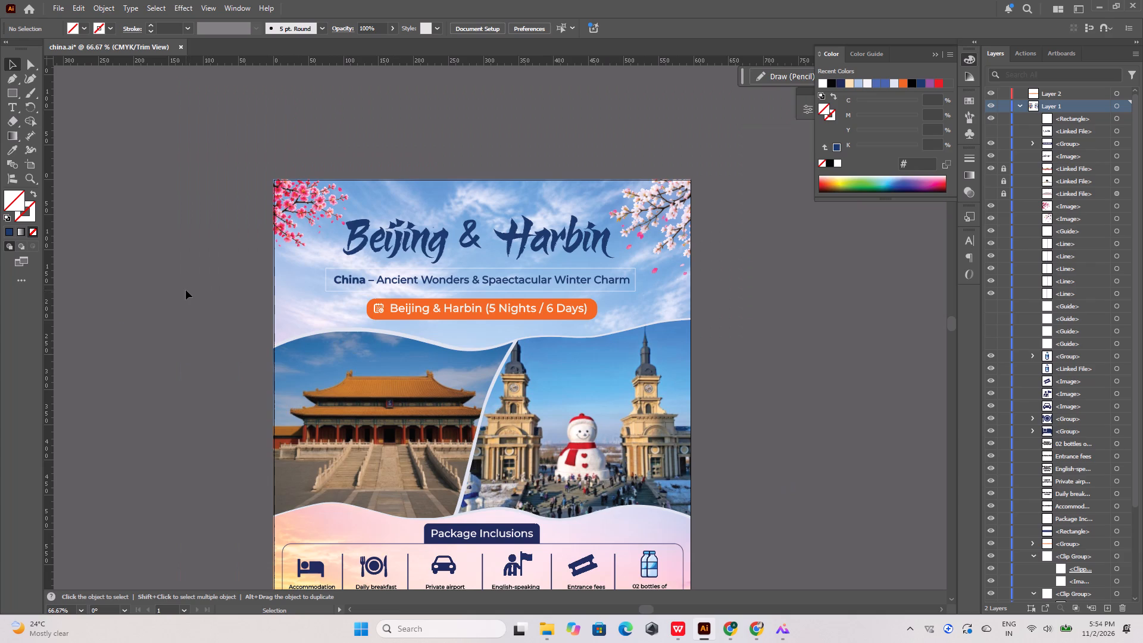
pyautogui.scroll(-8, 186, 290)
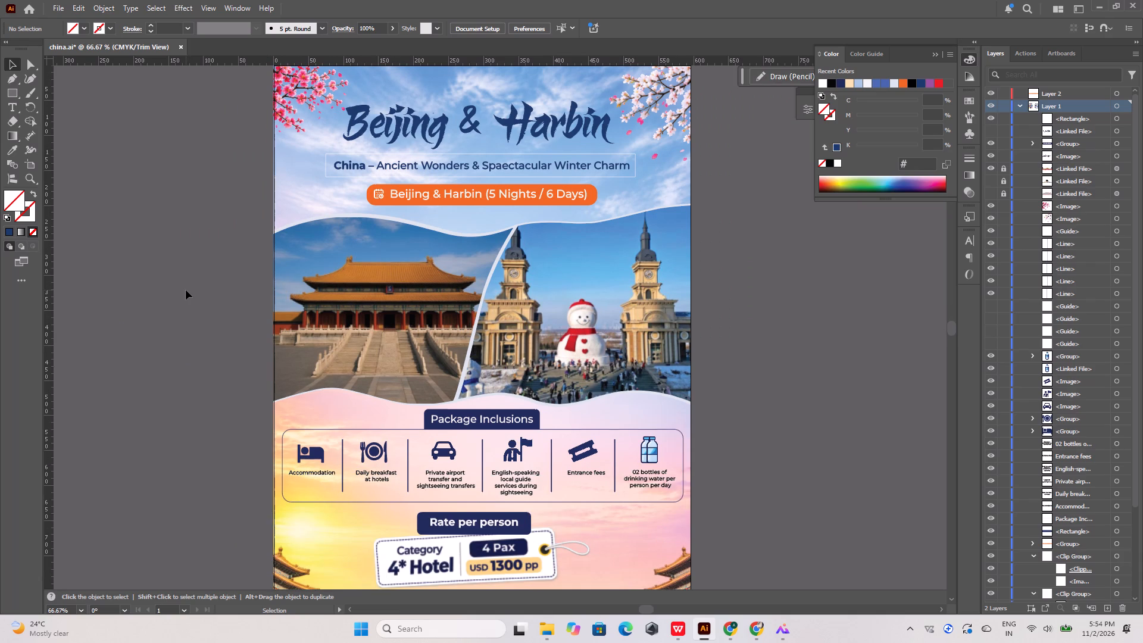
pyautogui.keyDown('alt'); pyautogui.scroll(-1, 186, 290); pyautogui.keyUp('alt')
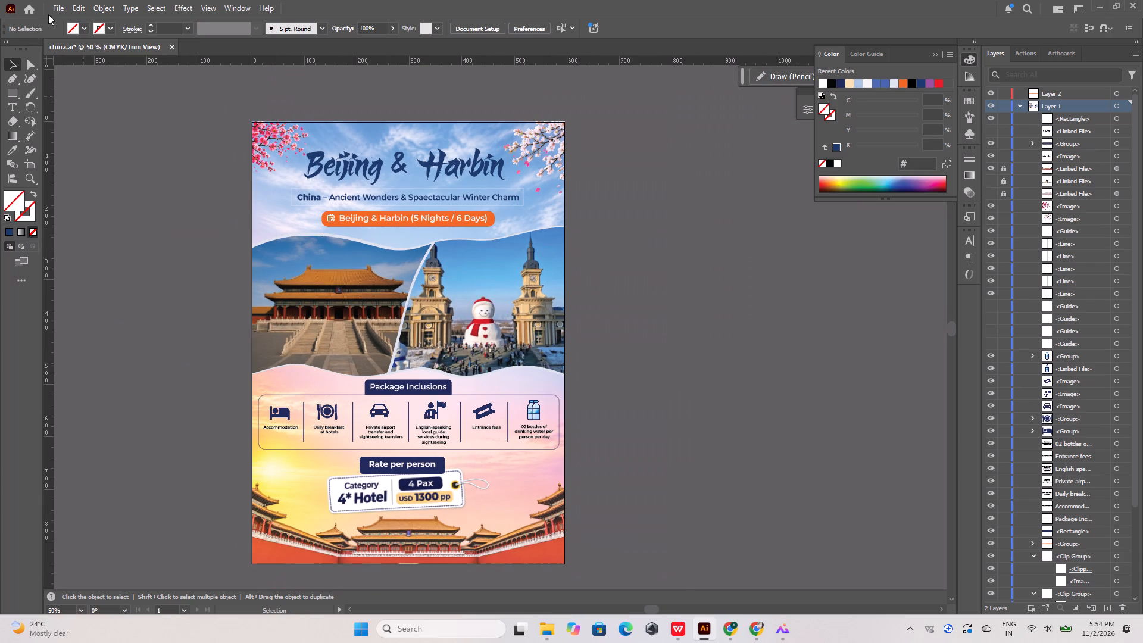
# Open Export for Screens for Artboard 1 and choose the Downloads folder as the export location.
pyautogui.click(58, 3)
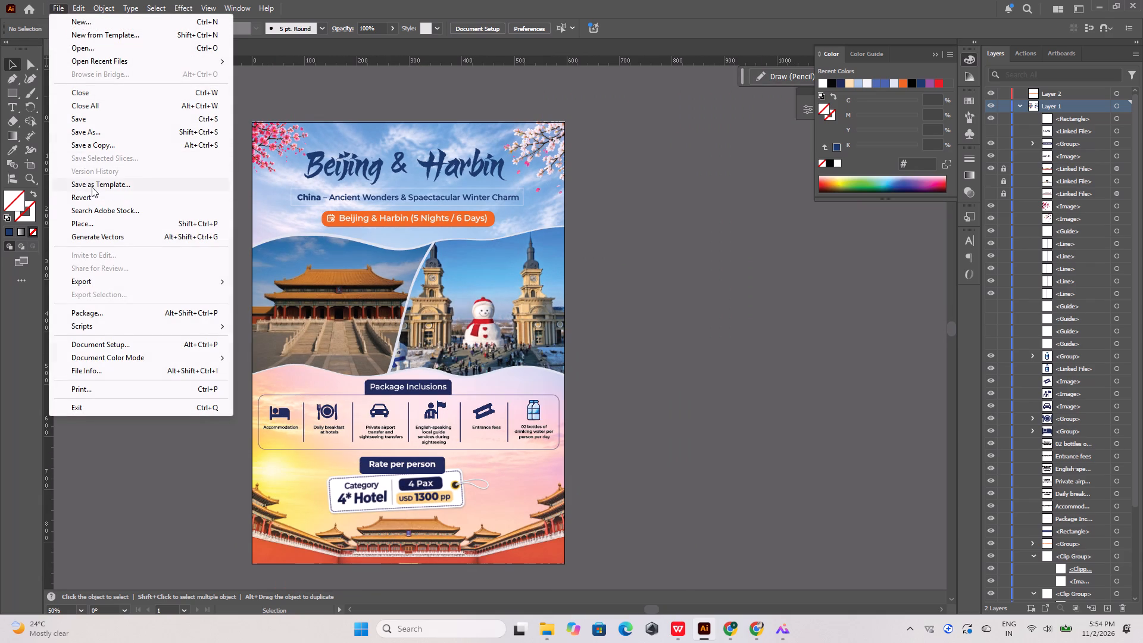
pyautogui.click(101, 282)
pyautogui.click(266, 282)
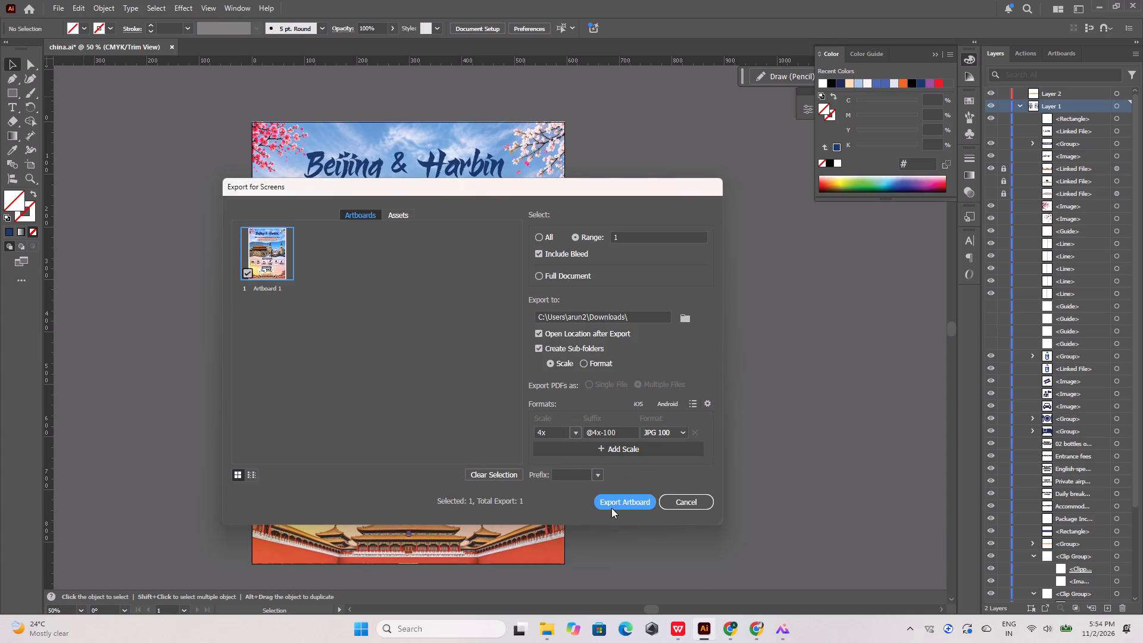
pyautogui.click(686, 317)
pyautogui.click(285, 334)
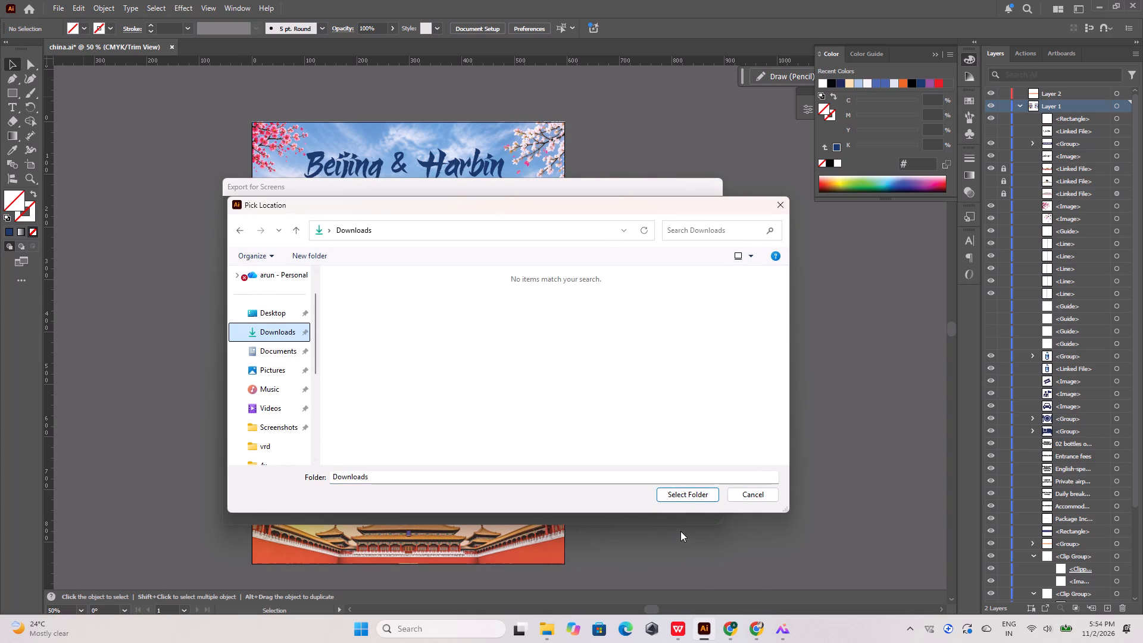
pyautogui.click(683, 497)
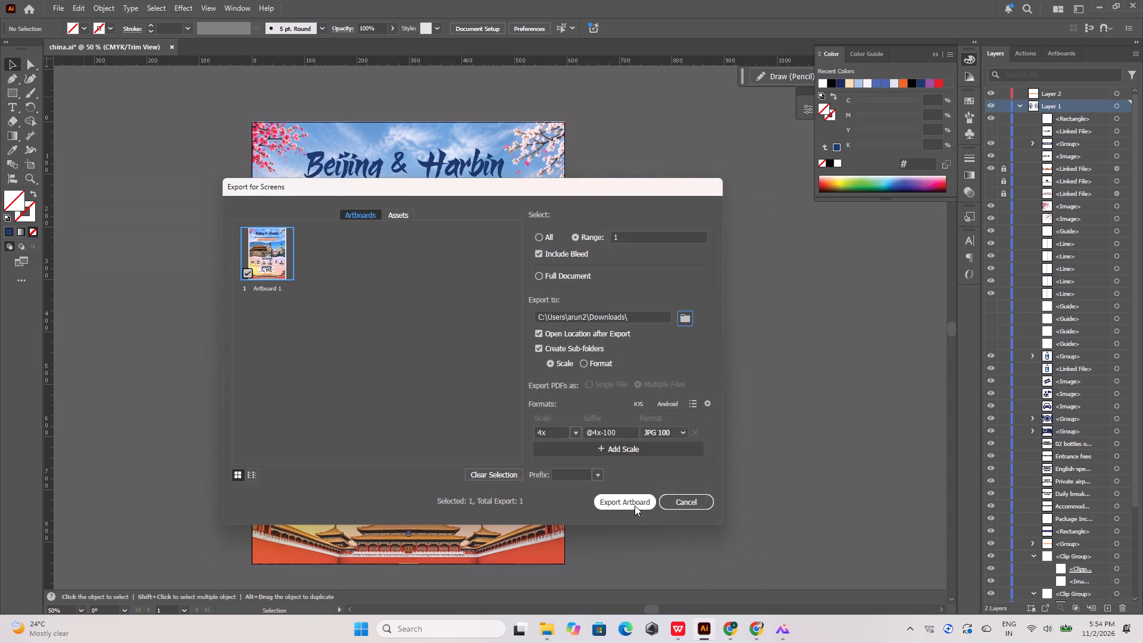
# Export Artboard 1 at 4x scale as JPG 100 to the Downloads folder, with bleed included.
pyautogui.click(633, 505)
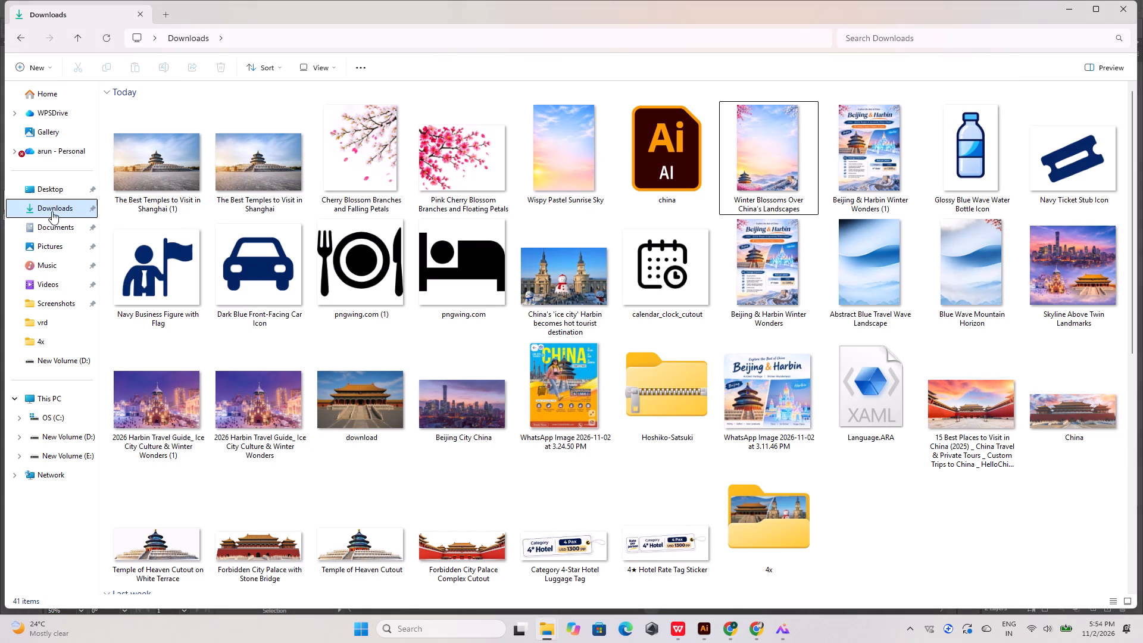
# Open the exported Artboard 1@4x-100 image from the 4x folder in Downloads and review the whole flyer.
pyautogui.doubleClick(757, 510)
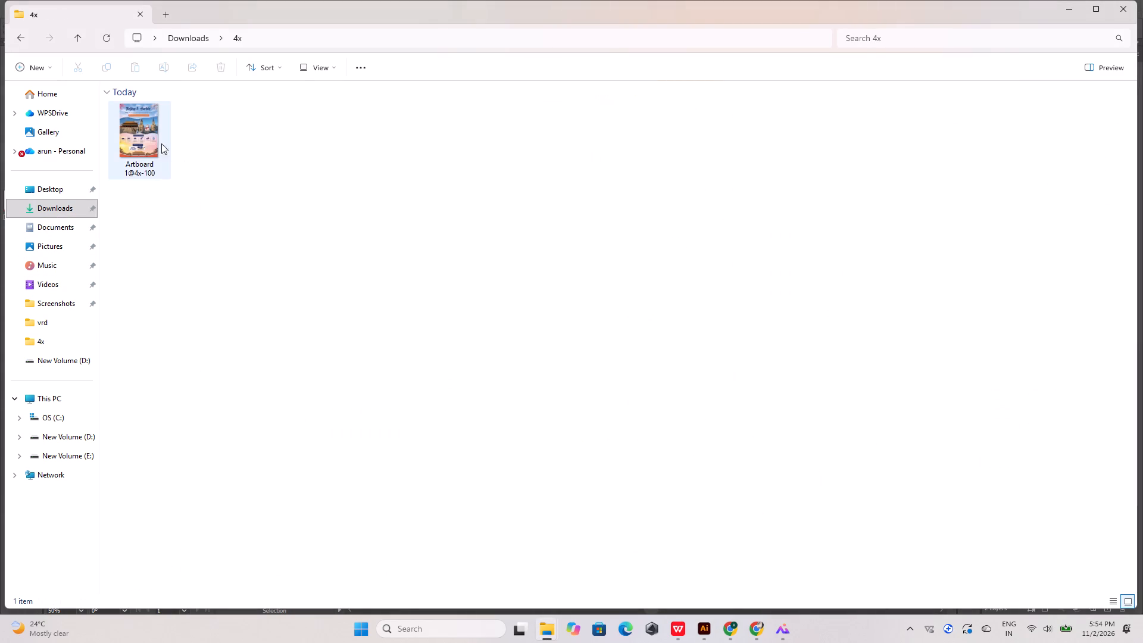
pyautogui.doubleClick(149, 133)
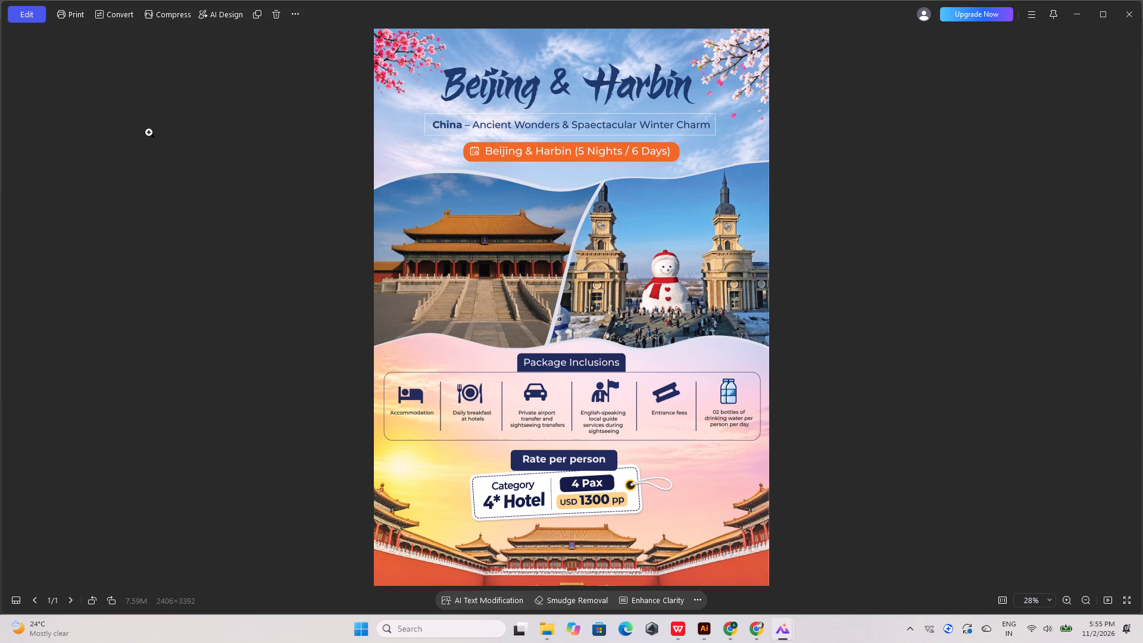
# Back in Illustrator, set the fill of the rounded rectangle behind the Package Inclusions heading to white.
pyautogui.click(699, 628)
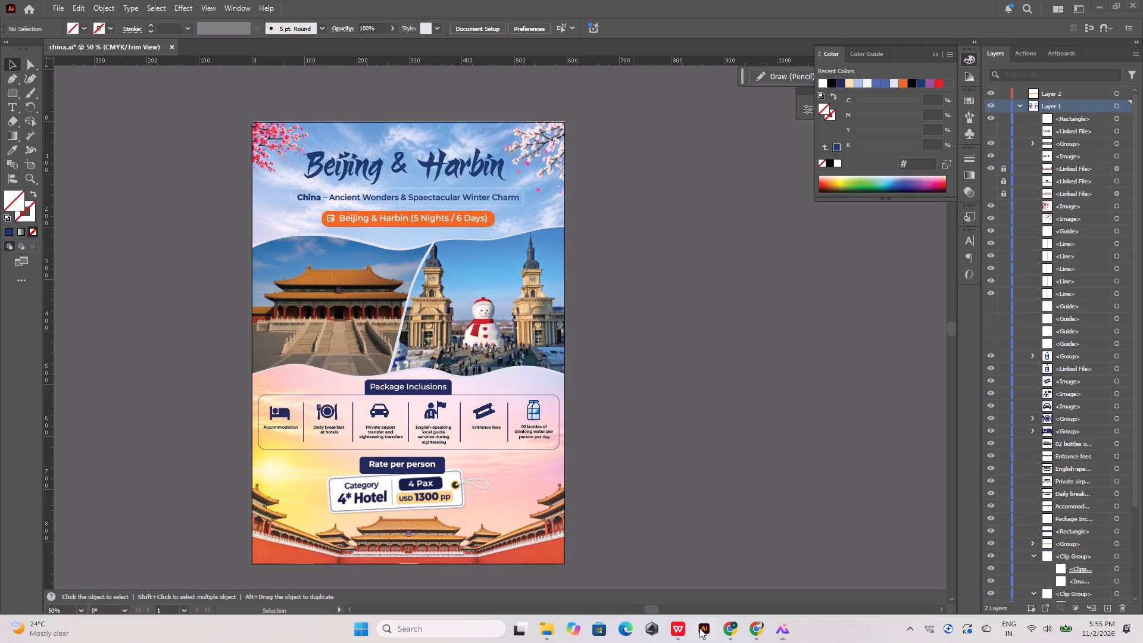
pyautogui.keyDown('alt'); pyautogui.scroll(3, 416, 393); pyautogui.keyUp('alt')
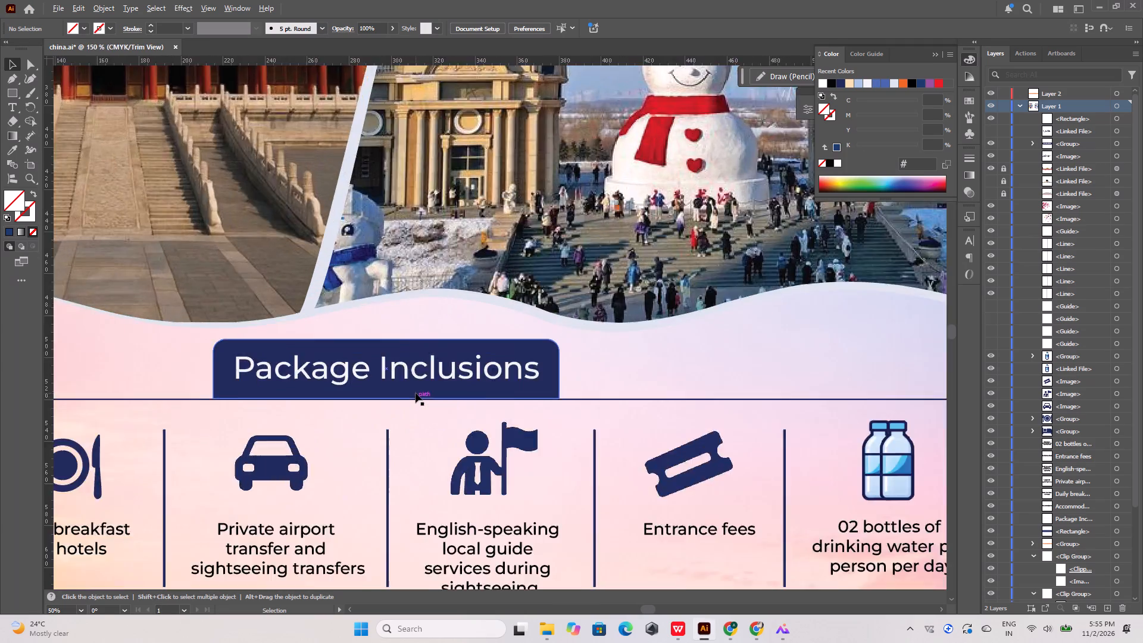
pyautogui.keyDown('alt'); pyautogui.scroll(3, 416, 393); pyautogui.keyUp('alt')
pyautogui.click(461, 302)
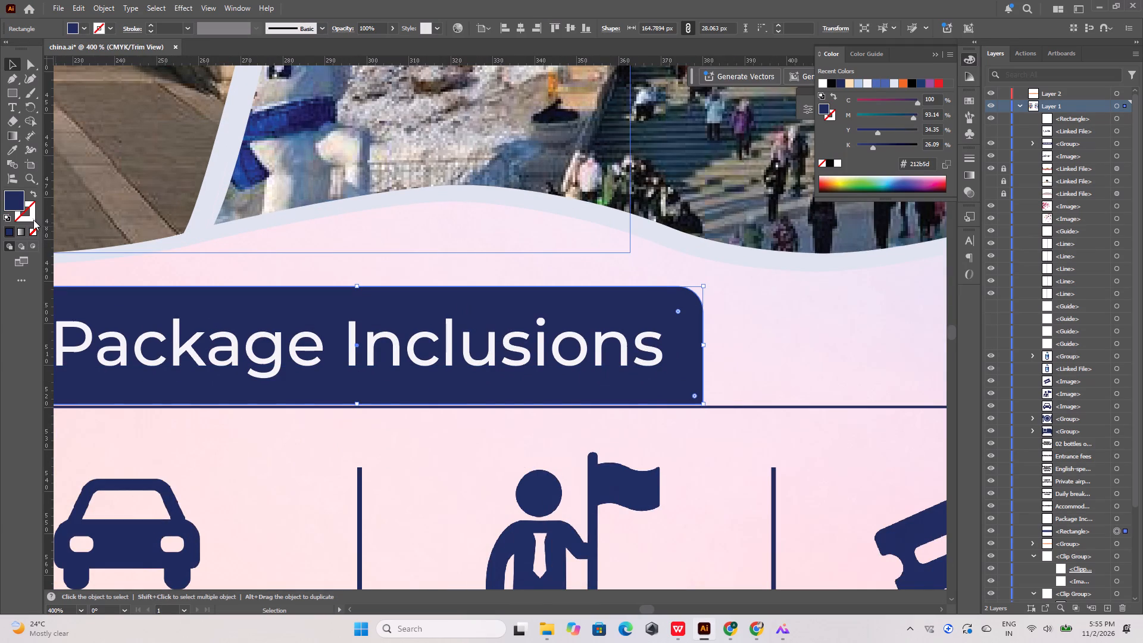
pyautogui.click(32, 218)
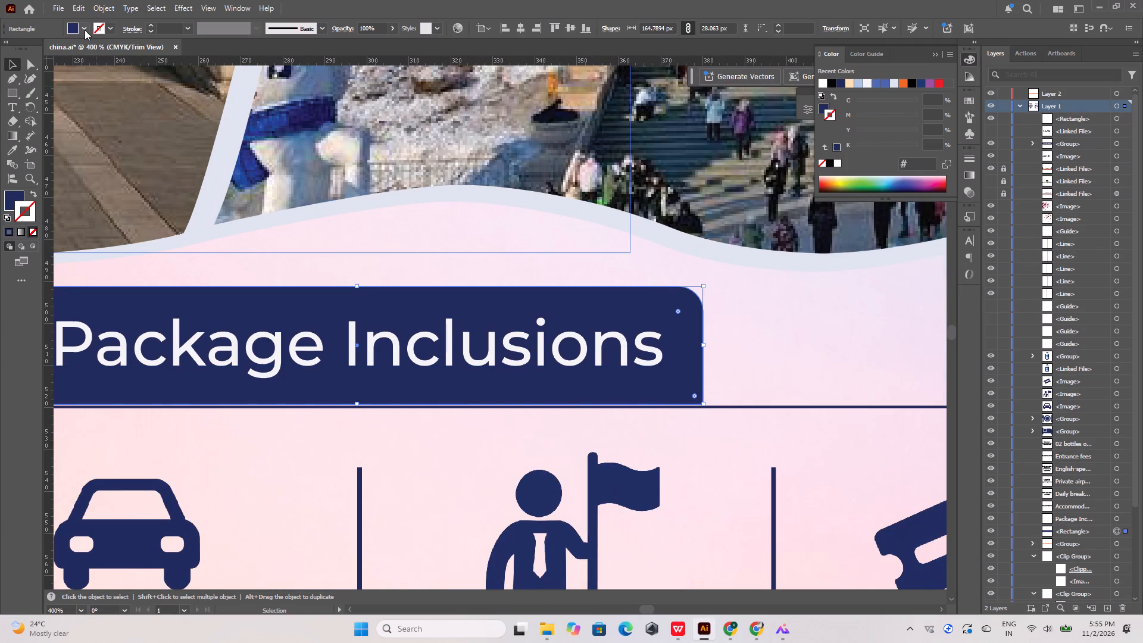
pyautogui.click(85, 30)
pyautogui.click(7, 86)
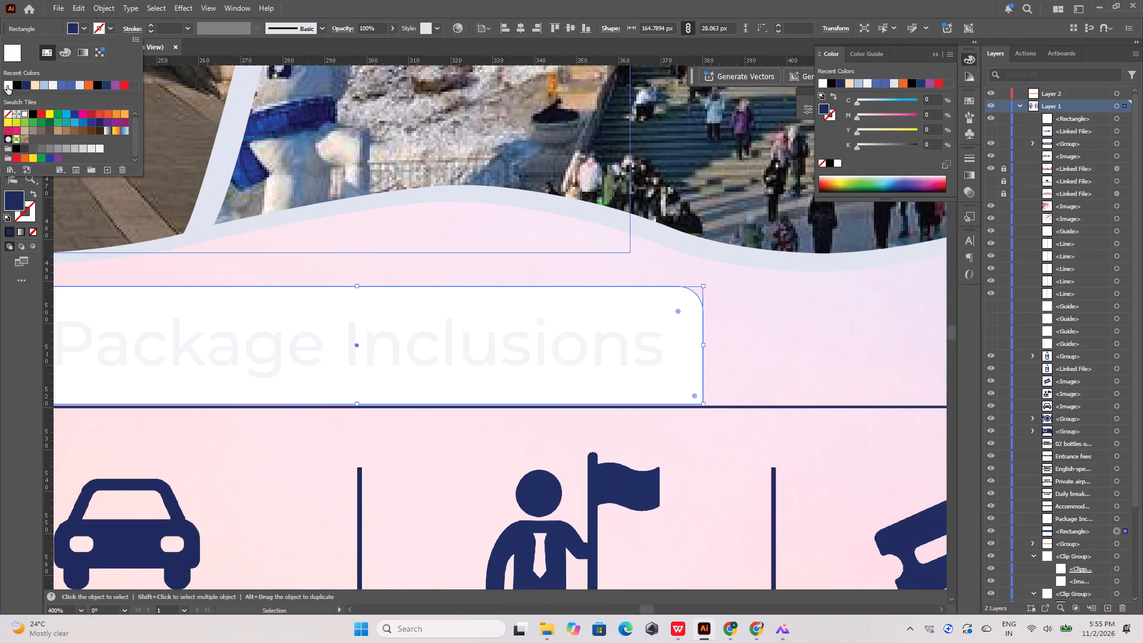
# Undo the white fill on the rectangle behind the Package Inclusions heading.
pyautogui.click(152, 25)
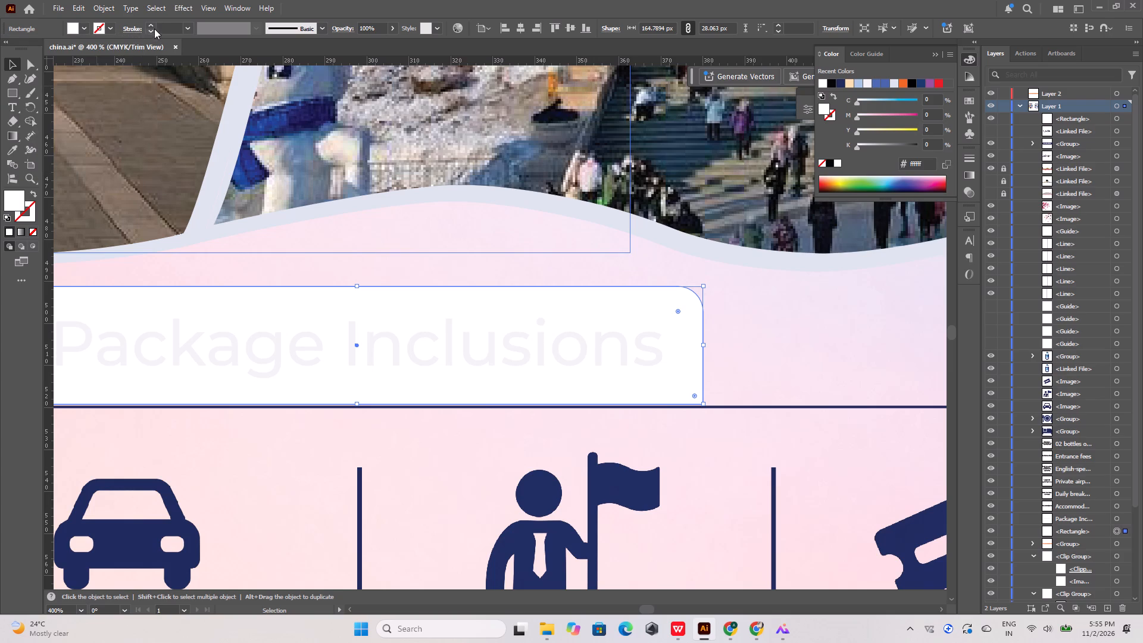
pyautogui.hotkey('ctrl', 'z')
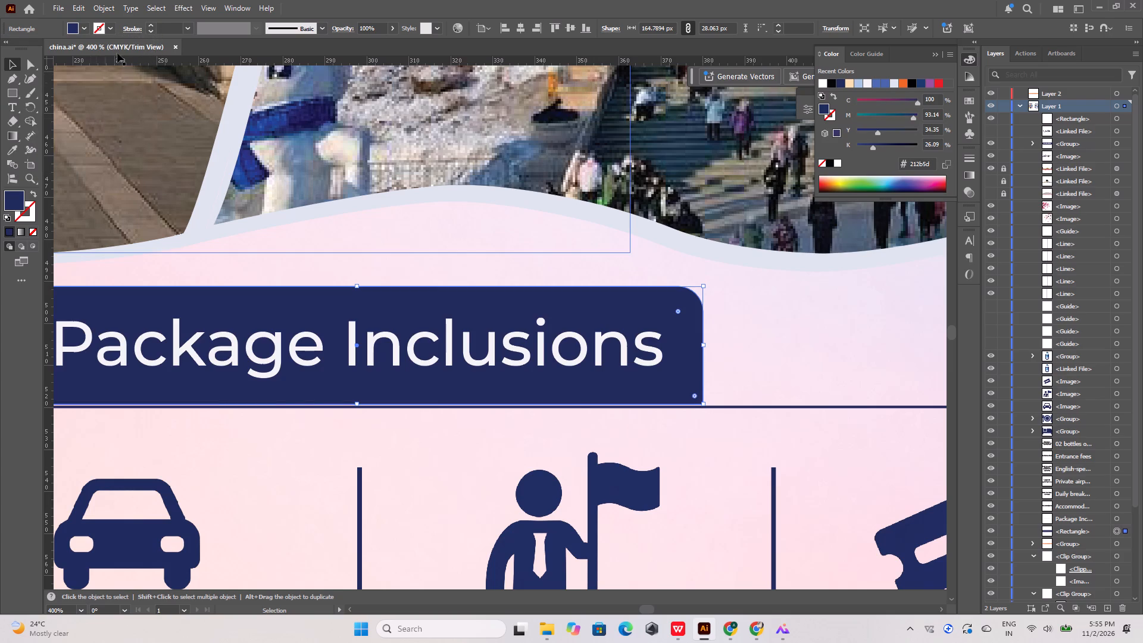
# Give the rectangle behind the Package Inclusions heading a 1 pt white stroke.
pyautogui.click(107, 31)
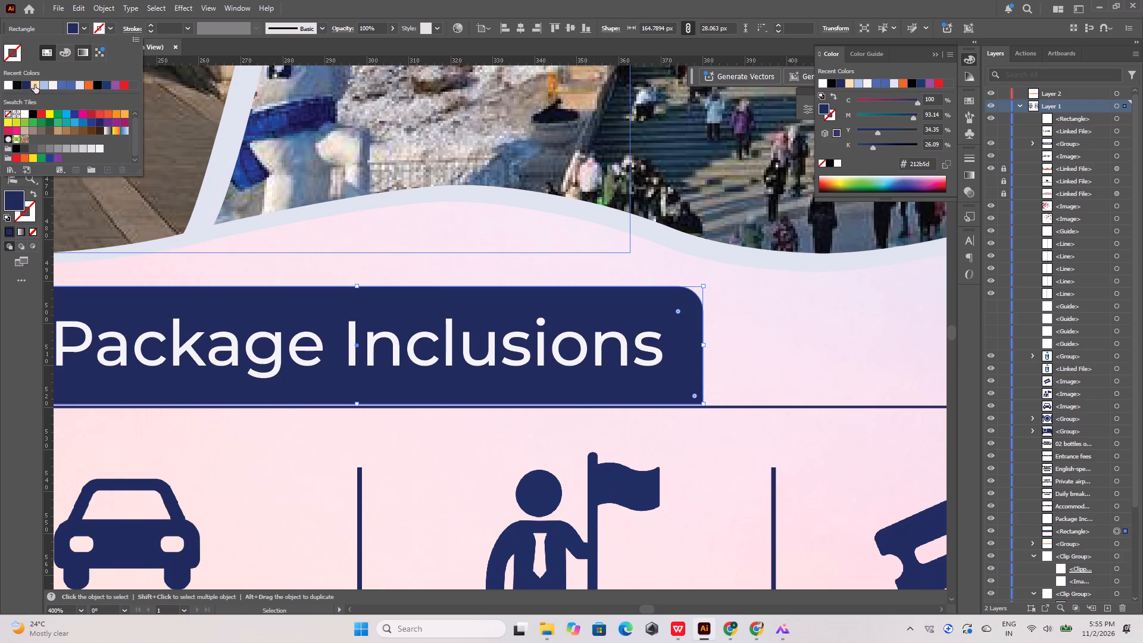
pyautogui.click(10, 86)
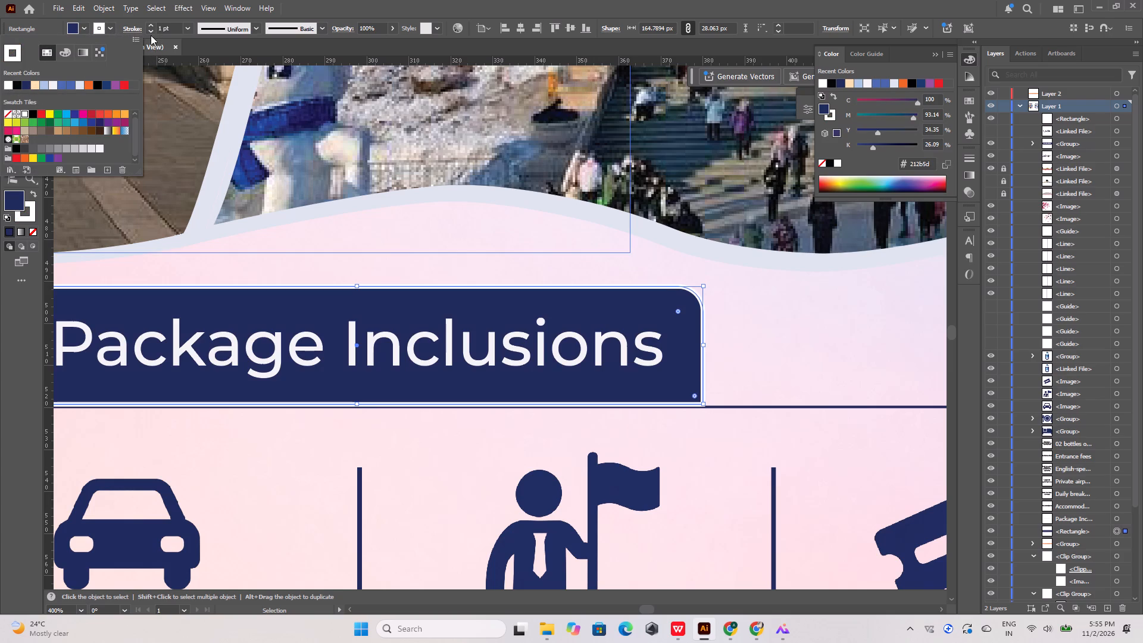
# Reduce the white stroke on the rectangle behind the Package Inclusions heading to 0.5 pt.
pyautogui.keyDown('alt'); pyautogui.scroll(-4, 496, 320); pyautogui.keyUp('alt')
pyautogui.click(473, 233)
pyautogui.keyDown('alt'); pyautogui.scroll(-4, 474, 259); pyautogui.keyUp('alt')
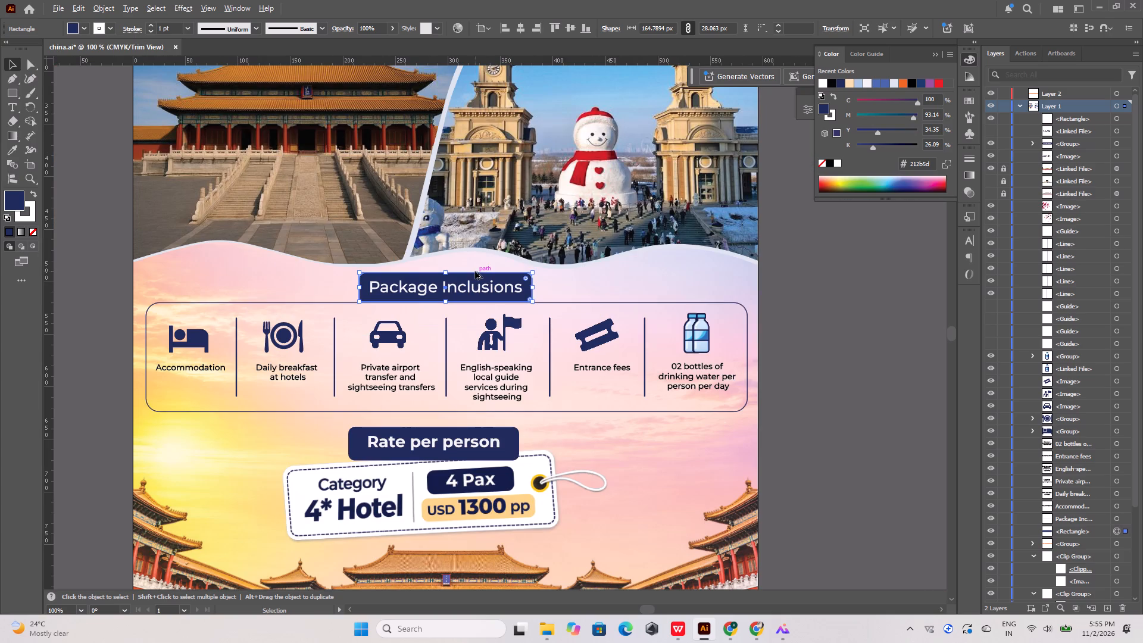
pyautogui.click(826, 296)
pyautogui.keyDown('alt'); pyautogui.scroll(2, 550, 282); pyautogui.keyUp('alt')
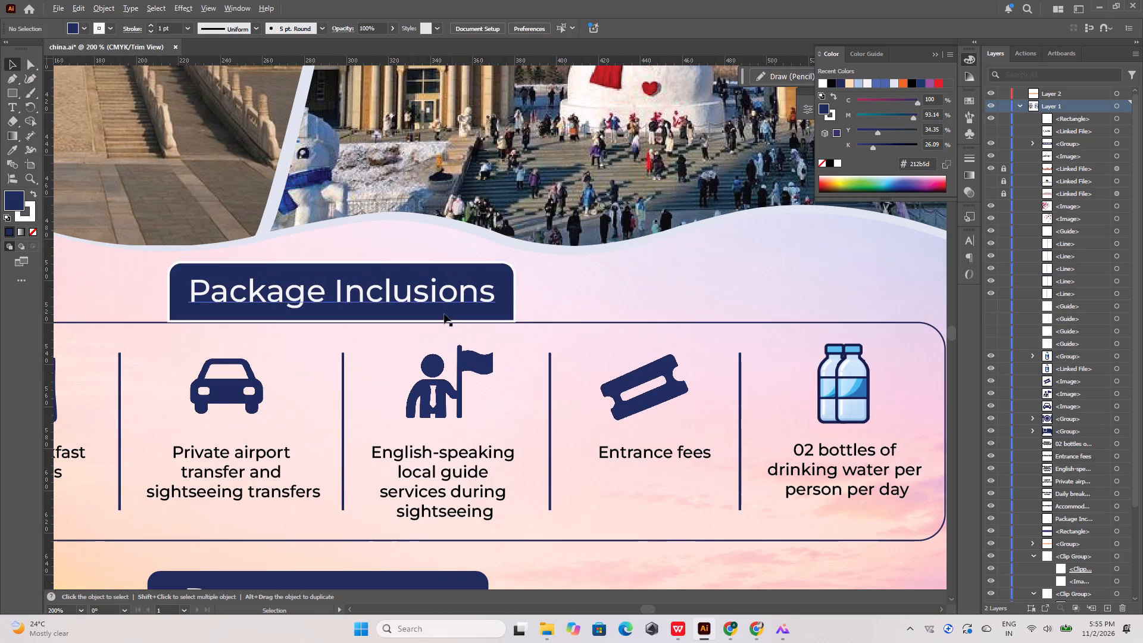
pyautogui.keyDown('alt'); pyautogui.scroll(2, 442, 314); pyautogui.keyUp('alt')
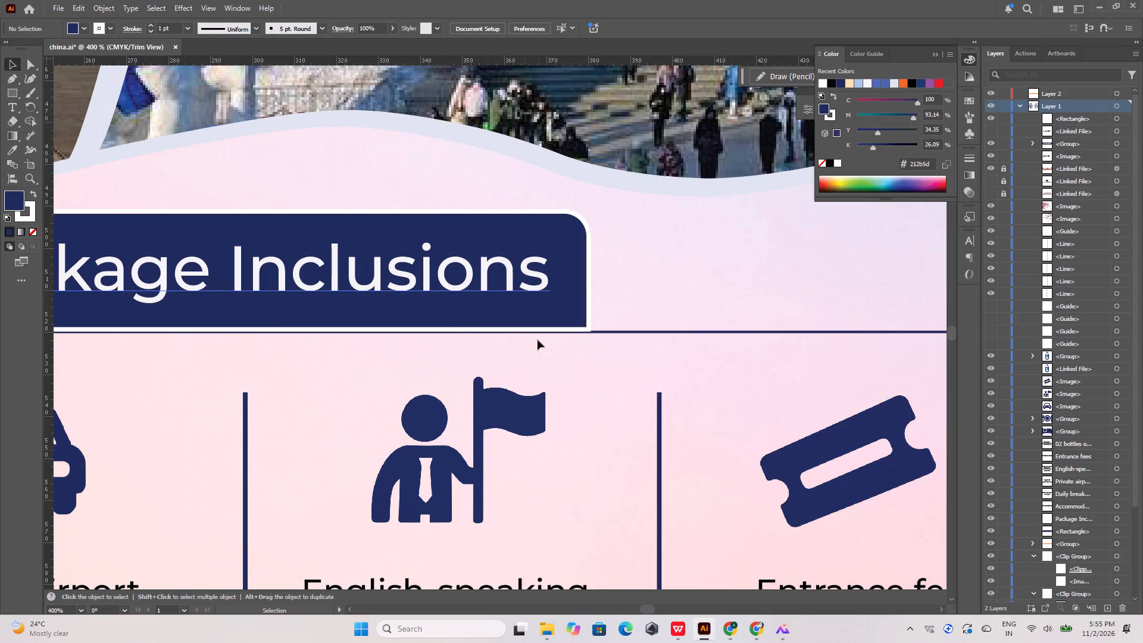
pyautogui.click(555, 330)
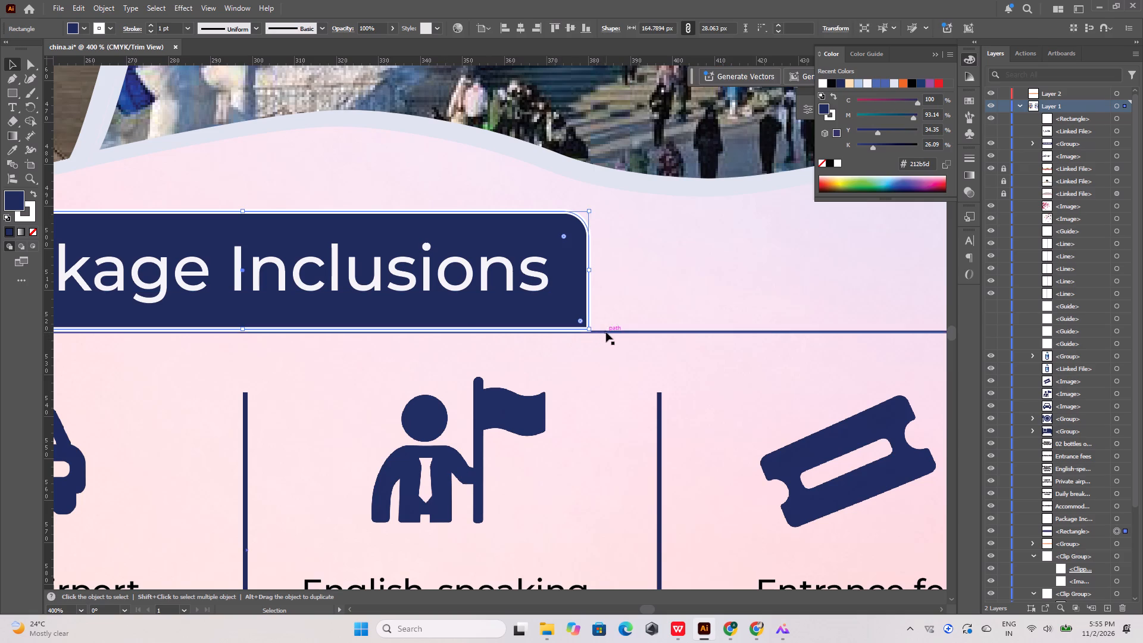
pyautogui.click(606, 332)
pyautogui.click(564, 329)
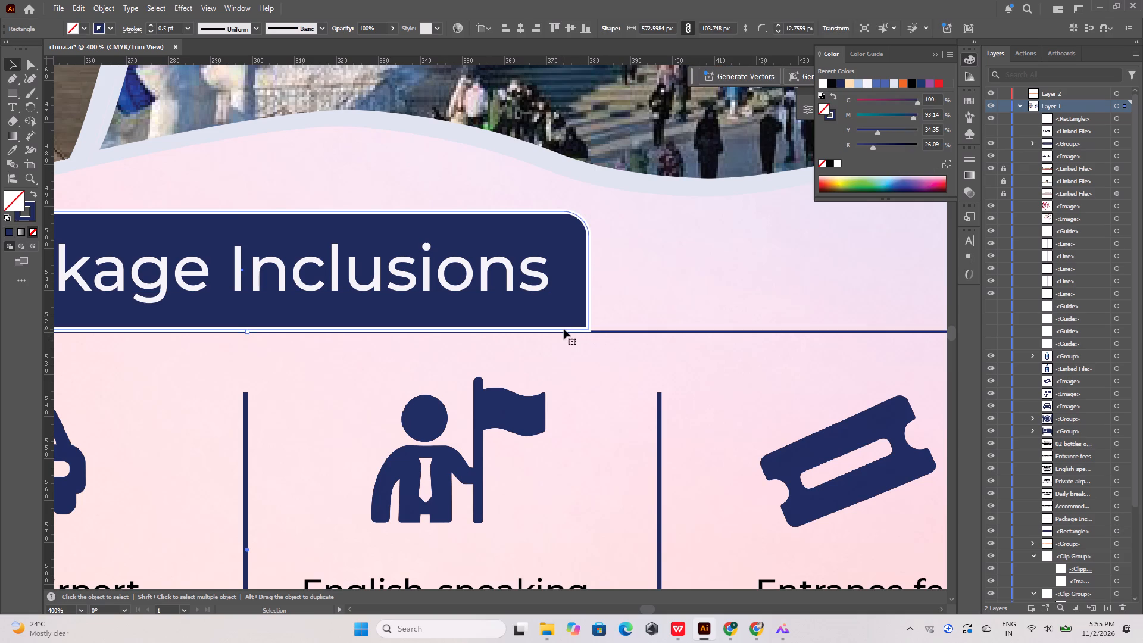
pyautogui.doubleClick(148, 31)
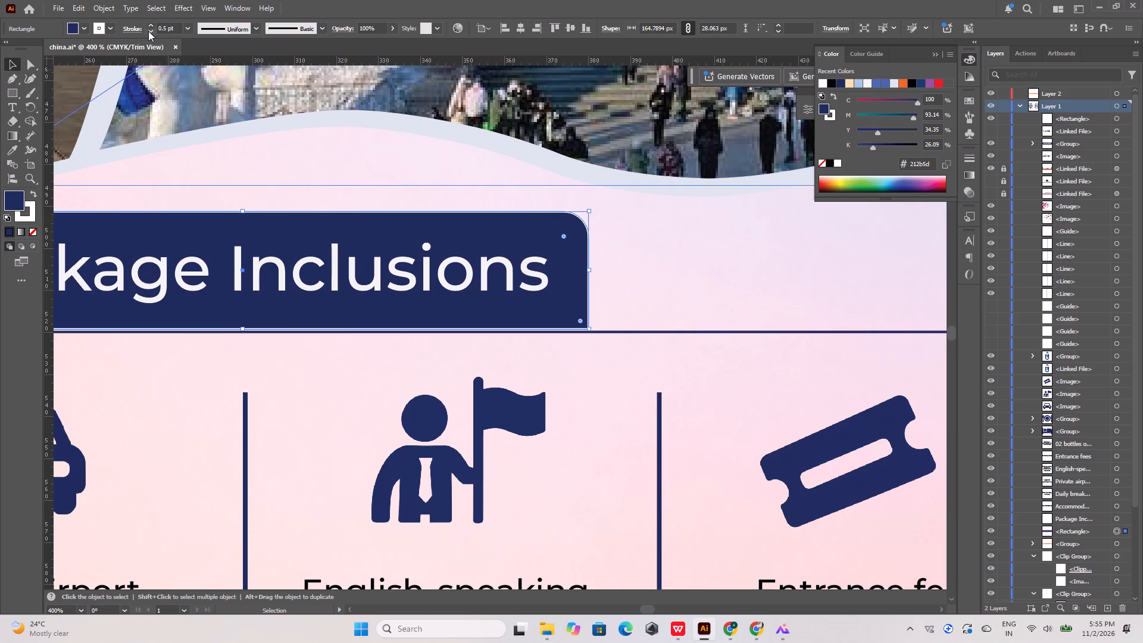
pyautogui.click(148, 31)
pyautogui.click(149, 24)
pyautogui.click(622, 229)
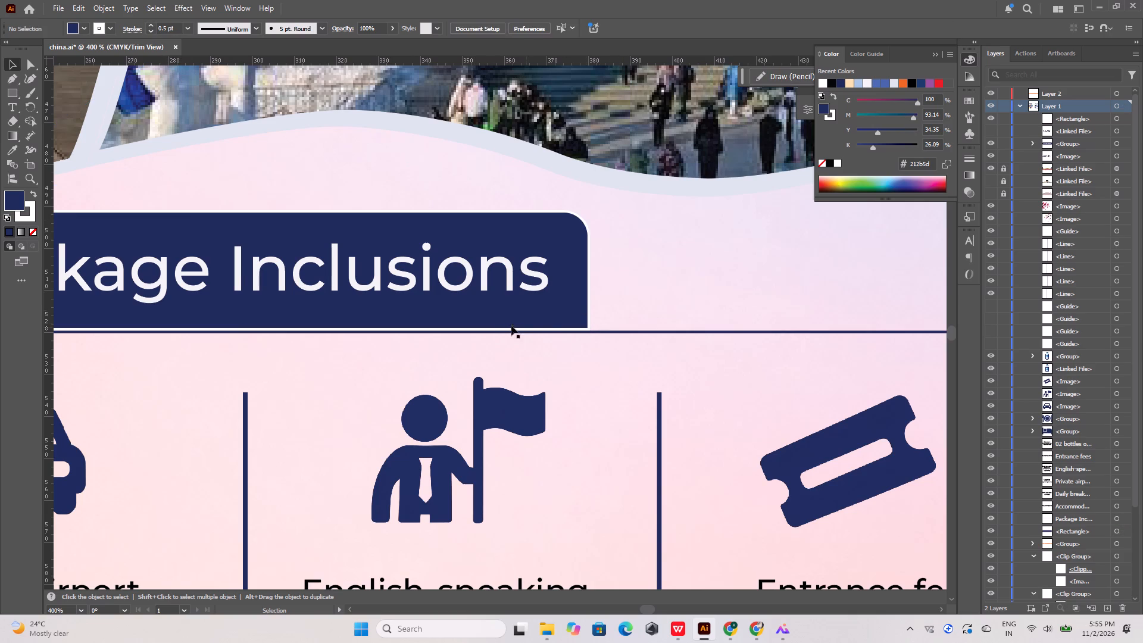
# Move the Package Inclusions heading and its rectangle down together so the rectangle's bottom edge overlaps the frame line.
pyautogui.keyDown('alt'); pyautogui.scroll(4, 504, 322); pyautogui.keyUp('alt')
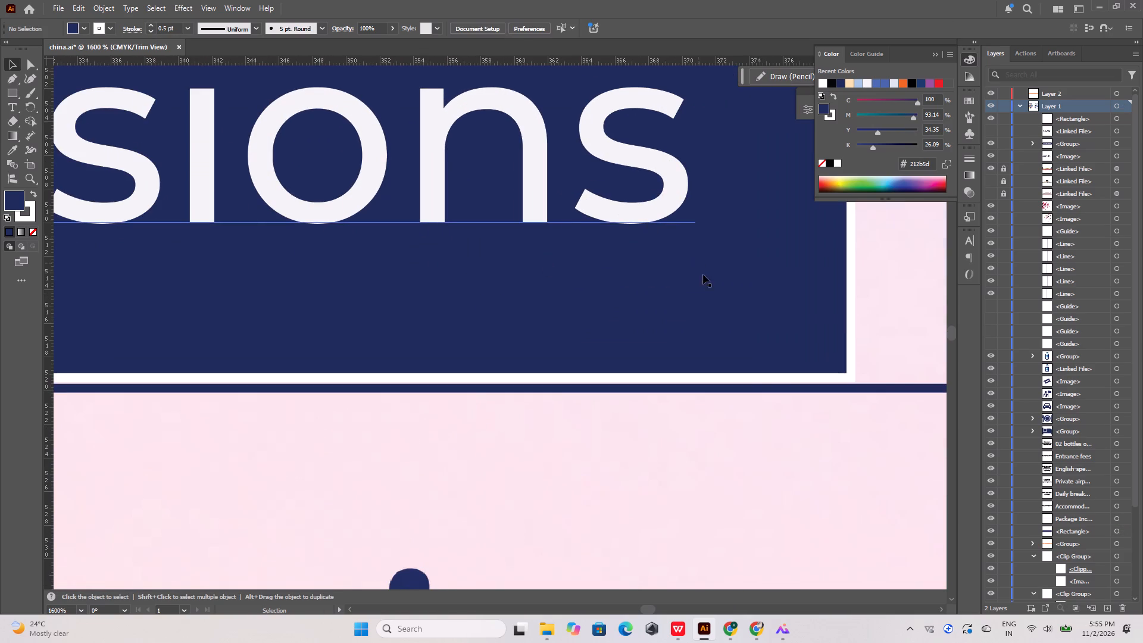
pyautogui.click(775, 374)
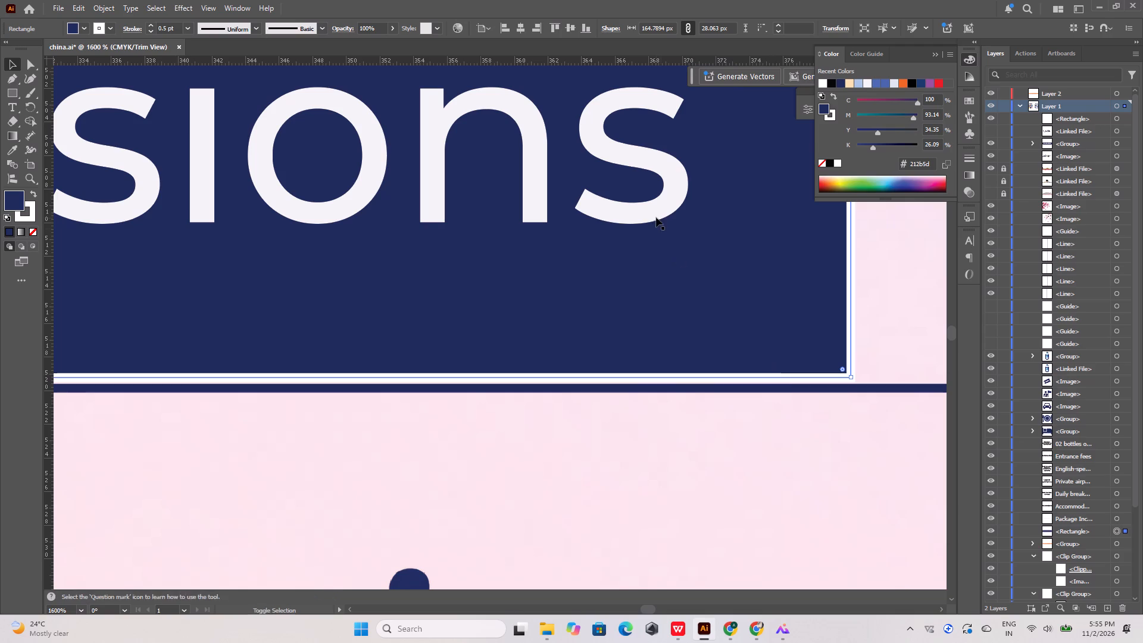
pyautogui.click(659, 206)
pyautogui.keyDown('shift'); pyautogui.click(726, 252); pyautogui.keyUp('shift')
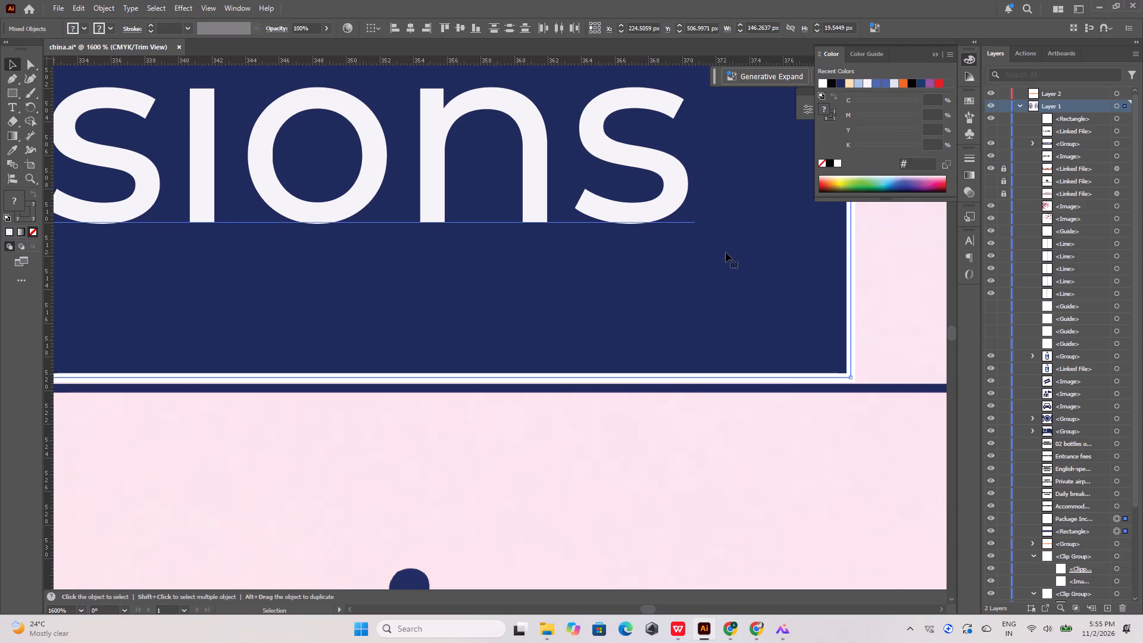
pyautogui.hotkey('shift', 'Down')
pyautogui.press('Up')
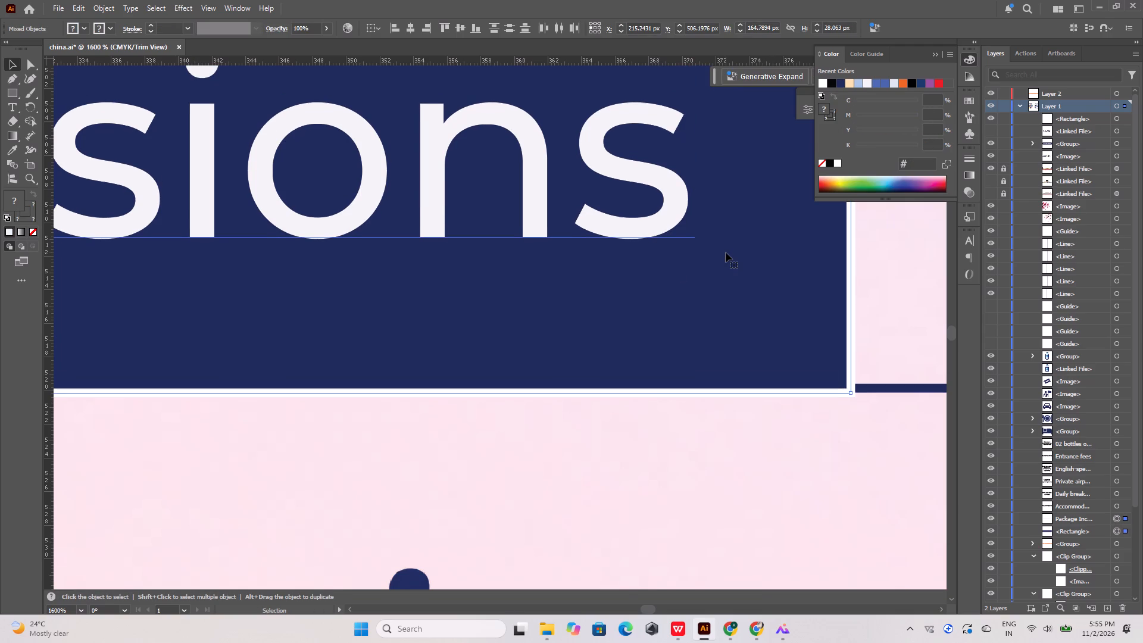
pyautogui.press('Up')
pyautogui.press('Up')
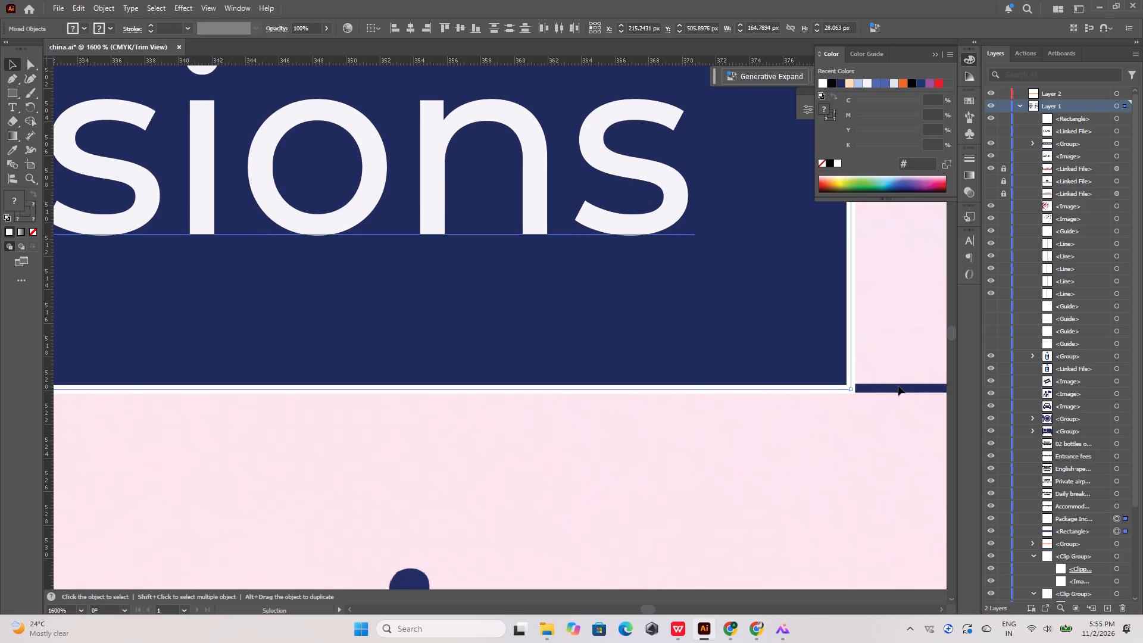
# Bring the rounded outline frame around the inclusion icons to the front.
pyautogui.click(898, 386)
pyautogui.click(896, 388)
pyautogui.rightClick(896, 388)
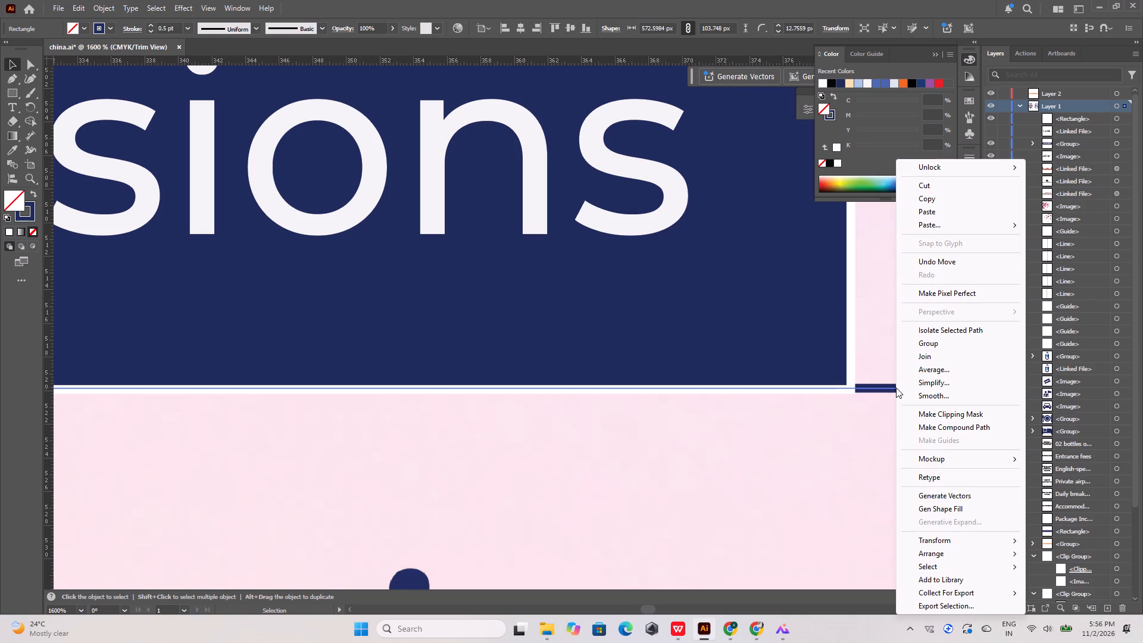
# Bring the rounded outline frame around the inclusion icons to the front, over the Package Inclusions rectangle and its white stroke.
pyautogui.click(918, 551)
pyautogui.click(835, 550)
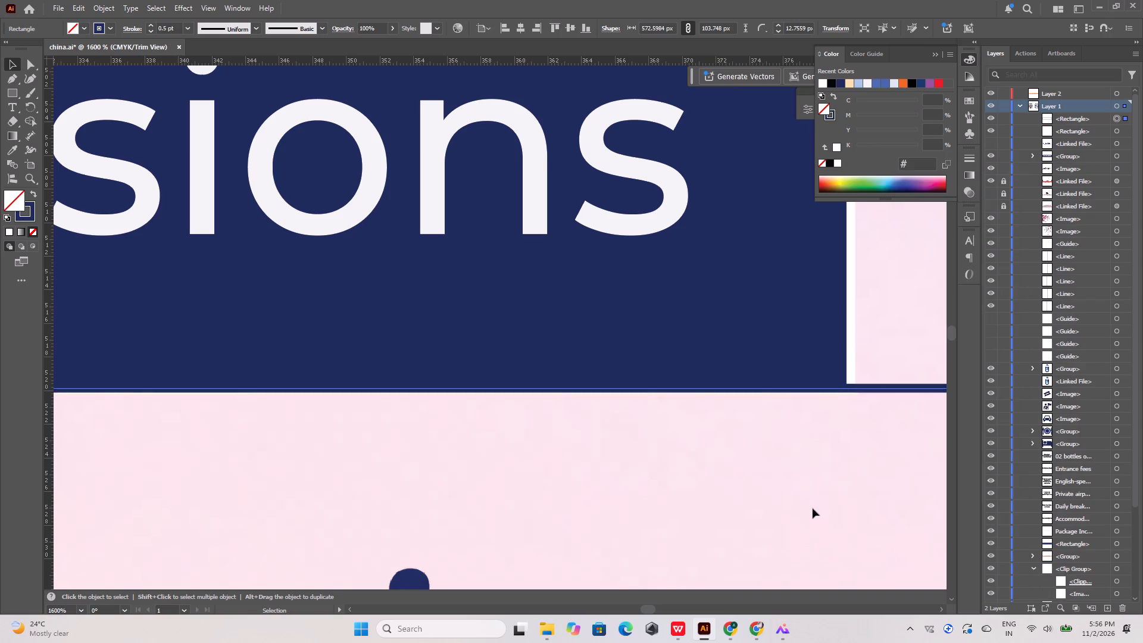
pyautogui.click(811, 505)
pyautogui.keyDown('alt'); pyautogui.scroll(-4, 381, 407); pyautogui.keyUp('alt')
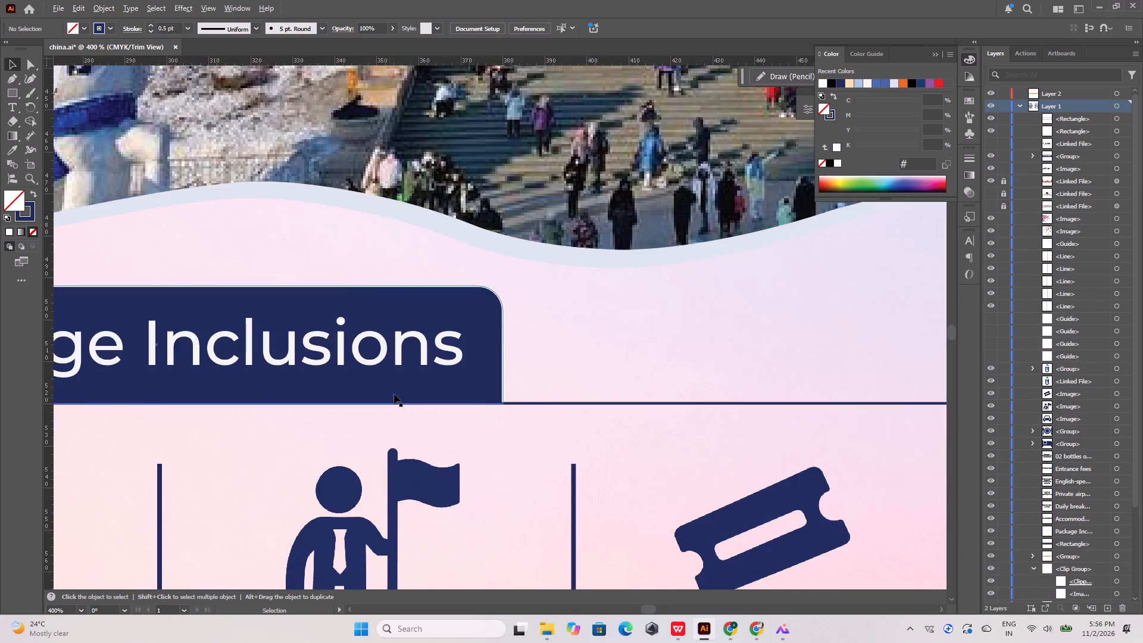
pyautogui.keyDown('alt'); pyautogui.scroll(-5, 400, 391); pyautogui.keyUp('alt')
pyautogui.click(690, 366)
pyautogui.keyDown('alt'); pyautogui.scroll(3, 341, 397); pyautogui.keyUp('alt')
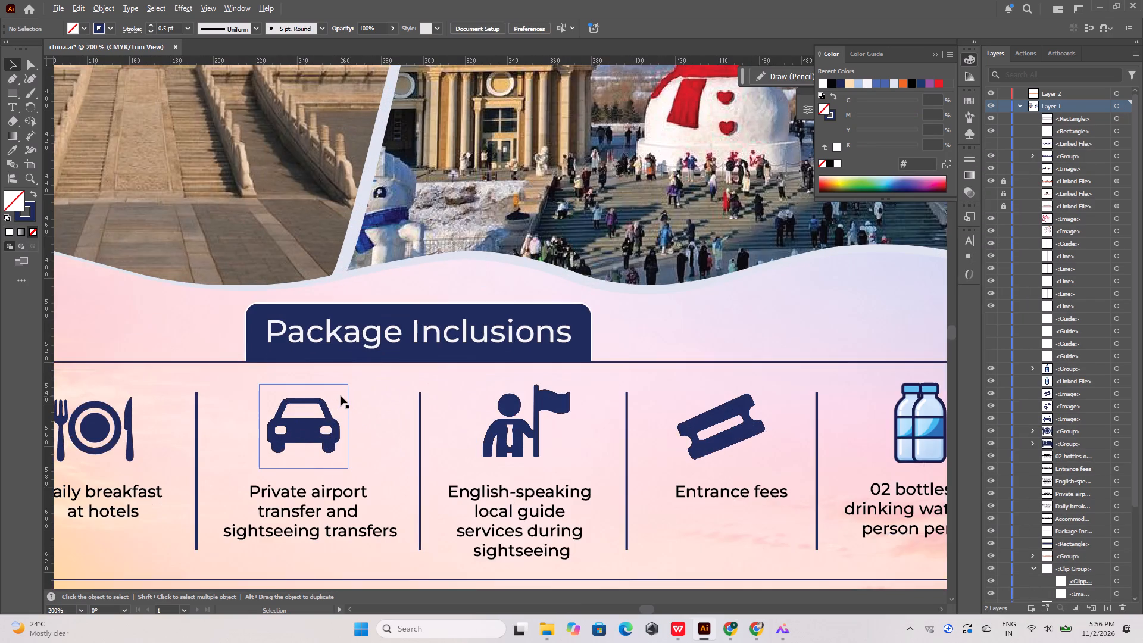
pyautogui.keyDown('alt'); pyautogui.scroll(-2, 395, 323); pyautogui.keyUp('alt')
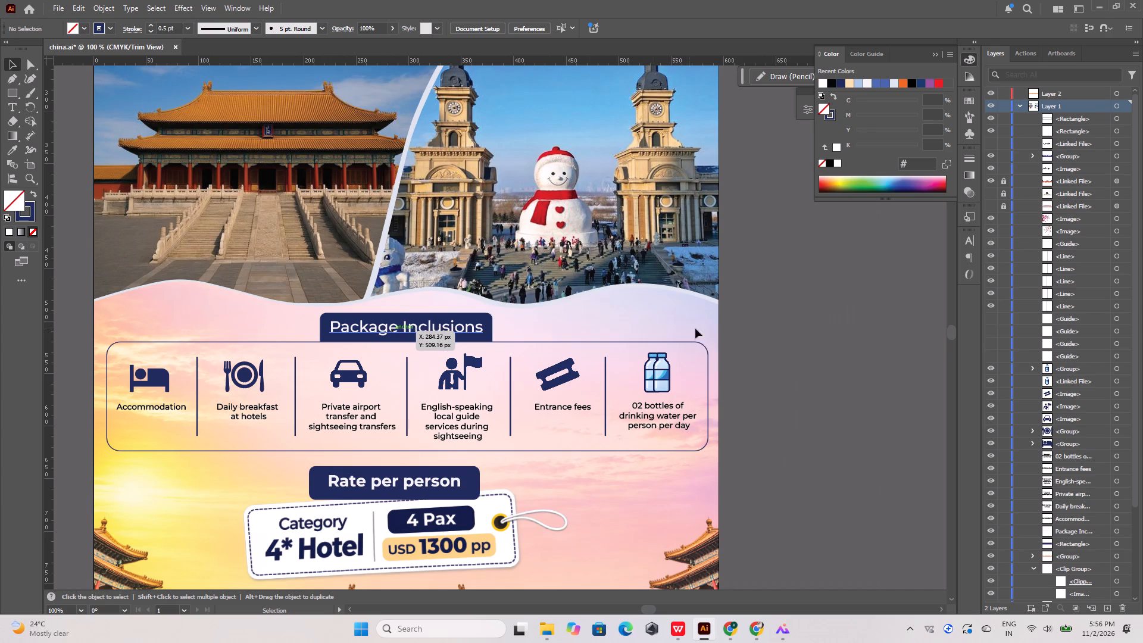
# Export Artboard 1 for screens as a JPG 100 at 4x scale, including bleed, to the Downloads folder.
pyautogui.click(55, 0)
pyautogui.click(95, 282)
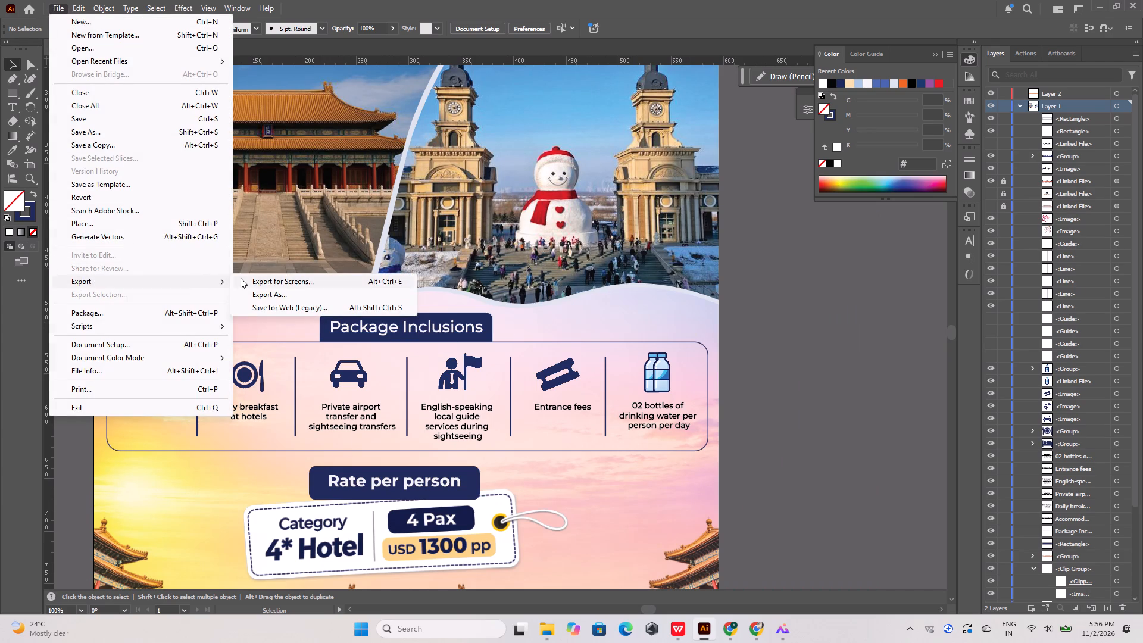
pyautogui.click(251, 277)
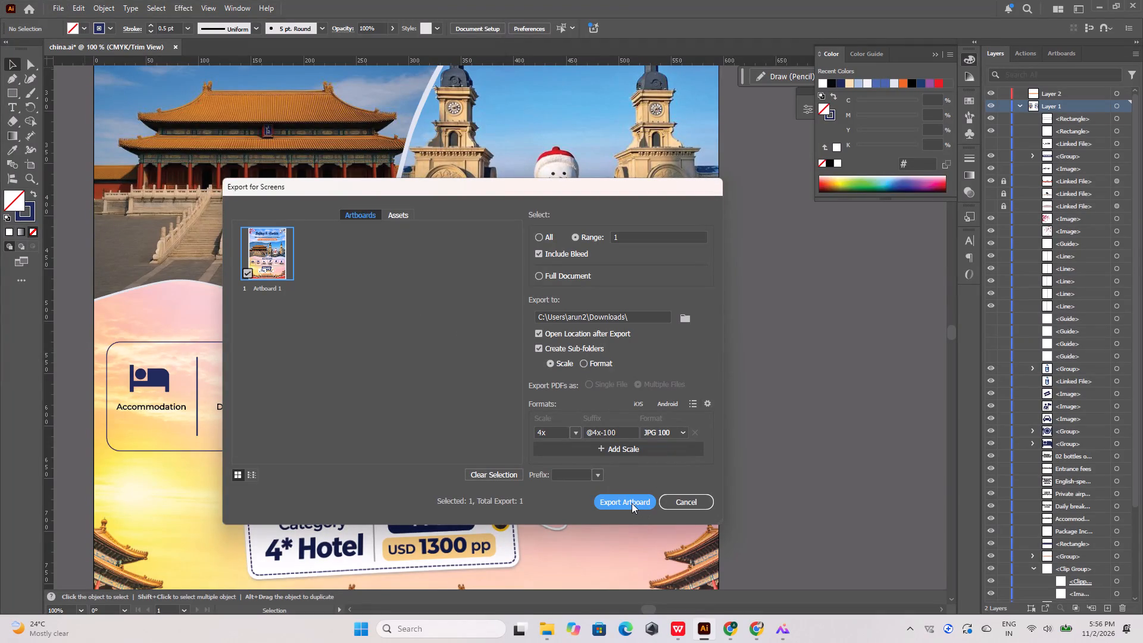
pyautogui.click(632, 503)
# Open the exported flyer JPG and examine the Package Inclusions label, its frame line and the overall layout.
pyautogui.click(667, 352)
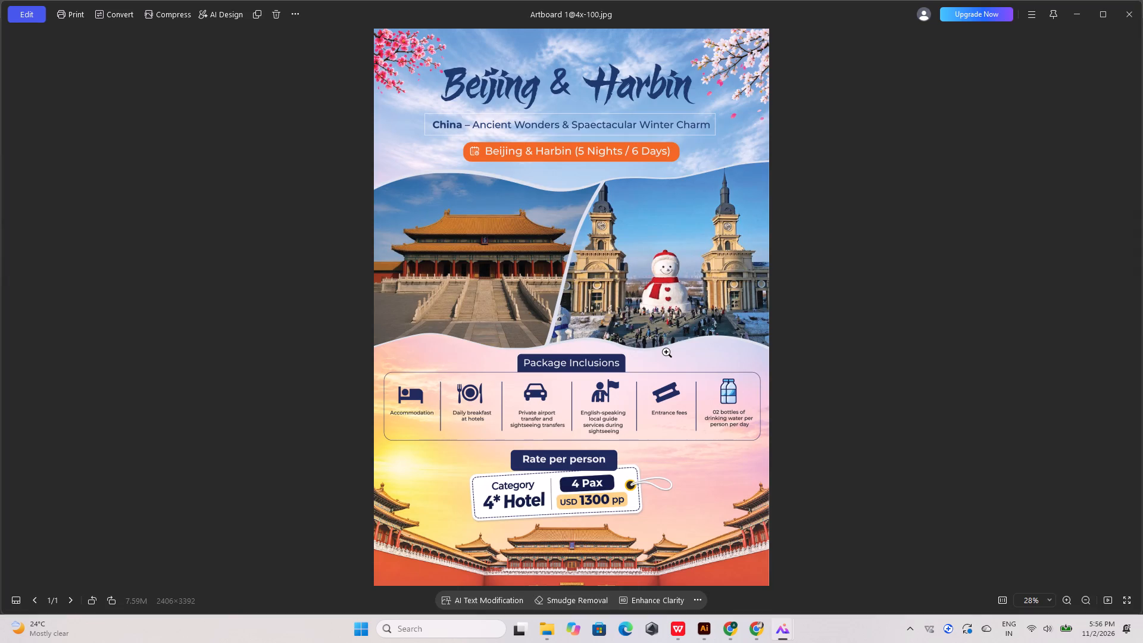
pyautogui.scroll(5, 644, 379)
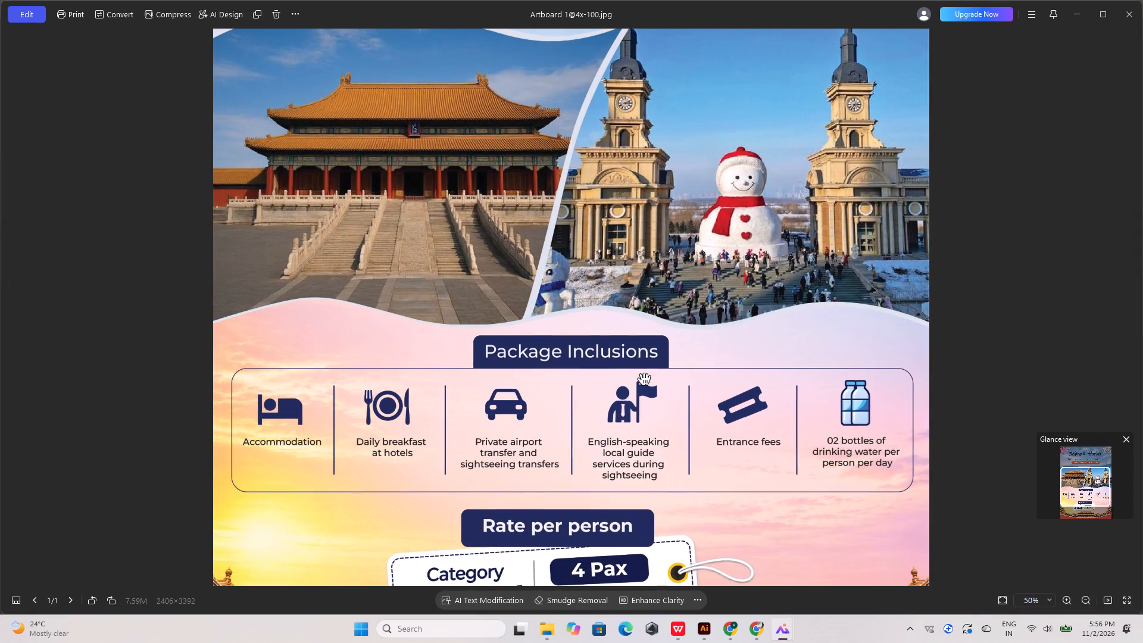
pyautogui.scroll(4, 644, 379)
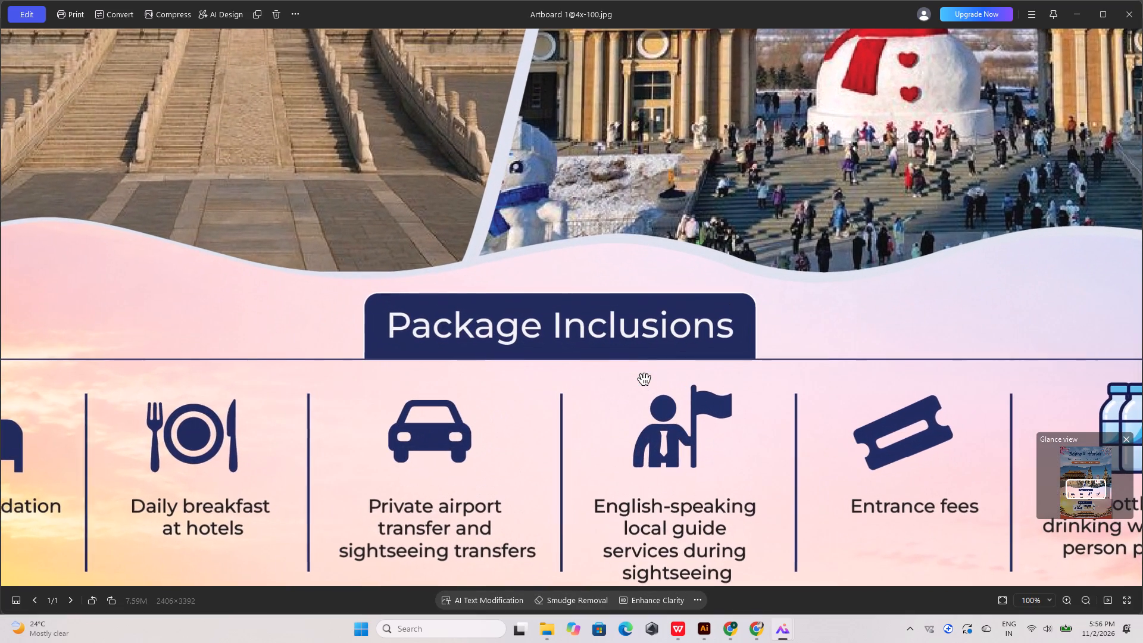
pyautogui.scroll(-2, 644, 379)
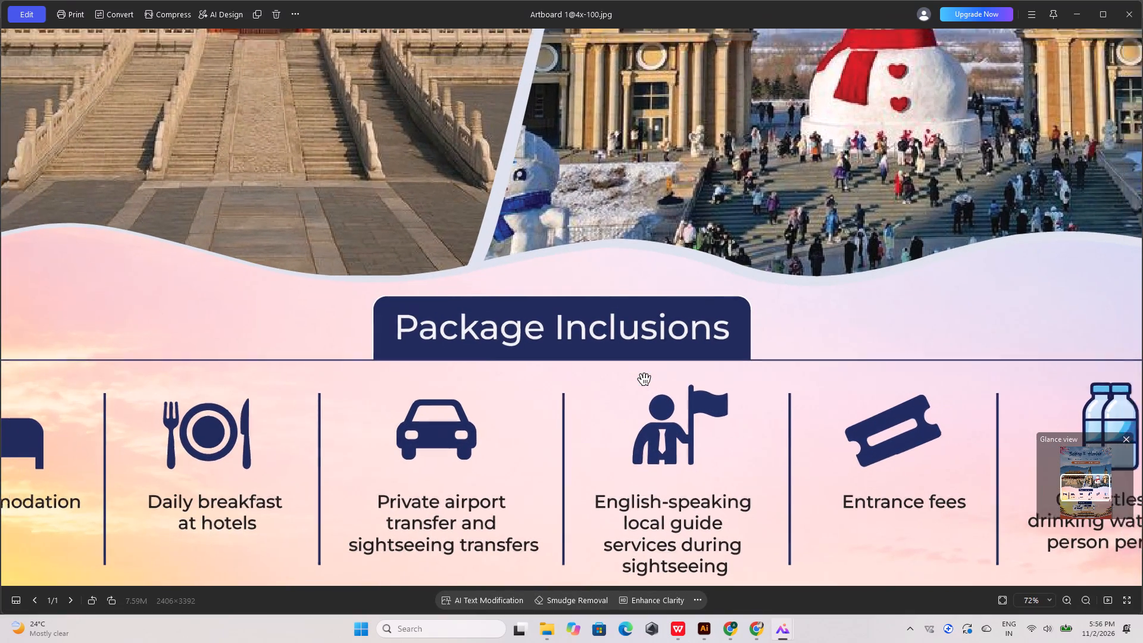
pyautogui.scroll(-7, 644, 379)
pyautogui.scroll(1, 644, 379)
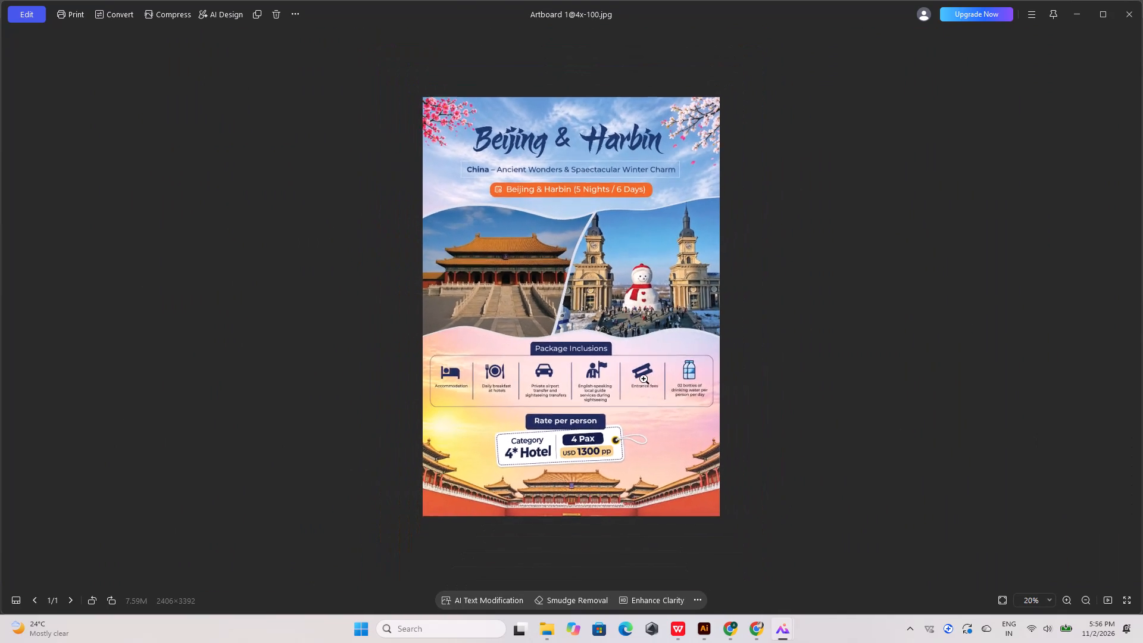
pyautogui.scroll(1, 644, 379)
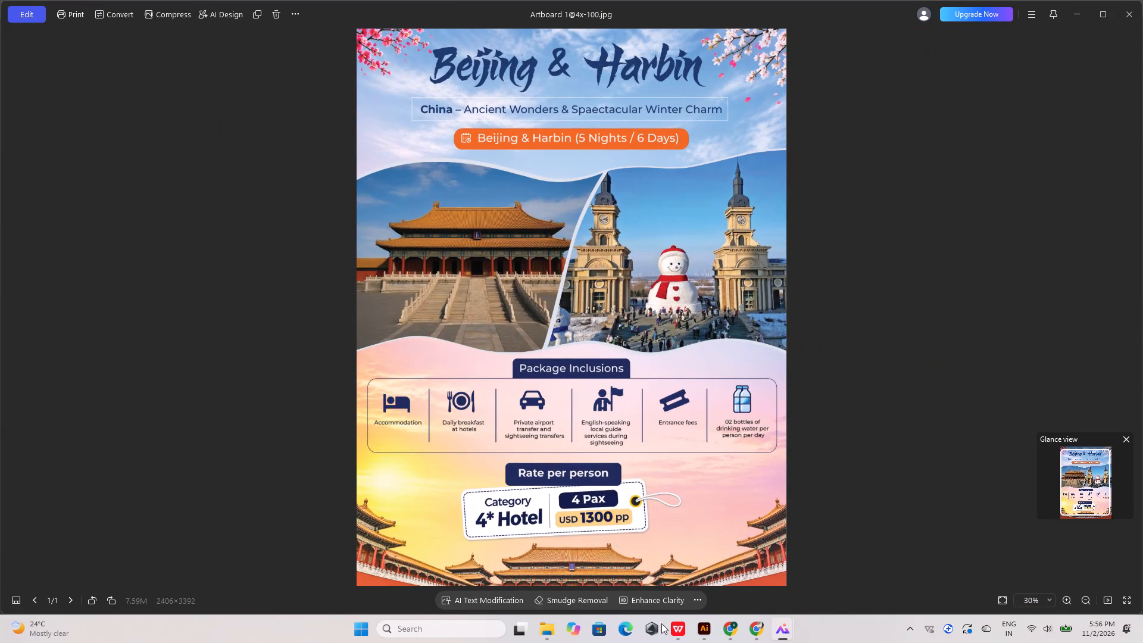
# Return to Illustrator and select the rectangle behind the Rate per person heading.
pyautogui.click(706, 628)
pyautogui.click(471, 483)
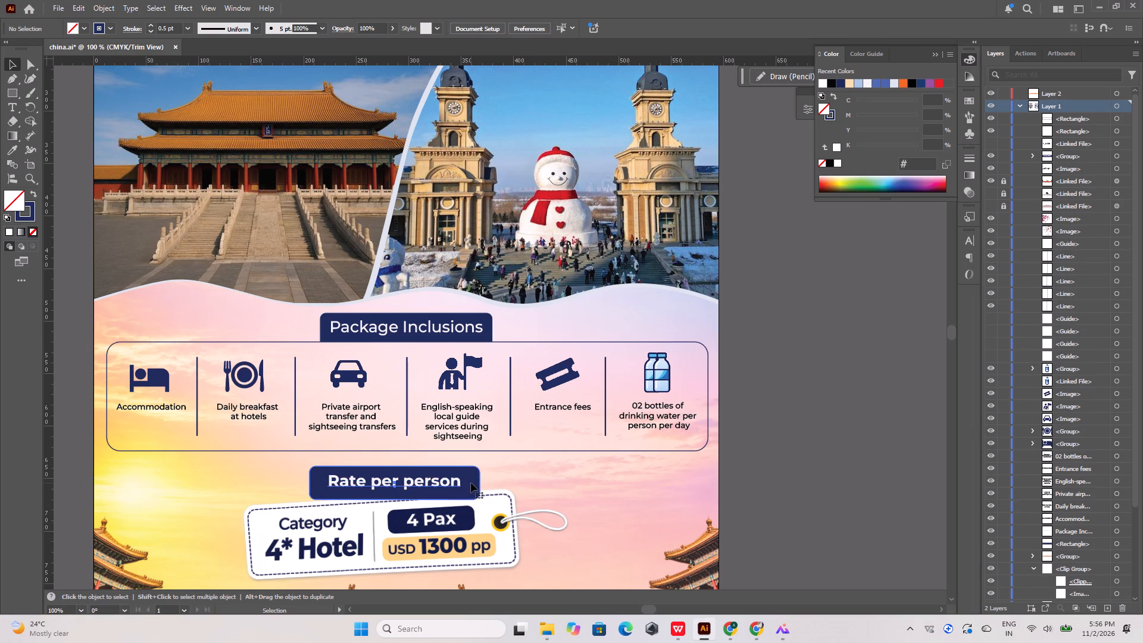
# Ungroup the Rate per person heading from its navy rectangle.
pyautogui.click(30, 217)
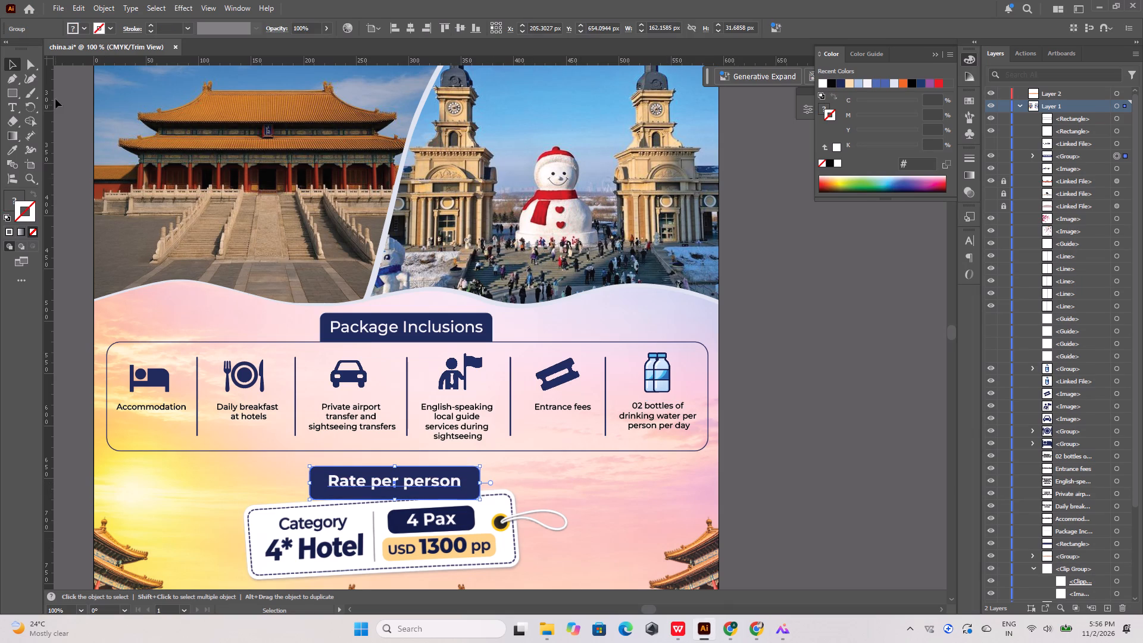
pyautogui.keyDown('alt'); pyautogui.scroll(5, 315, 473); pyautogui.keyUp('alt')
pyautogui.click(318, 471)
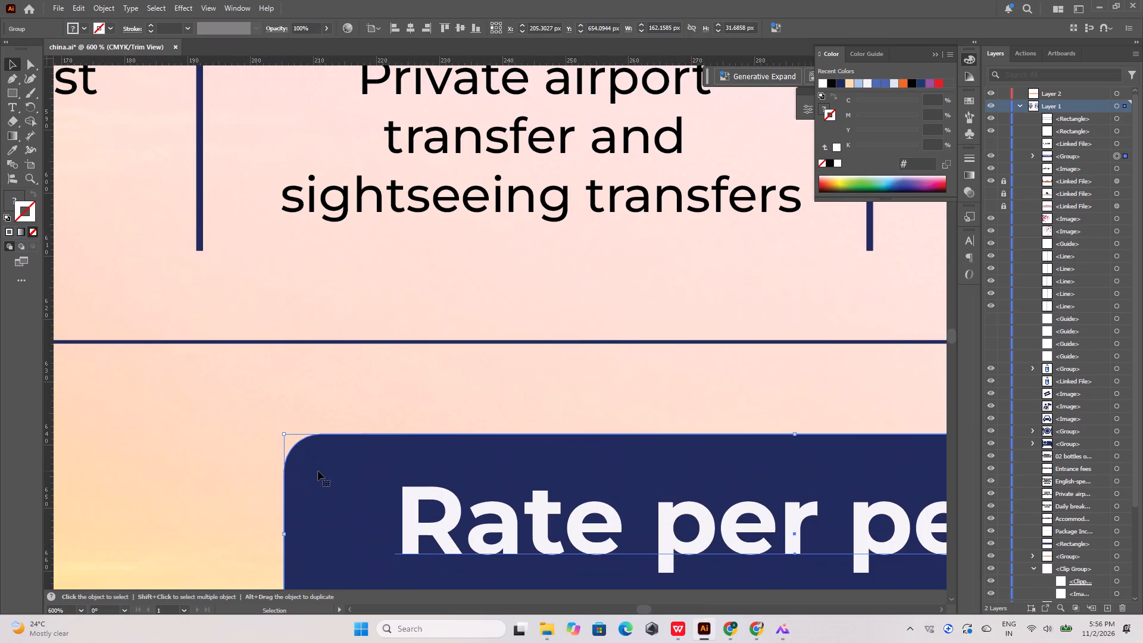
pyautogui.rightClick(318, 471)
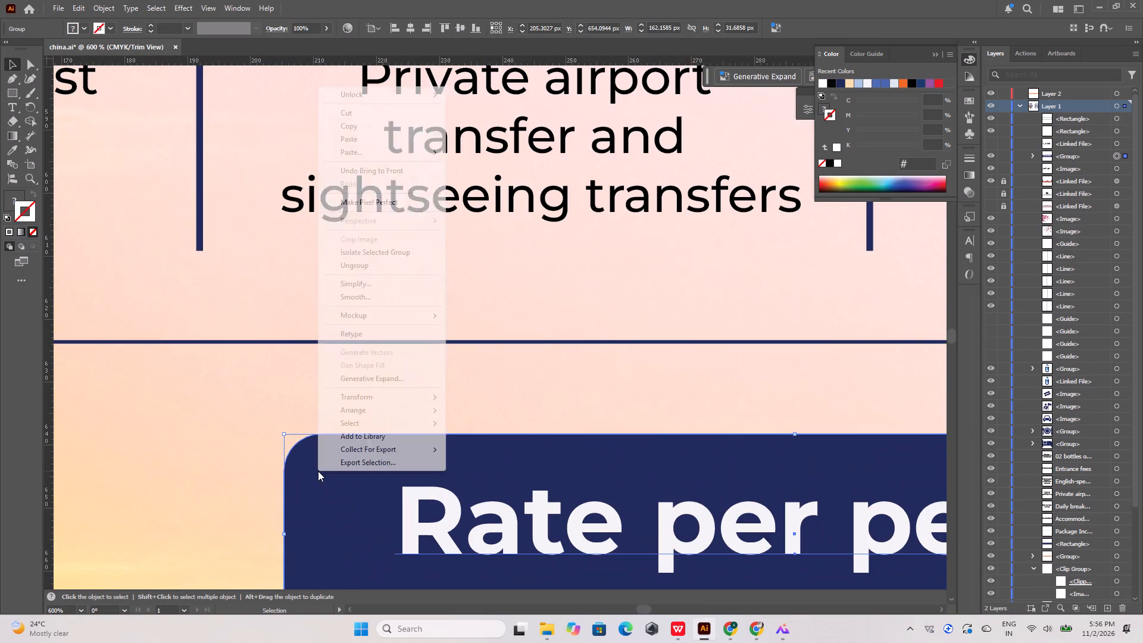
pyautogui.click(346, 268)
pyautogui.click(330, 382)
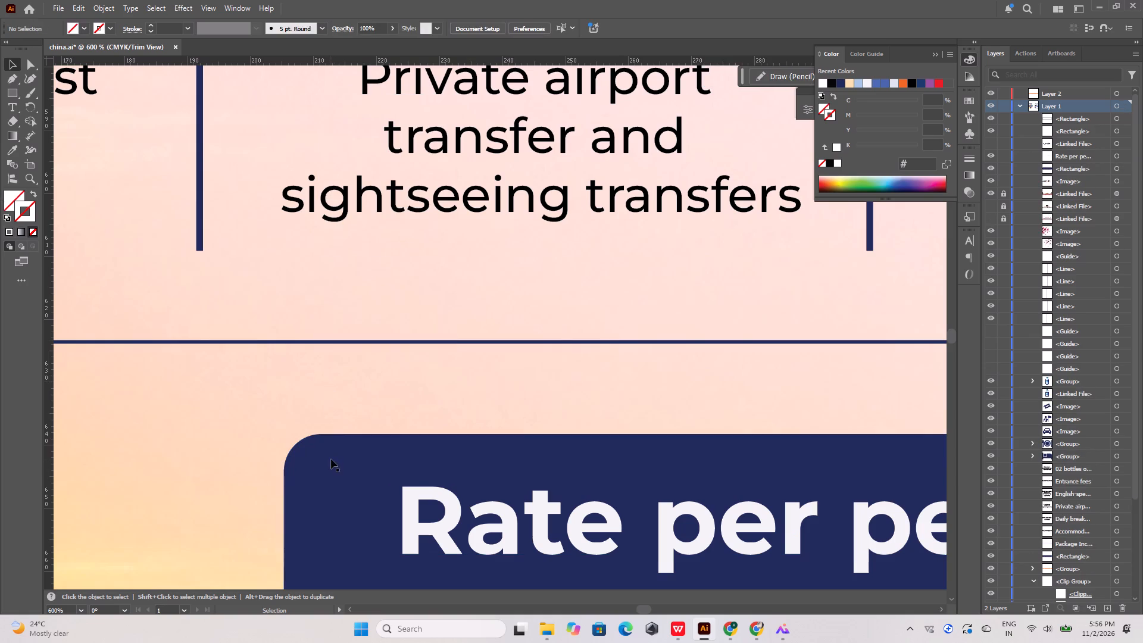
# Give the navy rectangle behind the Rate per person heading a white stroke.
pyautogui.click(331, 460)
pyautogui.click(22, 213)
pyautogui.click(31, 204)
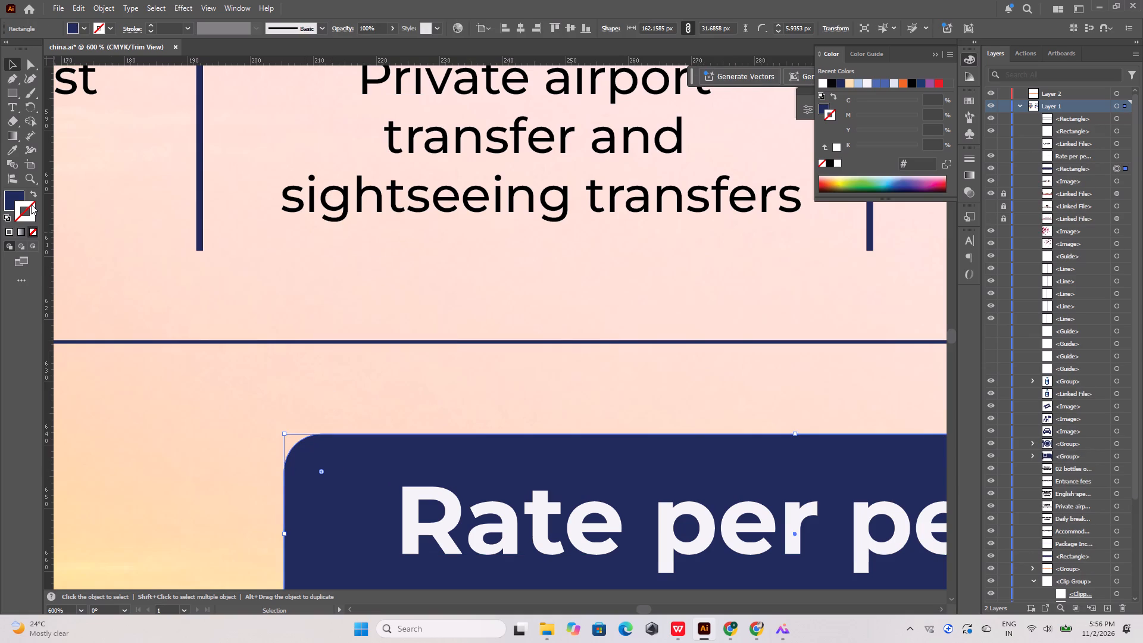
pyautogui.click(31, 204)
pyautogui.moveTo(332, 438); pyautogui.dragTo(289, 376)
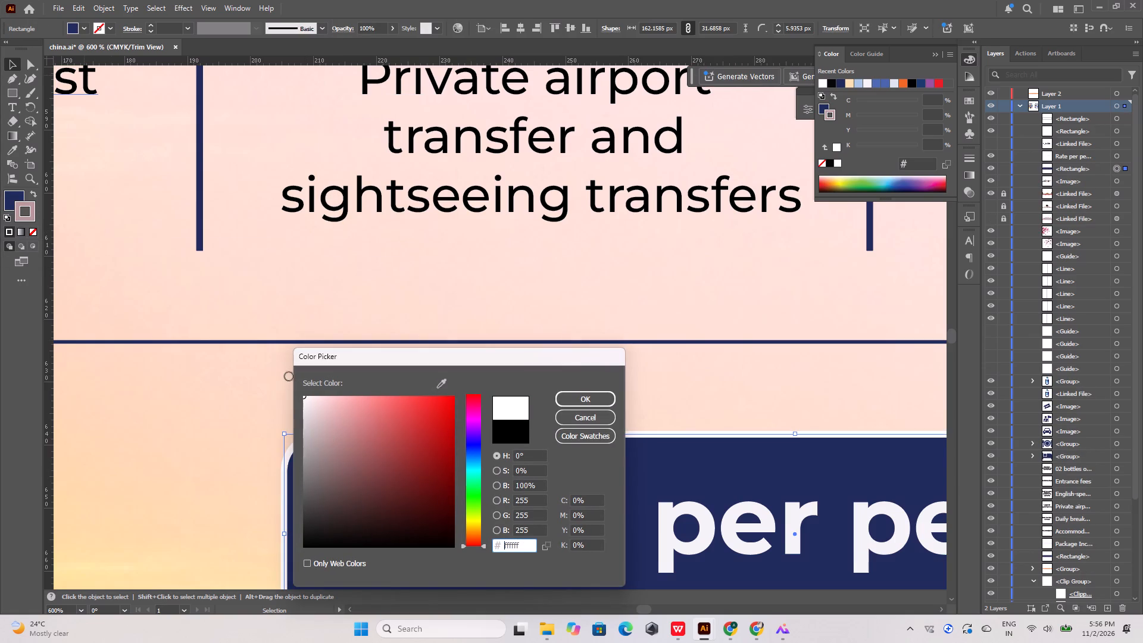
# Apply a white stroke 0.5 pt thick to the navy rectangle behind the Rate per person heading.
pyautogui.moveTo(289, 376); pyautogui.dragTo(287, 374)
pyautogui.click(592, 401)
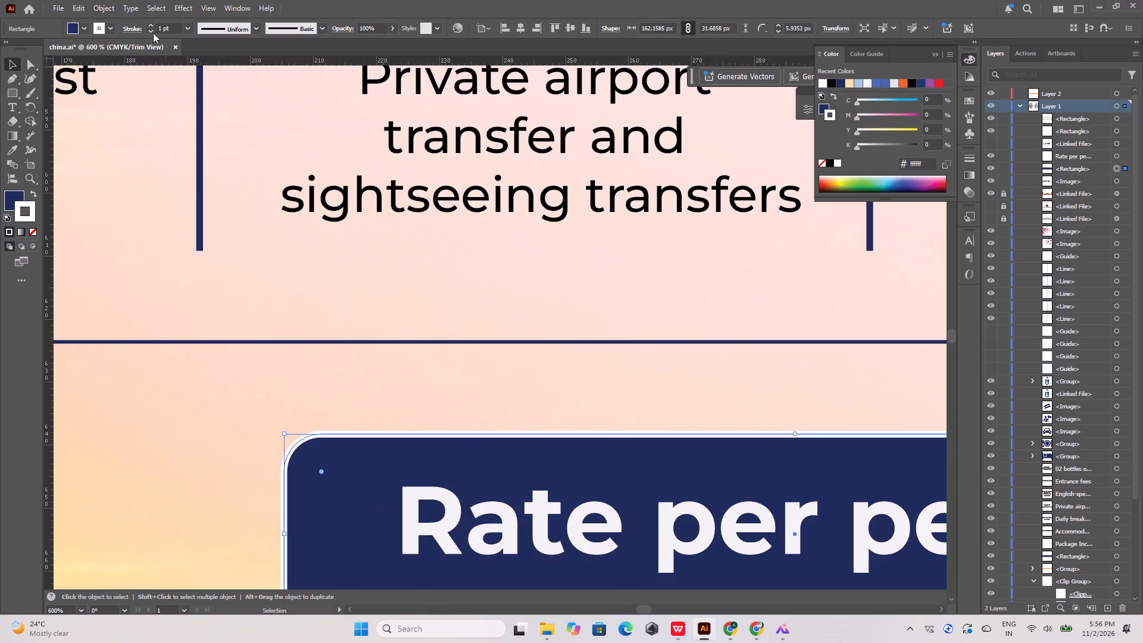
pyautogui.click(150, 30)
pyautogui.click(150, 30)
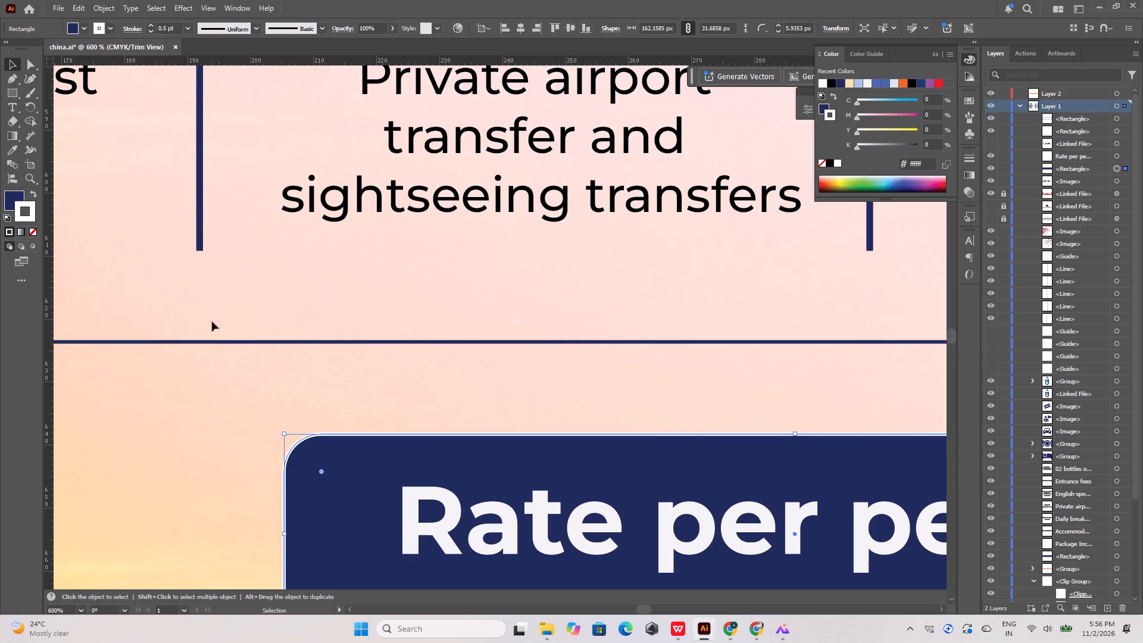
pyautogui.click(220, 373)
# Export Artboard 1 for screens as a JPG 100 at 4x scale into the Downloads folder.
pyautogui.keyDown('alt'); pyautogui.scroll(-5, 220, 385); pyautogui.keyUp('alt')
pyautogui.click(54, 8)
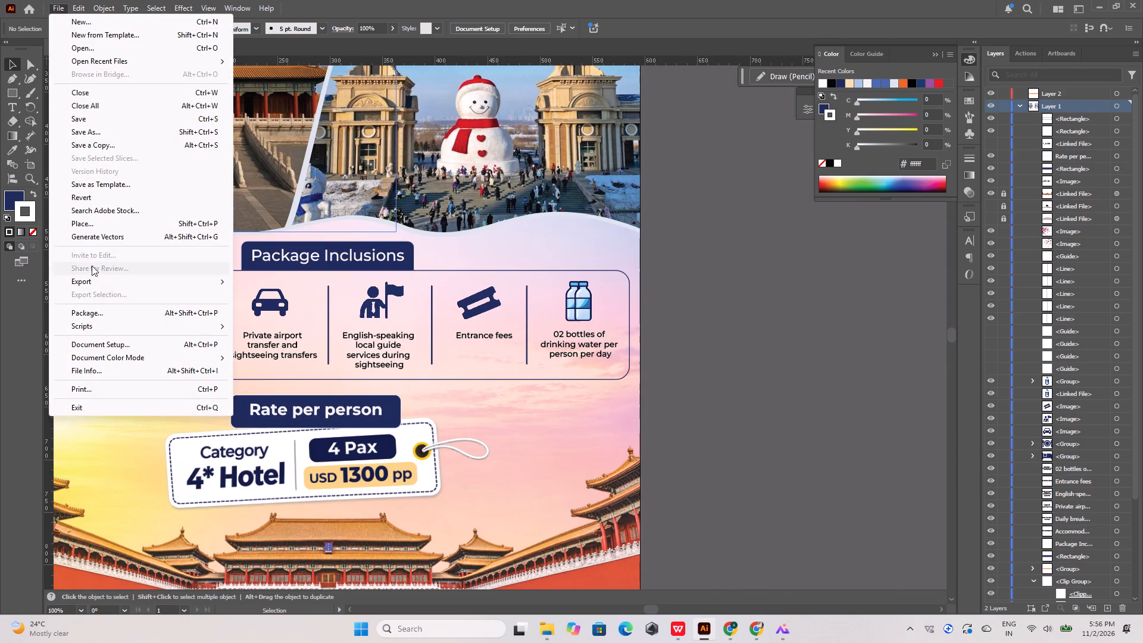
pyautogui.click(93, 282)
pyautogui.click(257, 278)
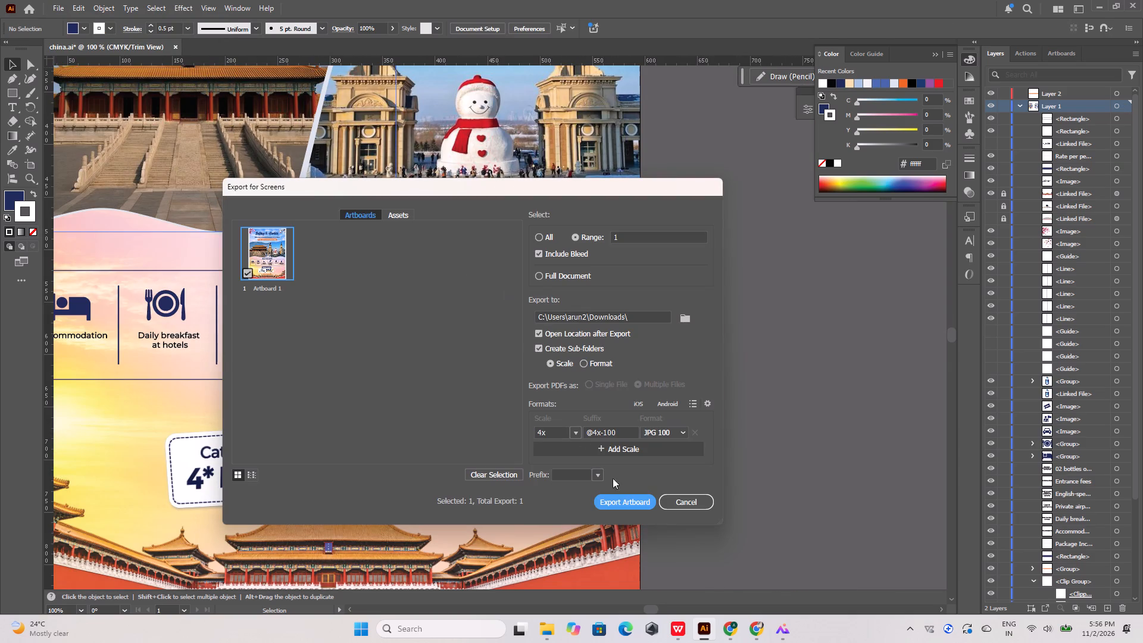
pyautogui.click(641, 498)
pyautogui.click(674, 354)
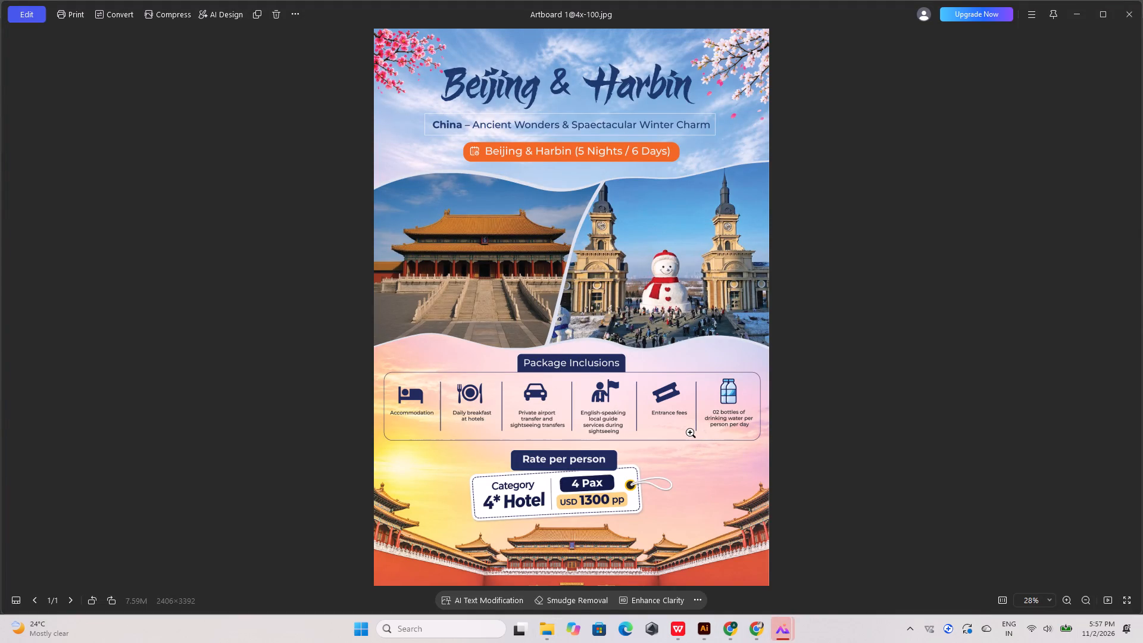
# Examine the exported flyer JPG in the image viewer, checking the Package Inclusions and Rate per person areas and the full page.
pyautogui.scroll(5, 684, 436)
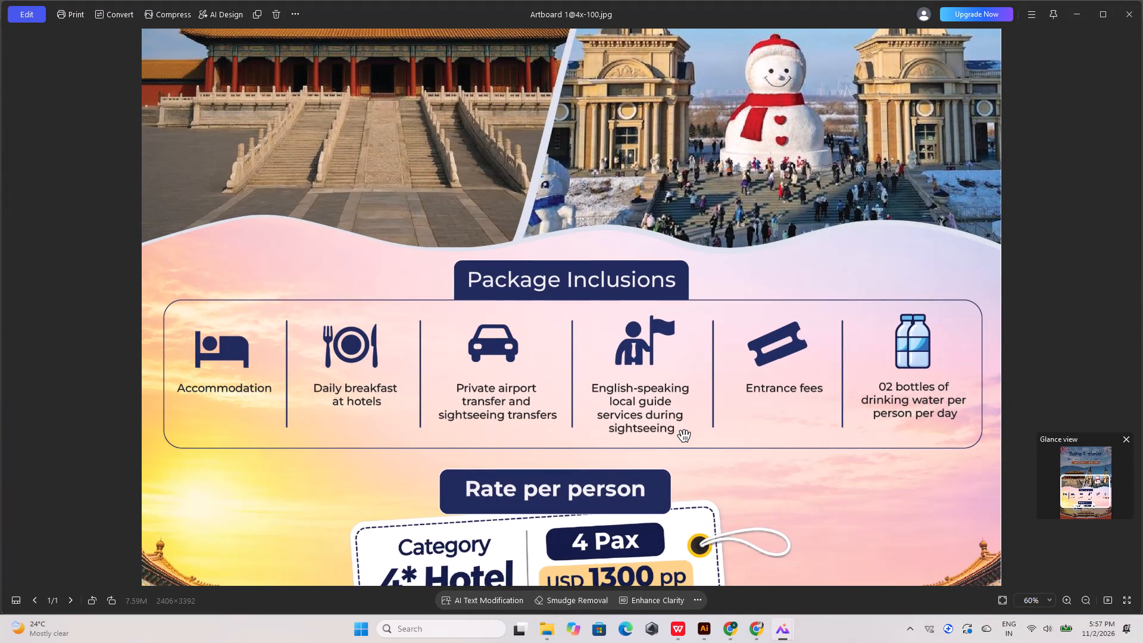
pyautogui.scroll(-3, 684, 436)
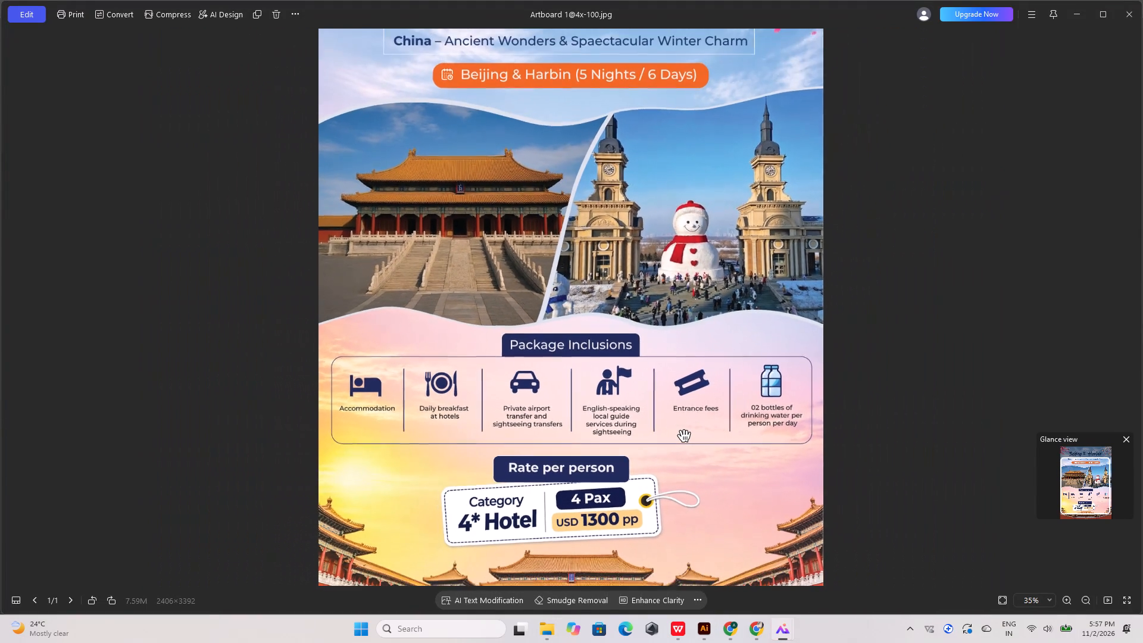
pyautogui.scroll(-1, 684, 436)
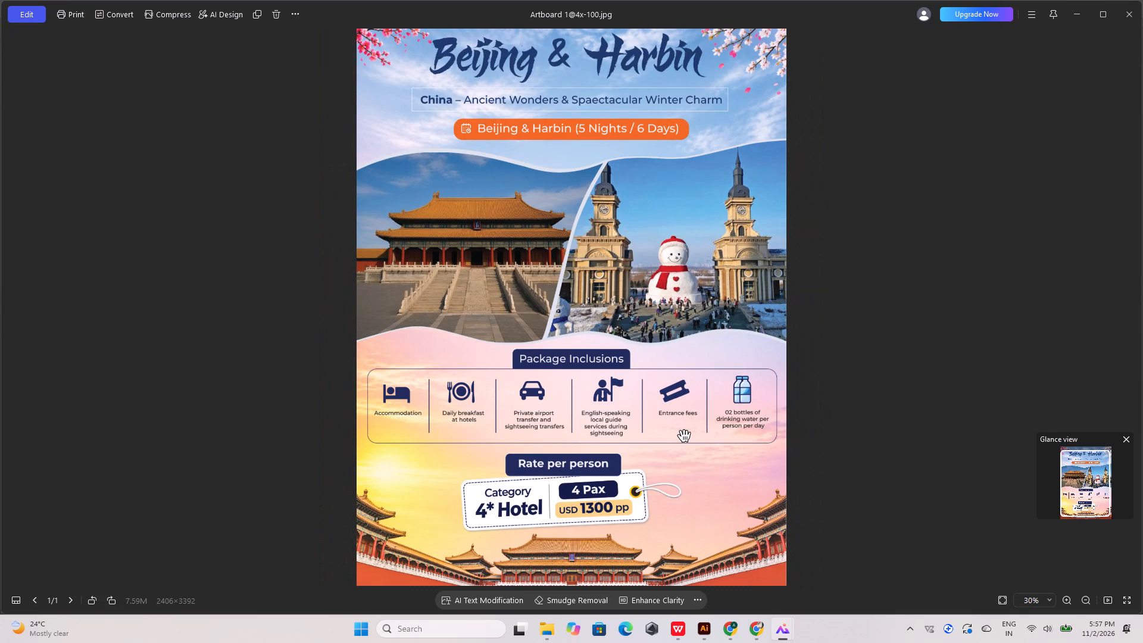
pyautogui.scroll(-1, 684, 436)
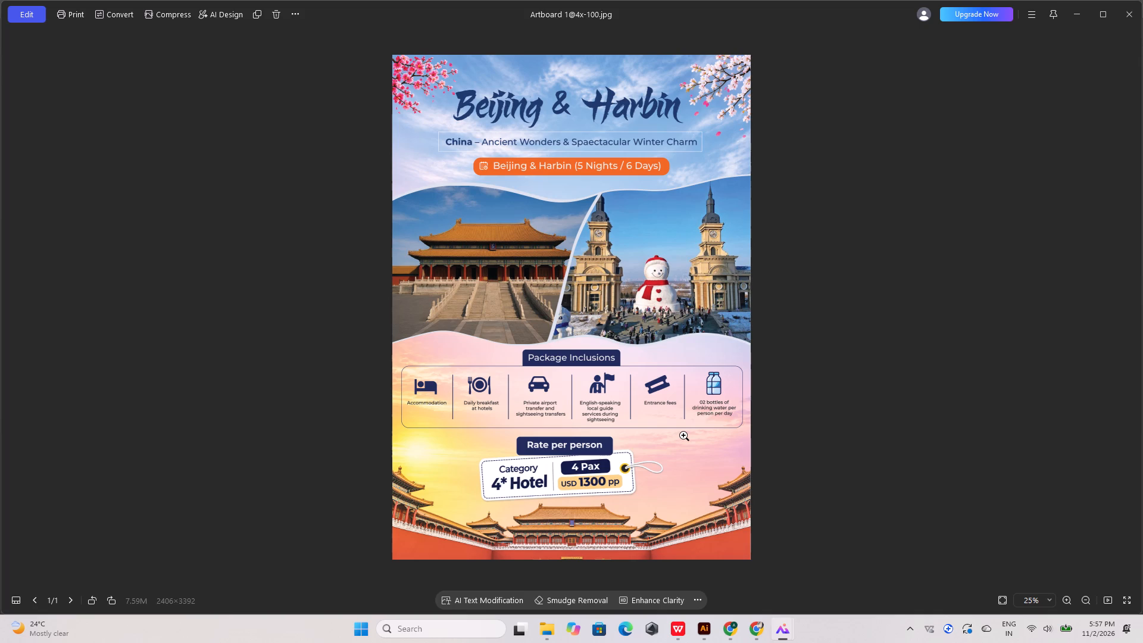
# Switch back to Illustrator and round the corners of the white frame around the China subtitle to about 9 px.
pyautogui.click(704, 629)
pyautogui.scroll(8, 491, 452)
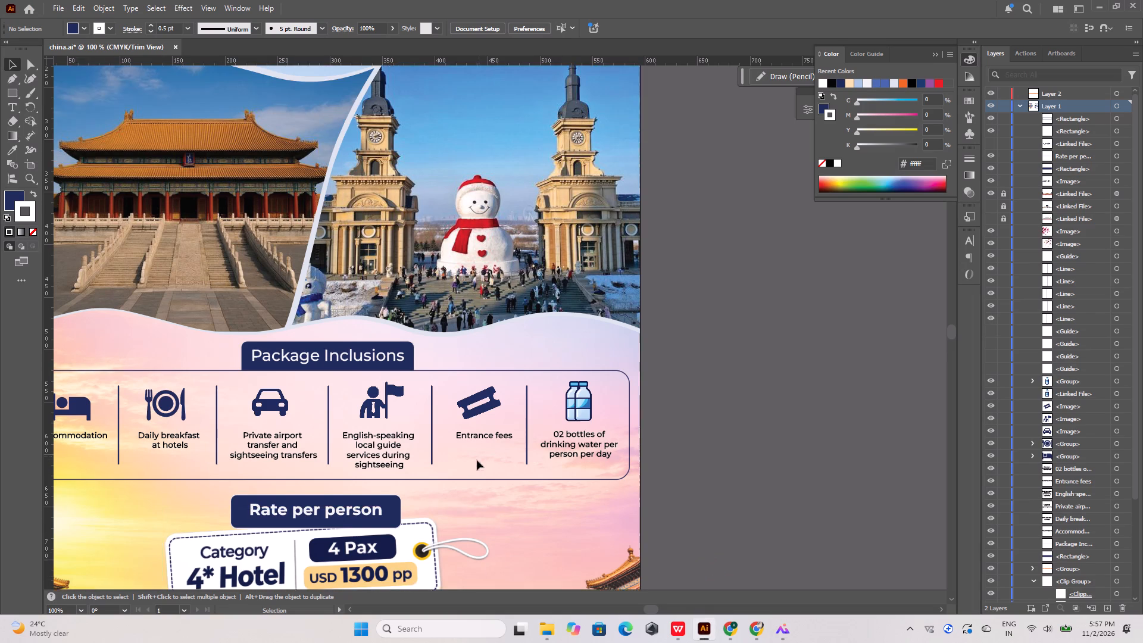
pyautogui.scroll(20, 477, 460)
pyautogui.scroll(1, 477, 460)
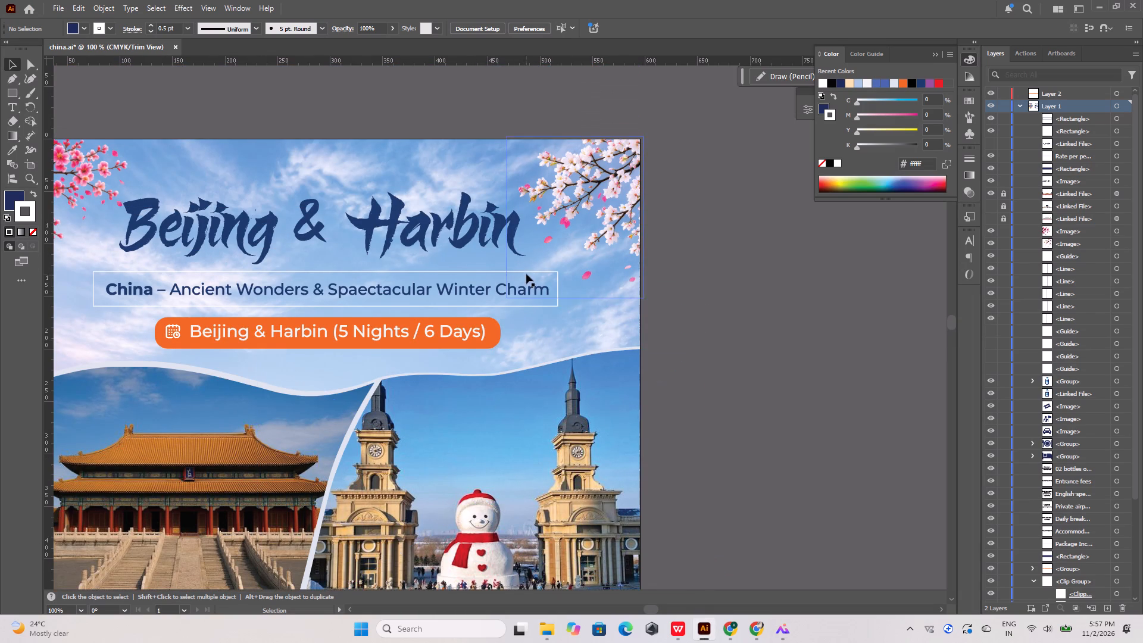
pyautogui.click(527, 271)
pyautogui.click(549, 278)
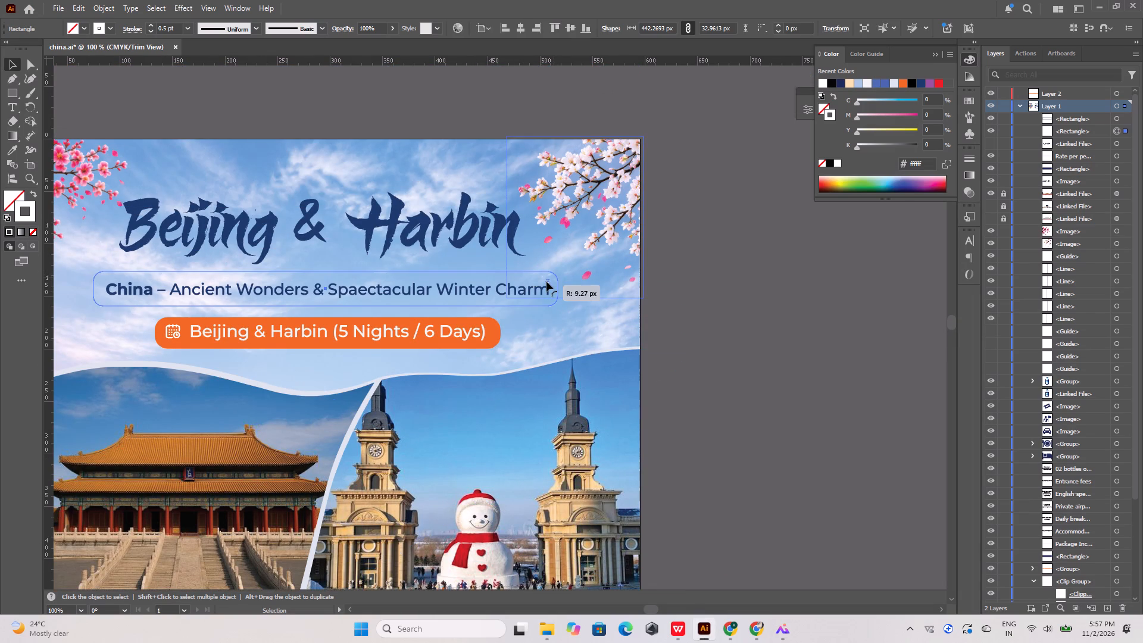
pyautogui.click(331, 120)
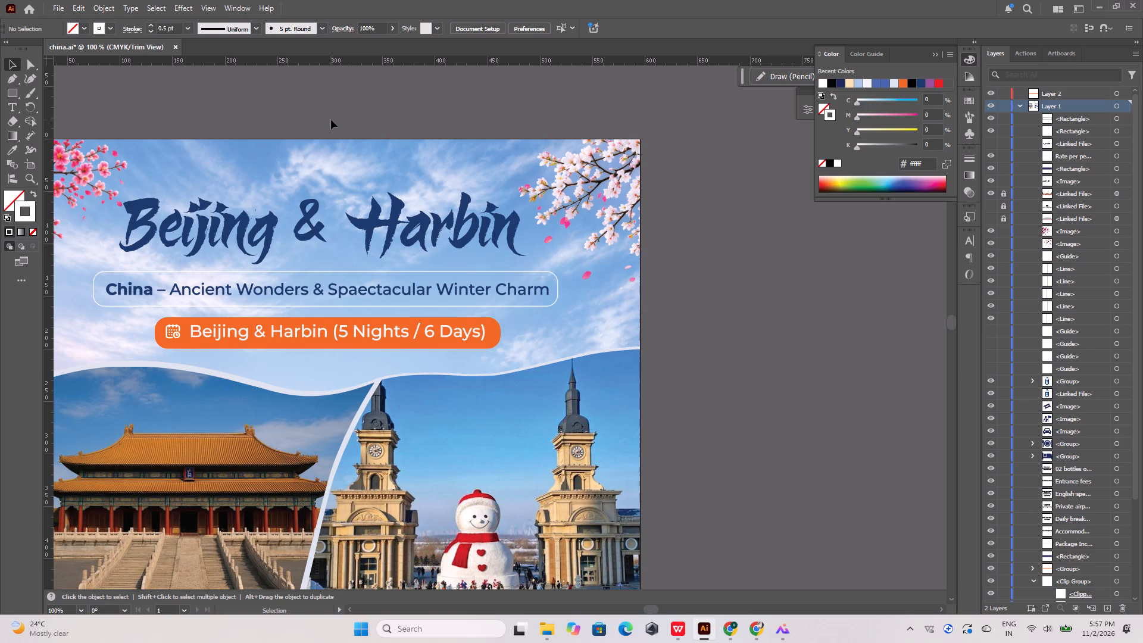
# Select the China subtitle text and the white frame around it.
pyautogui.keyDown('alt'); pyautogui.scroll(5, 392, 290); pyautogui.keyUp('alt')
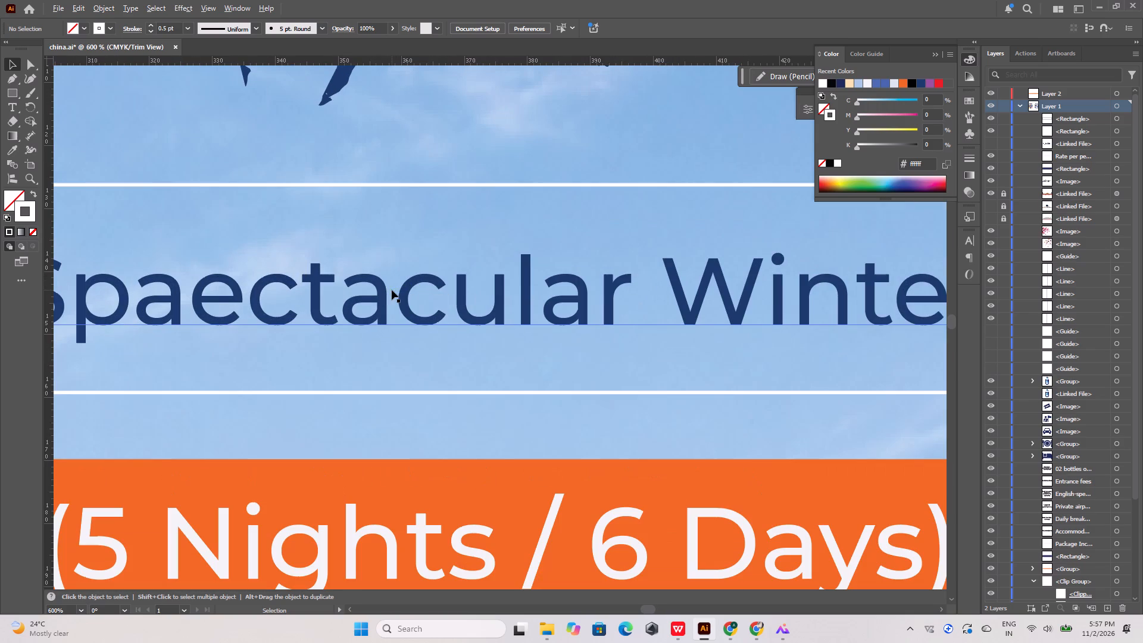
pyautogui.click(380, 294)
pyautogui.keyDown('shift'); pyautogui.click(396, 185); pyautogui.keyUp('shift')
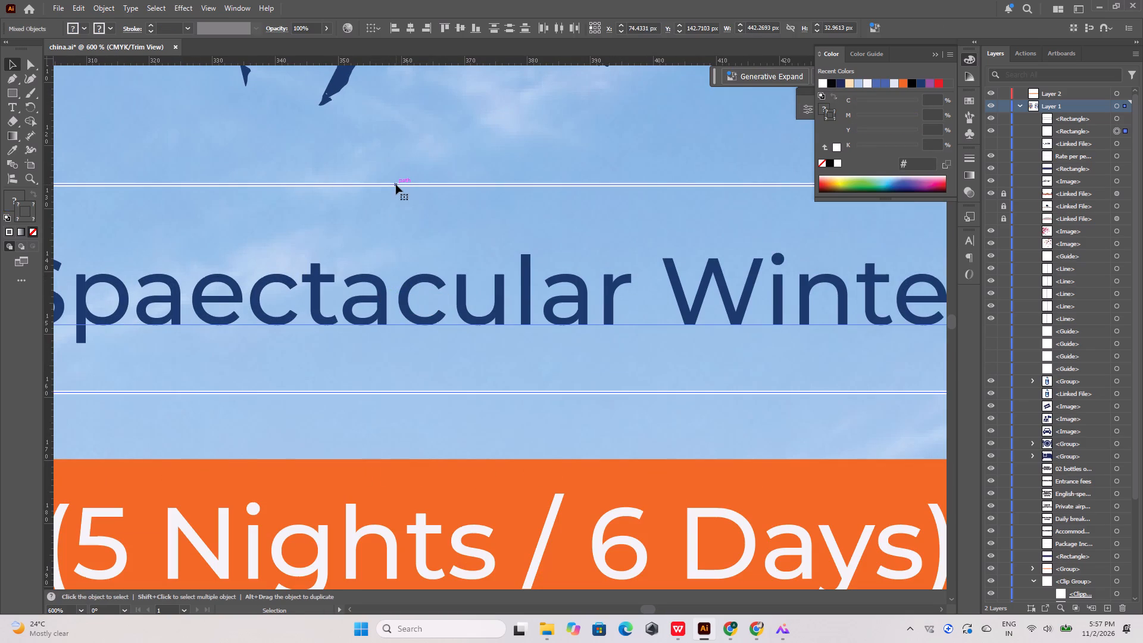
# Align the China subtitle text and its white frame to each other by their vertical centres, and leave nothing selected.
pyautogui.click(457, 29)
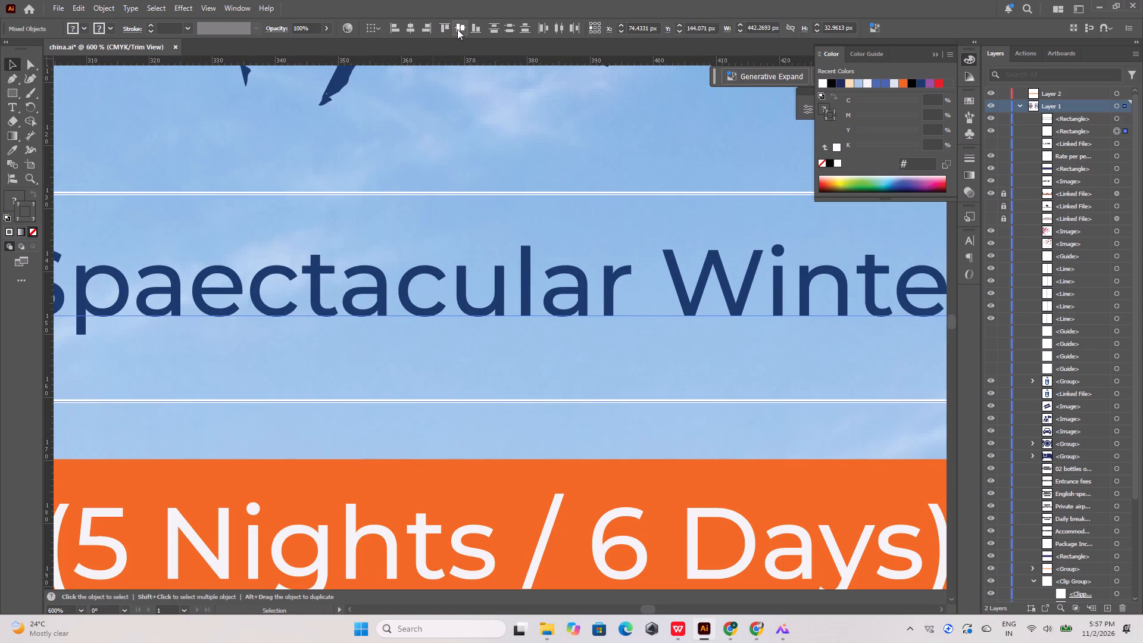
pyautogui.keyDown('alt'); pyautogui.click(421, 148); pyautogui.keyUp('alt')
pyautogui.keyDown('alt'); pyautogui.scroll(-6, 422, 239); pyautogui.keyUp('alt')
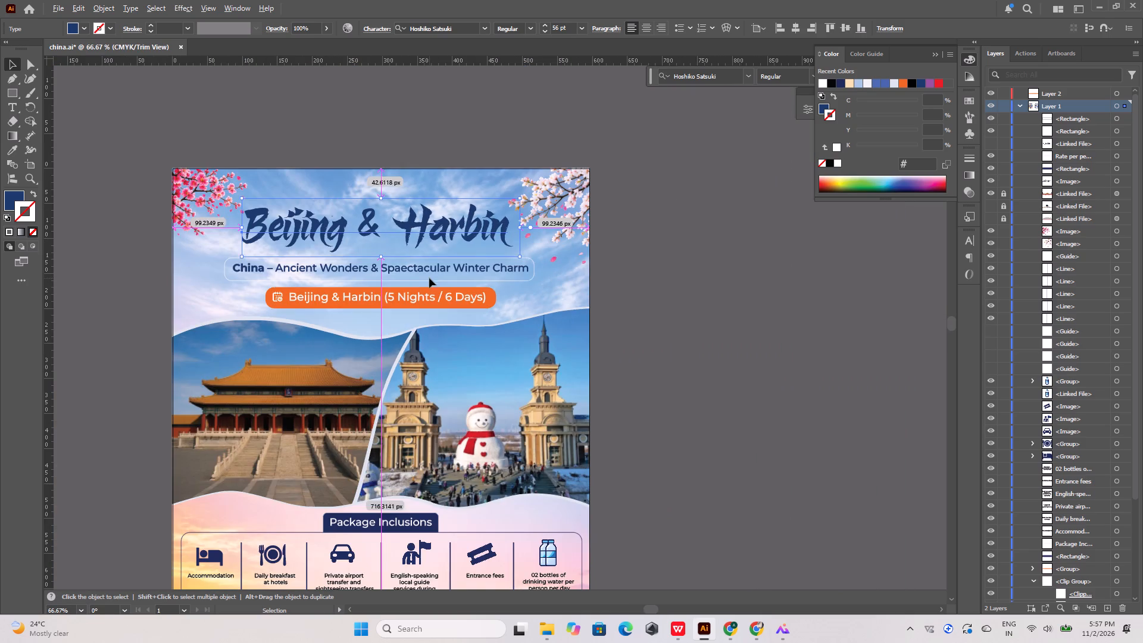
pyautogui.click(687, 301)
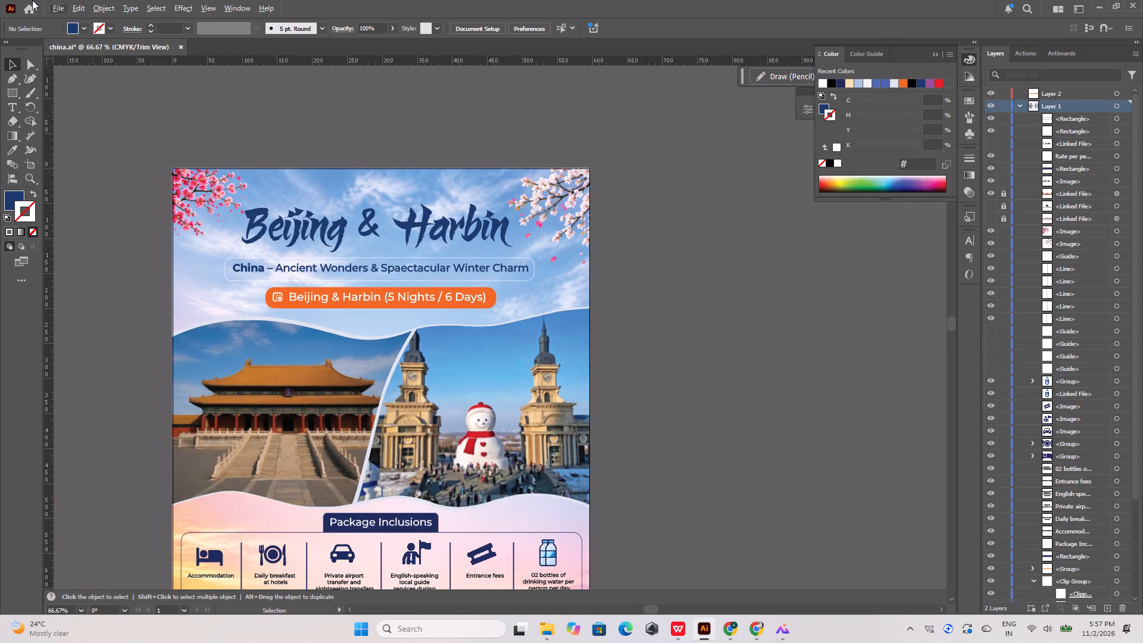
# Export Artboard 1 for screens as a JPG 100 at 4x scale to the Downloads folder.
pyautogui.click(57, 7)
pyautogui.click(107, 280)
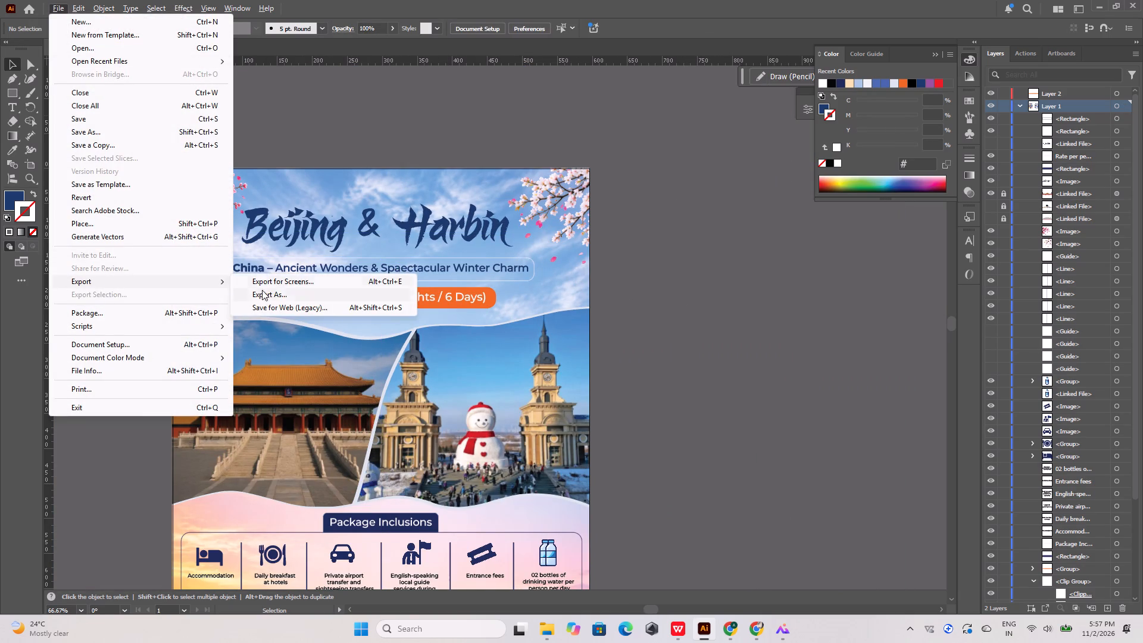
pyautogui.click(267, 283)
pyautogui.click(608, 498)
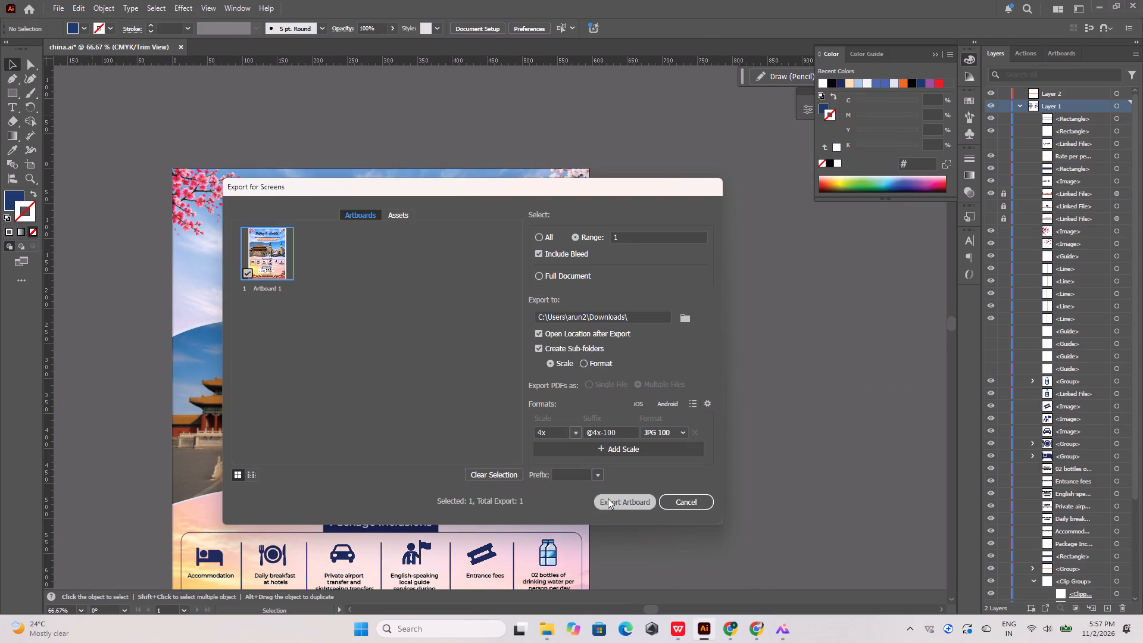
pyautogui.click(678, 351)
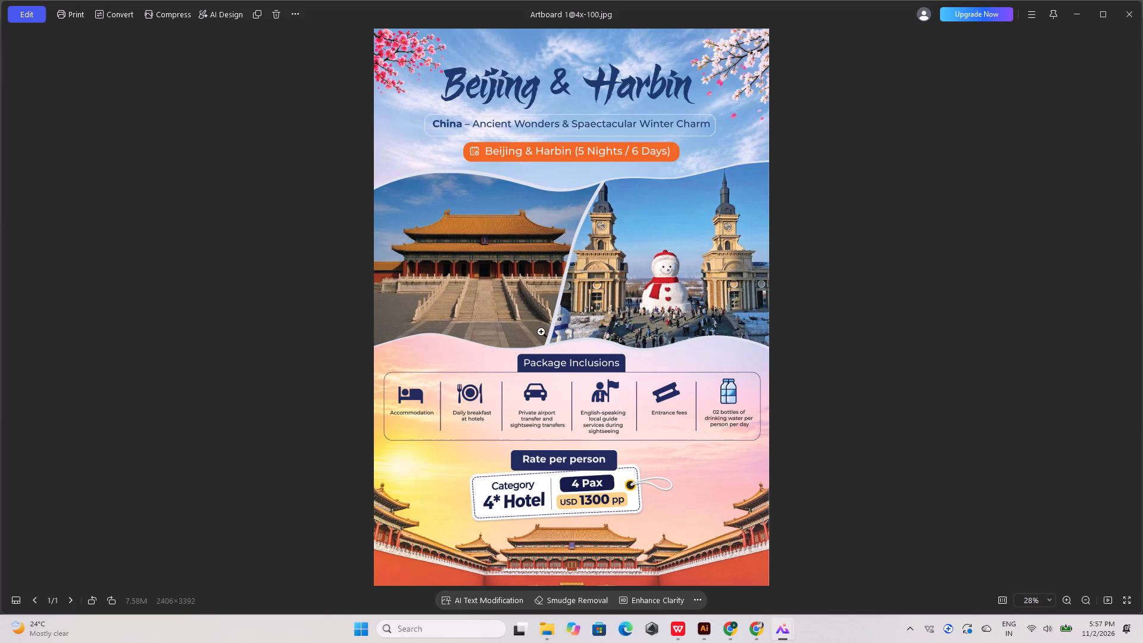
# Examine the exported flyer JPG up close and as a whole, including the Package Inclusions area, and close the image viewer.
pyautogui.scroll(10, 534, 346)
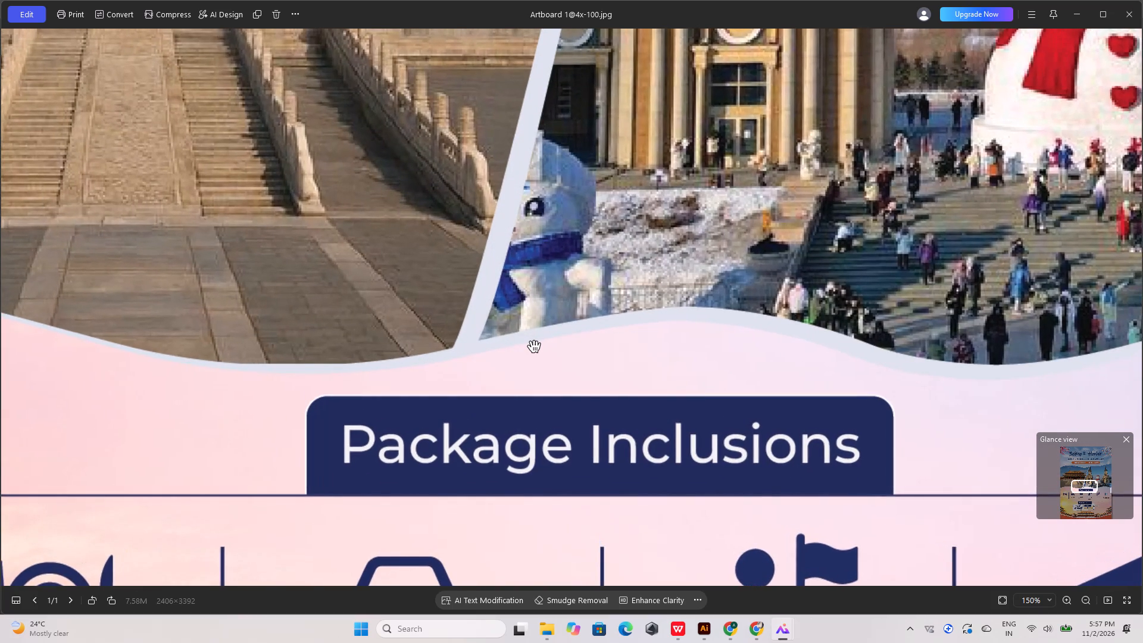
pyautogui.scroll(-10, 534, 347)
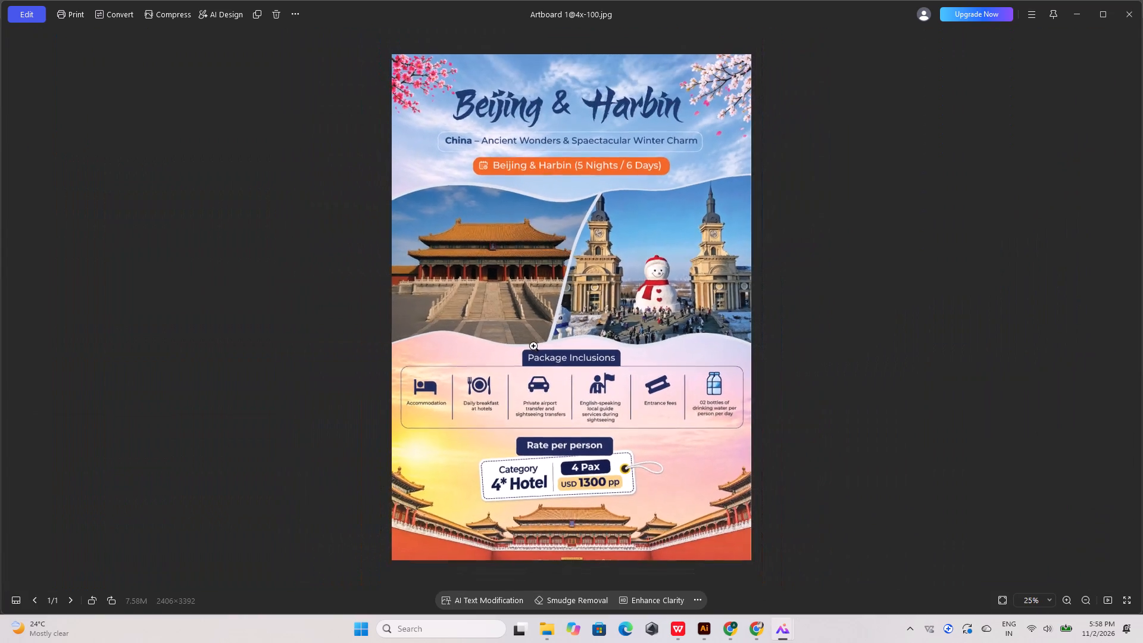
pyautogui.scroll(5, 534, 347)
pyautogui.scroll(-5, 534, 347)
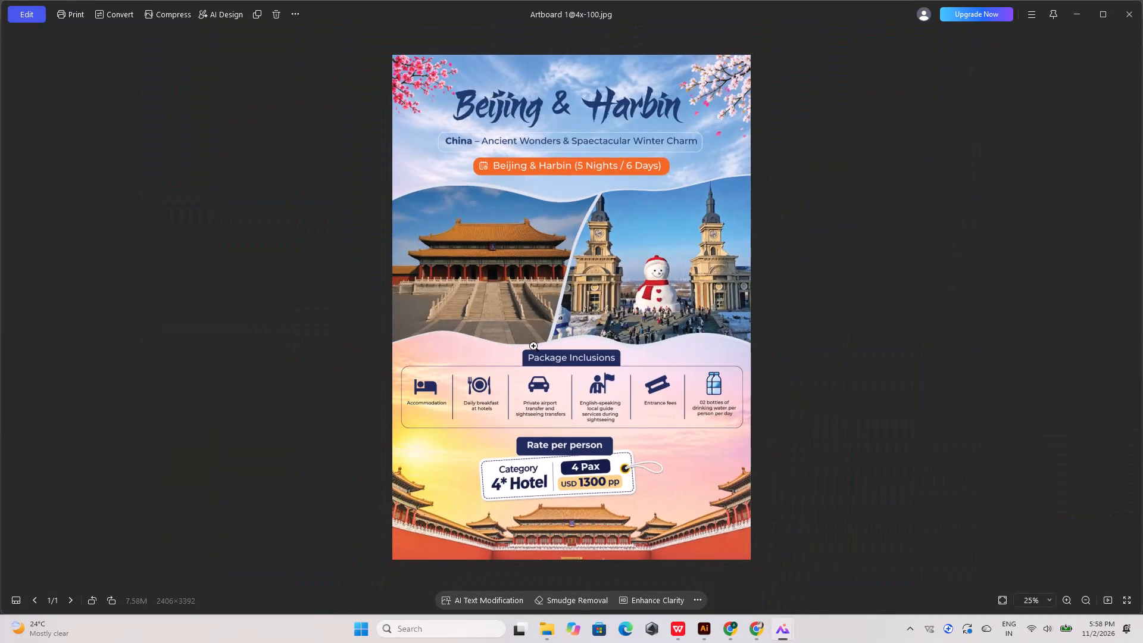
pyautogui.click(1139, 10)
pyautogui.click(1128, 13)
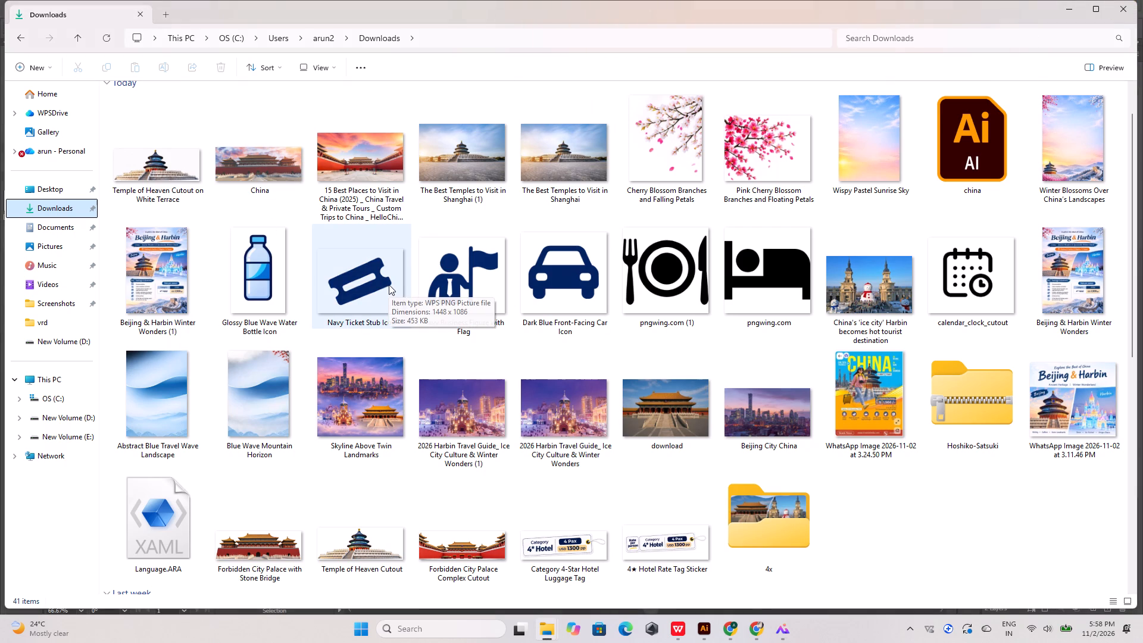
# In File Explorer, create a new folder named RA in Downloads.
pyautogui.rightClick(860, 488)
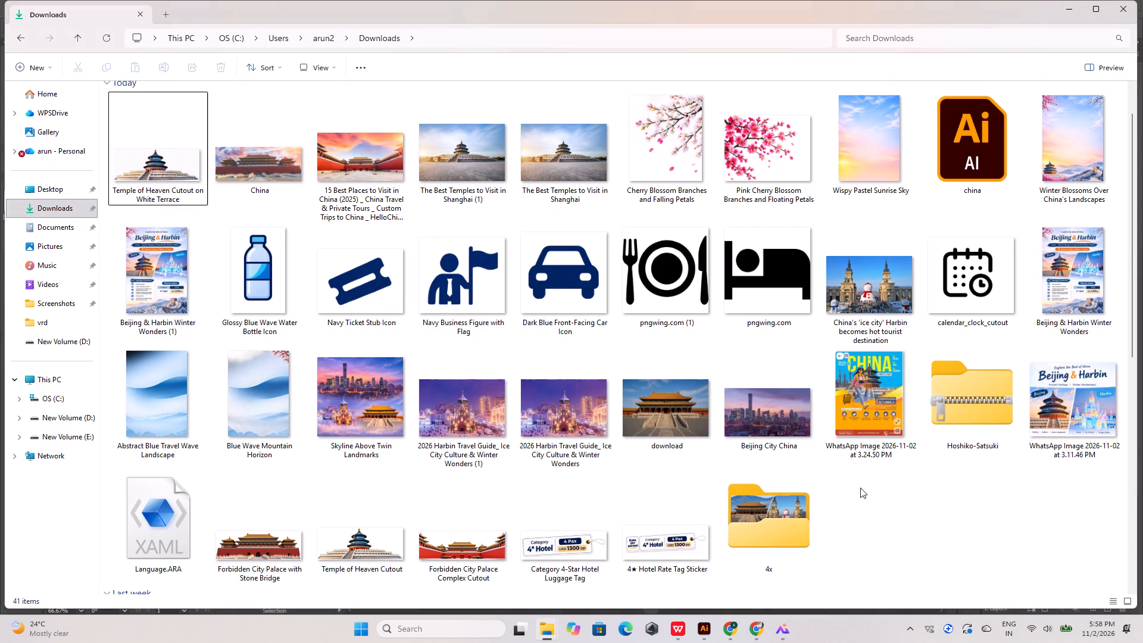
pyautogui.click(876, 405)
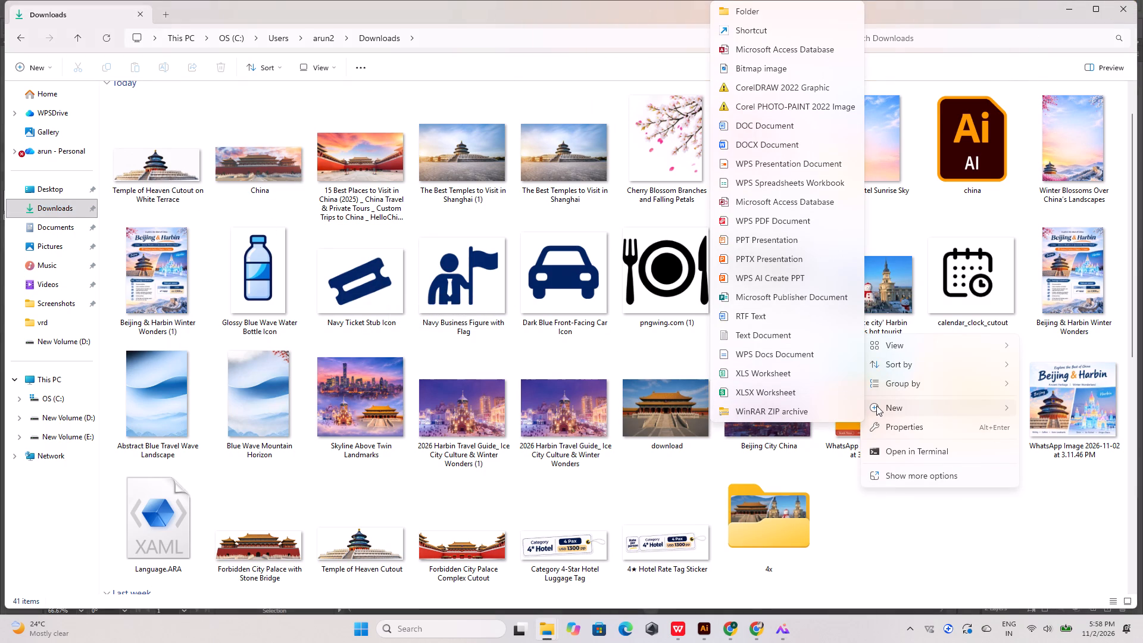
pyautogui.click(748, 9)
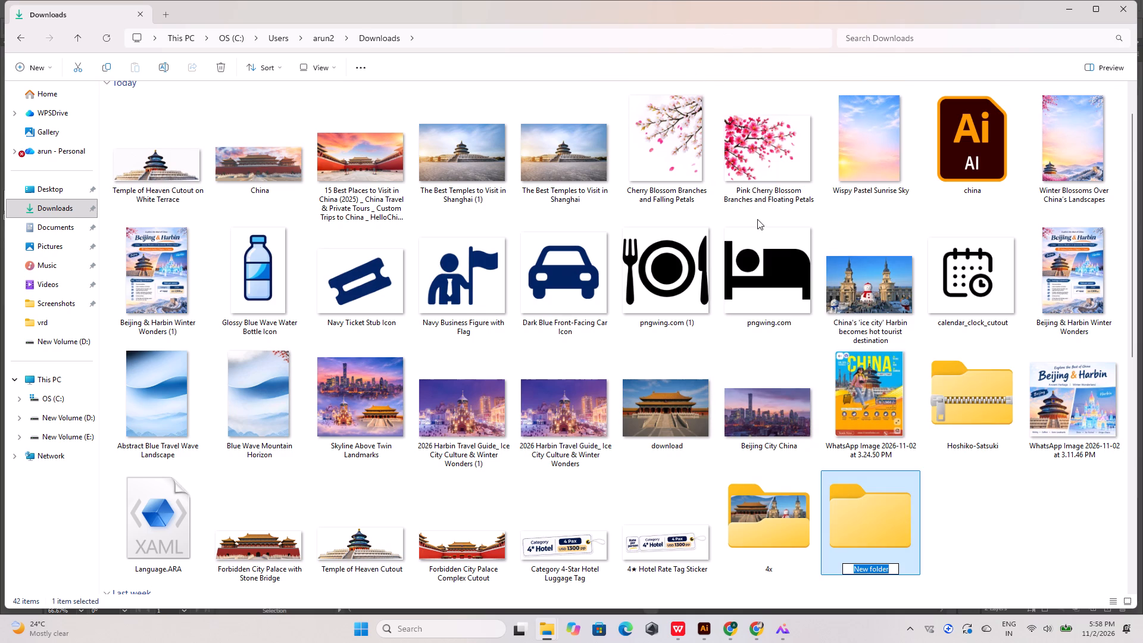
pyautogui.write('RA')
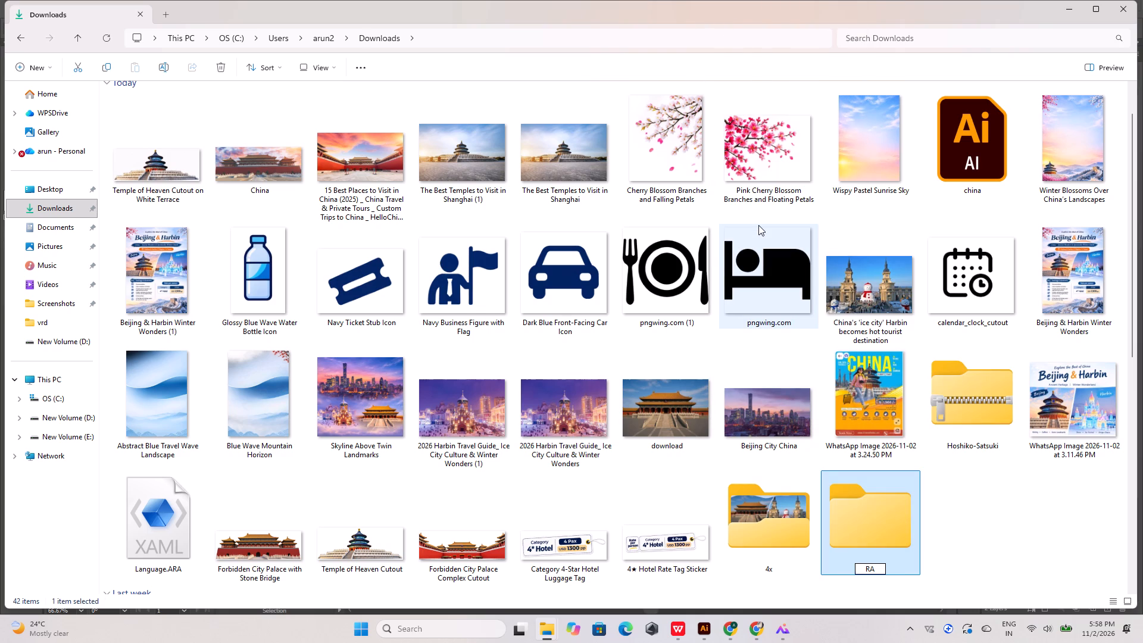
pyautogui.press('Return')
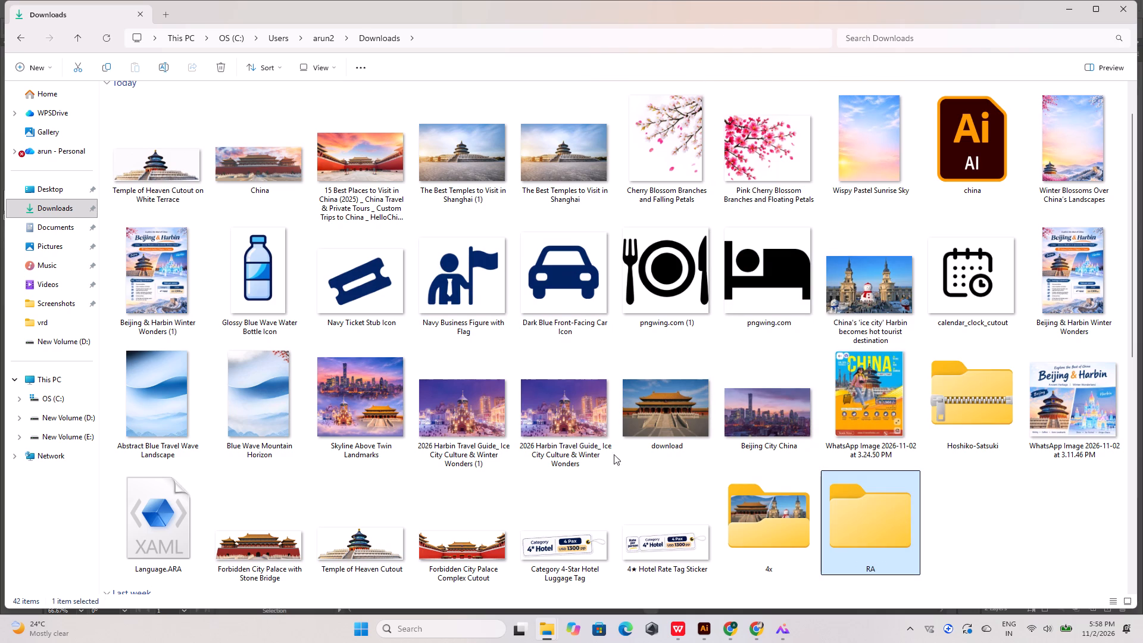
# Move the two hotel tag images, Forbidden City Palace Complex Cutout, Wispy Pastel Sunrise Sky, the six inclusion icons and calendar_clock_cutout into the RA folder.
pyautogui.click(658, 551)
pyautogui.keyDown('shift'); pyautogui.click(569, 545); pyautogui.keyUp('shift')
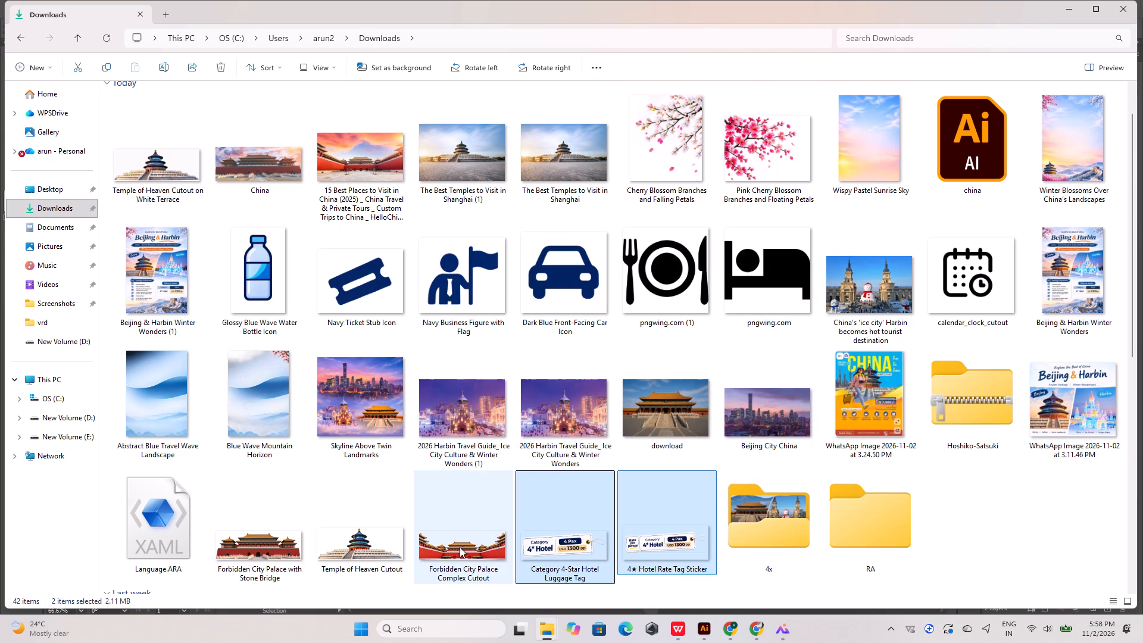
pyautogui.keyDown('shift'); pyautogui.click(459, 547); pyautogui.keyUp('shift')
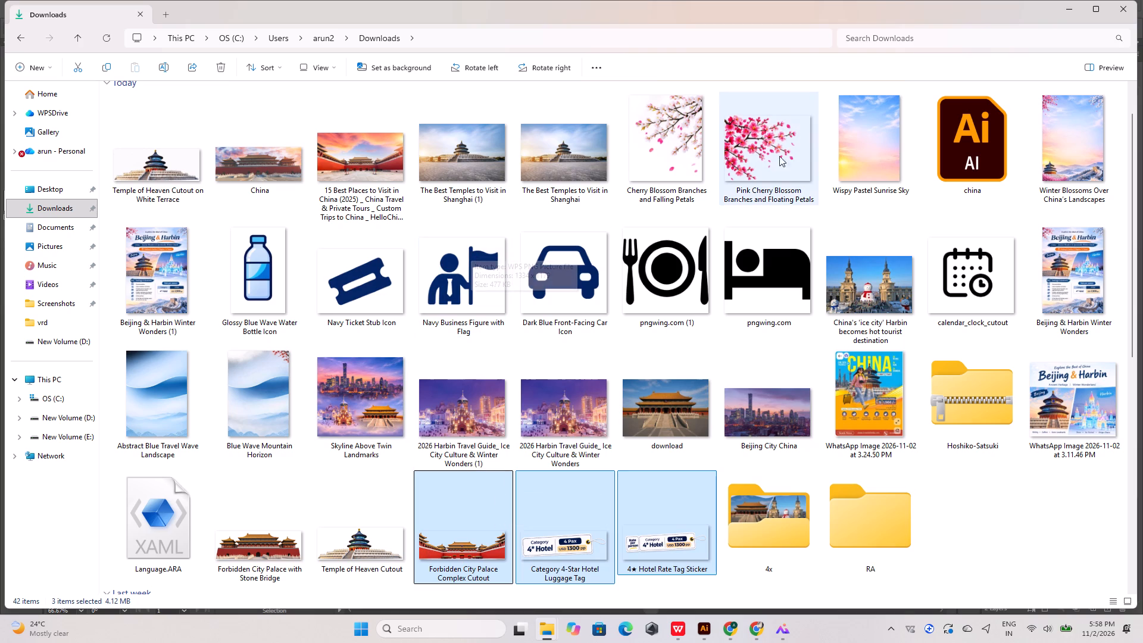
pyautogui.keyDown('ctrl'); pyautogui.click(845, 152); pyautogui.keyUp('ctrl')
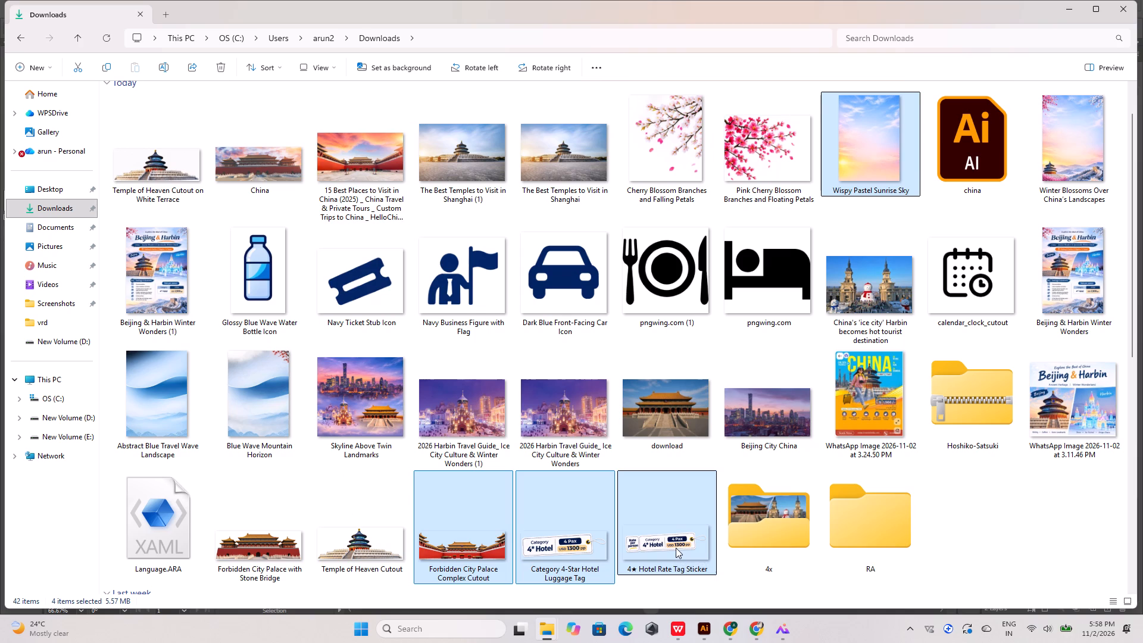
pyautogui.keyDown('ctrl'); pyautogui.click(763, 288); pyautogui.keyUp('ctrl')
pyautogui.keyDown('ctrl'); pyautogui.click(678, 283); pyautogui.keyUp('ctrl')
pyautogui.keyDown('ctrl'); pyautogui.click(566, 274); pyautogui.keyUp('ctrl')
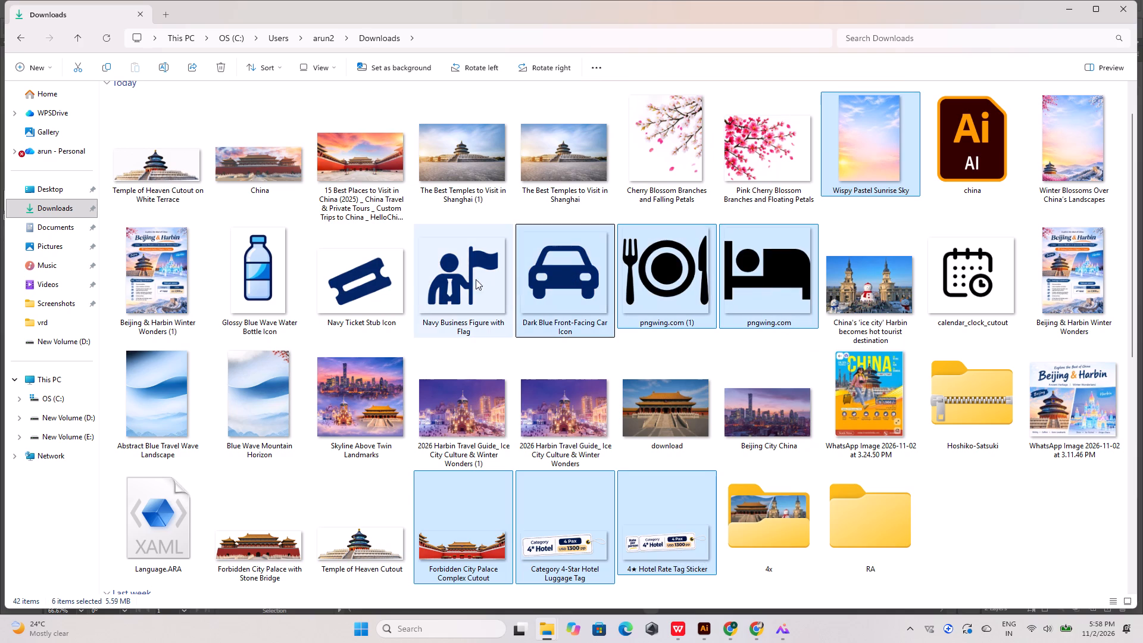
pyautogui.keyDown('ctrl'); pyautogui.click(451, 276); pyautogui.keyUp('ctrl')
pyautogui.keyDown('ctrl'); pyautogui.click(364, 275); pyautogui.keyUp('ctrl')
pyautogui.keyDown('ctrl'); pyautogui.click(258, 264); pyautogui.keyUp('ctrl')
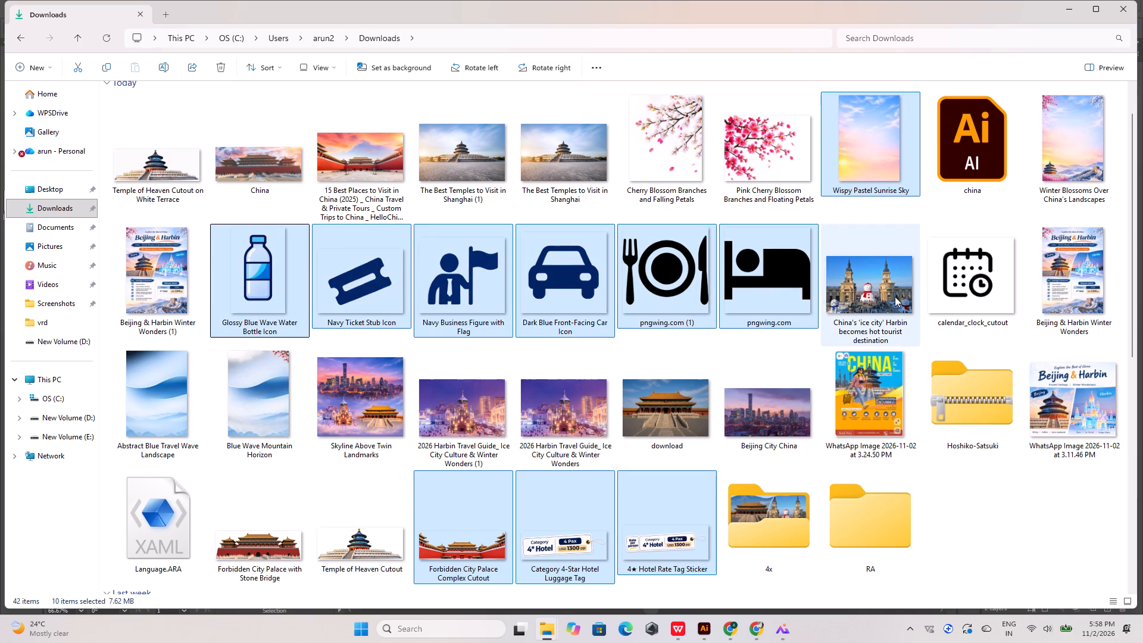
pyautogui.keyDown('ctrl'); pyautogui.click(967, 288); pyautogui.keyUp('ctrl')
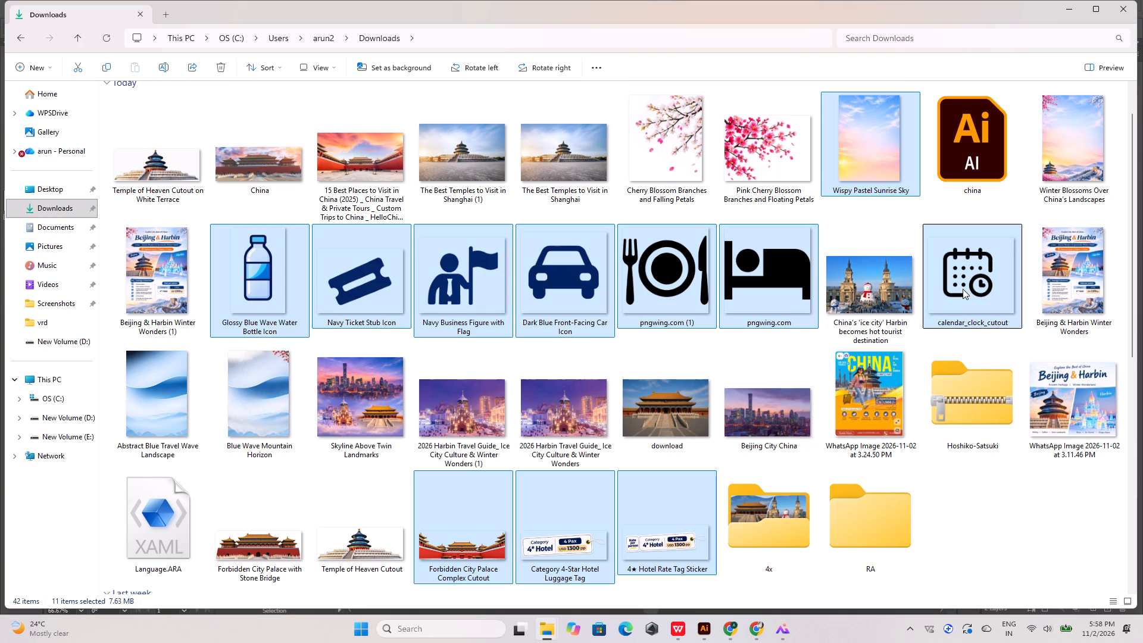
pyautogui.hotkey('ctrl', 'x')
pyautogui.doubleClick(866, 535)
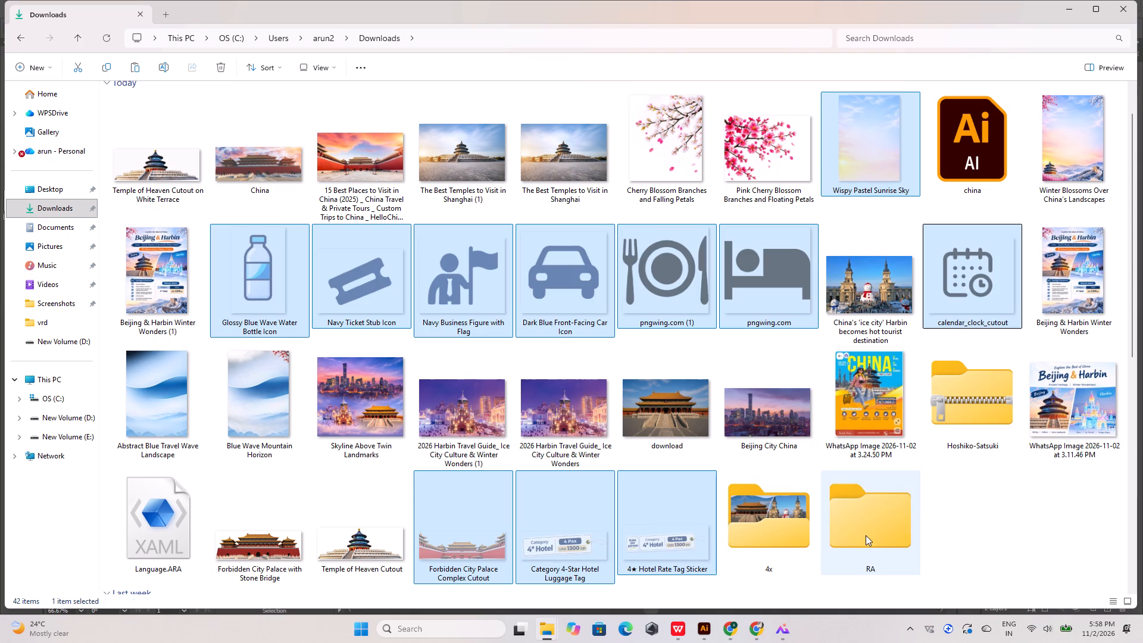
pyautogui.click(390, 277)
pyautogui.hotkey('ctrl', 'v')
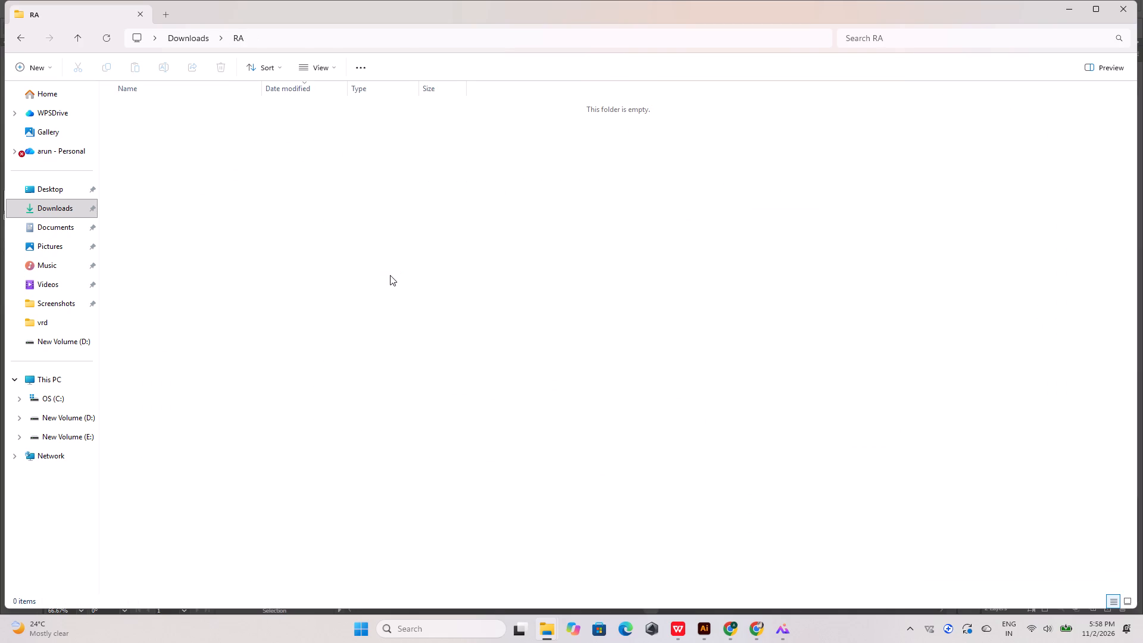
# Move the 4x folder from Downloads into RA and open the RA folder.
pyautogui.click(18, 40)
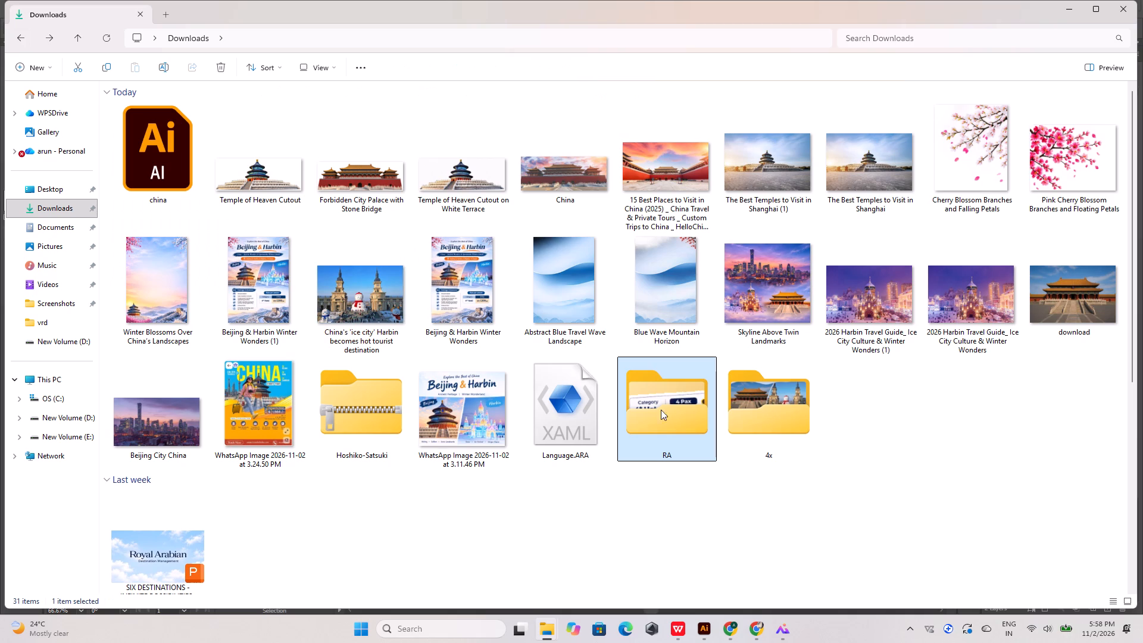
pyautogui.click(766, 417)
pyautogui.moveTo(769, 409); pyautogui.dragTo(674, 417)
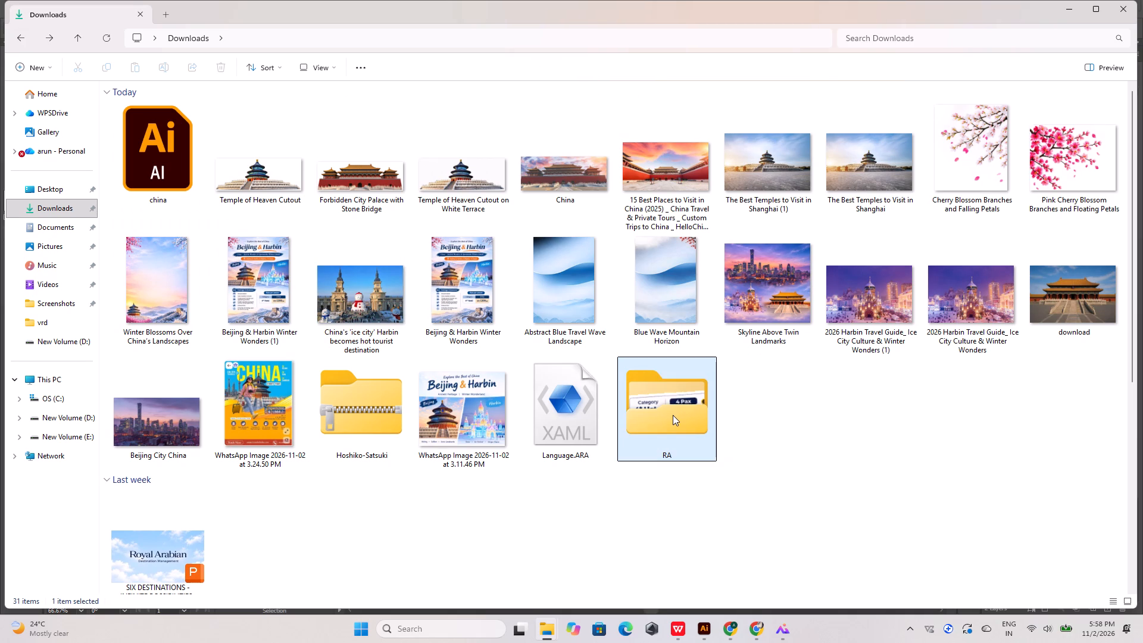
pyautogui.doubleClick(672, 414)
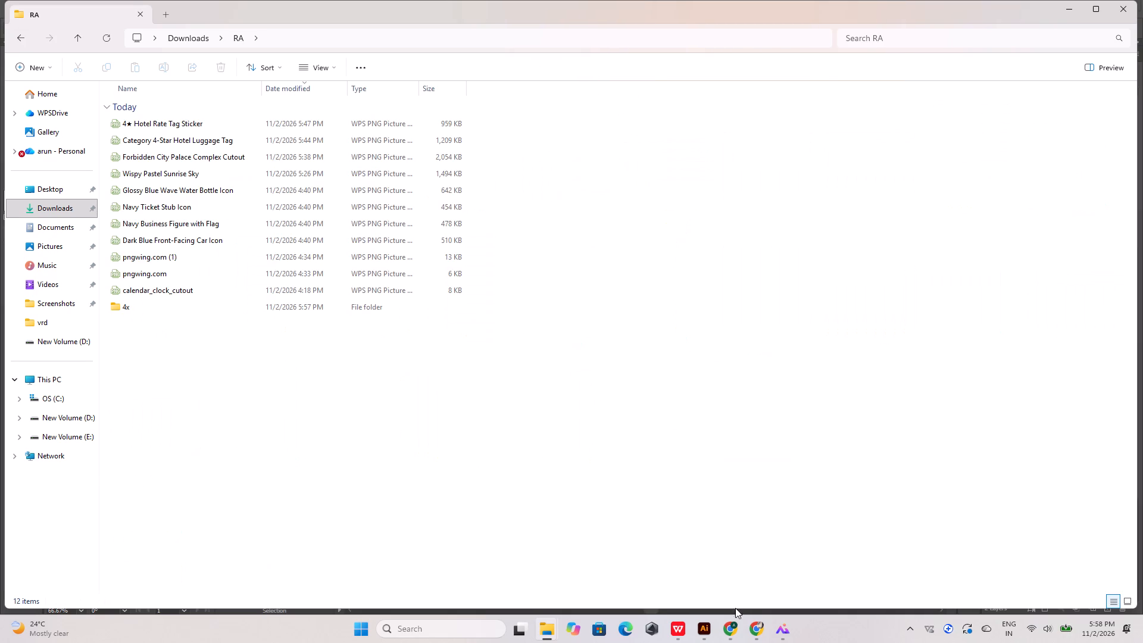
# Switch to Illustrator, choose to update the modified links, and ignore all linked files that cannot be found.
pyautogui.click(704, 627)
pyautogui.click(632, 326)
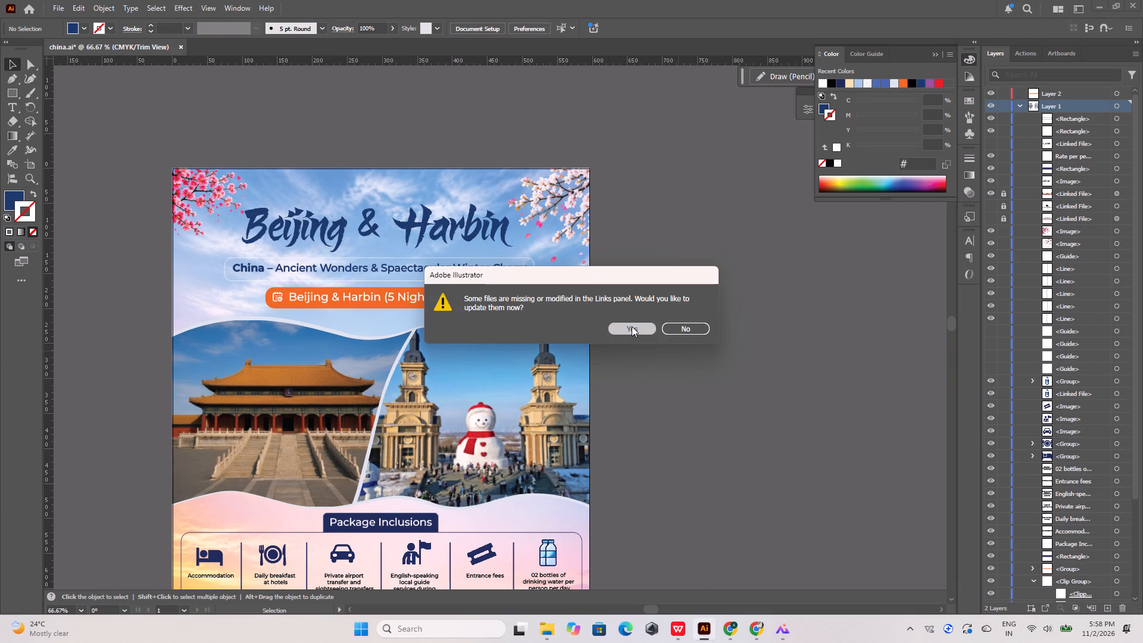
pyautogui.click(632, 326)
pyautogui.click(632, 326)
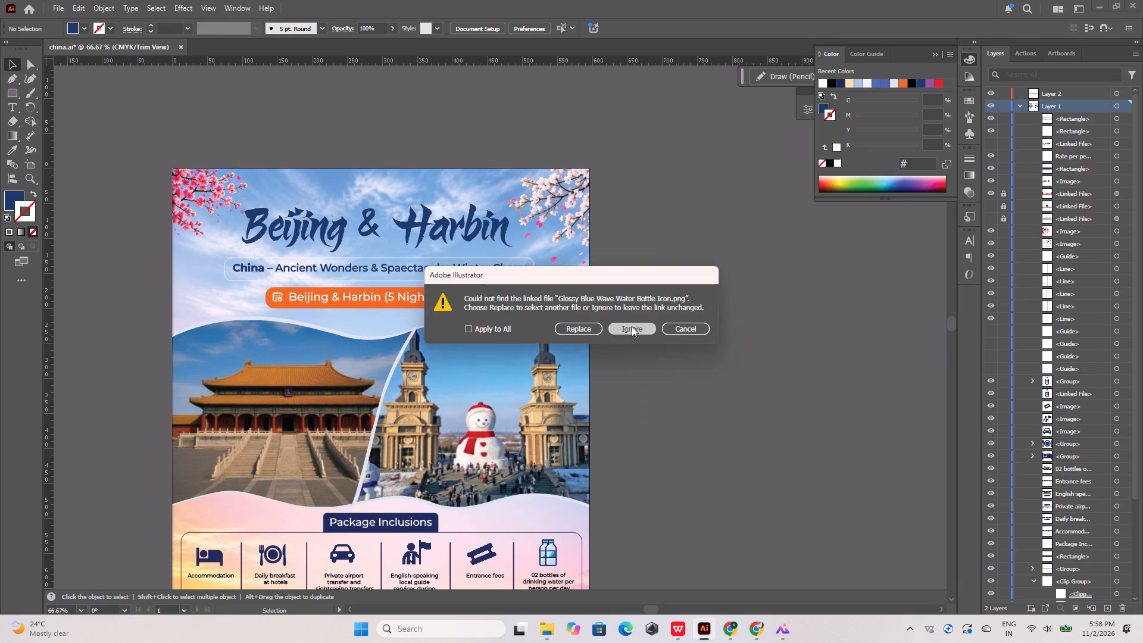
pyautogui.click(476, 326)
pyautogui.click(625, 333)
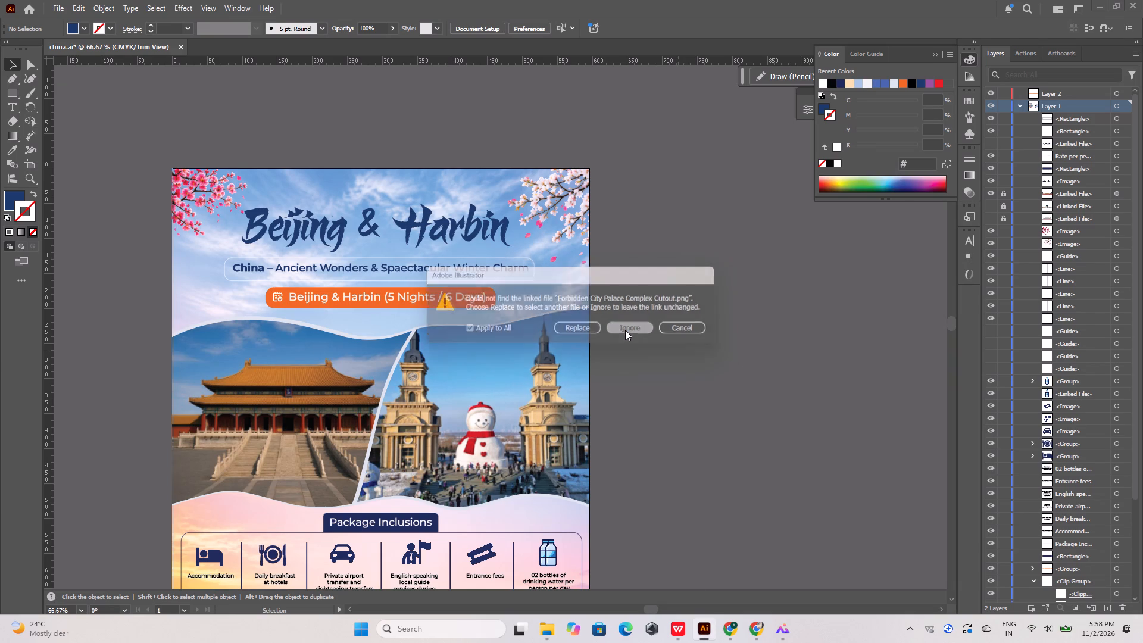
# Save the flyer as a new Illustrator file named RA china in the RA folder in Downloads, accepting the default save options.
pyautogui.scroll(-10, 630, 323)
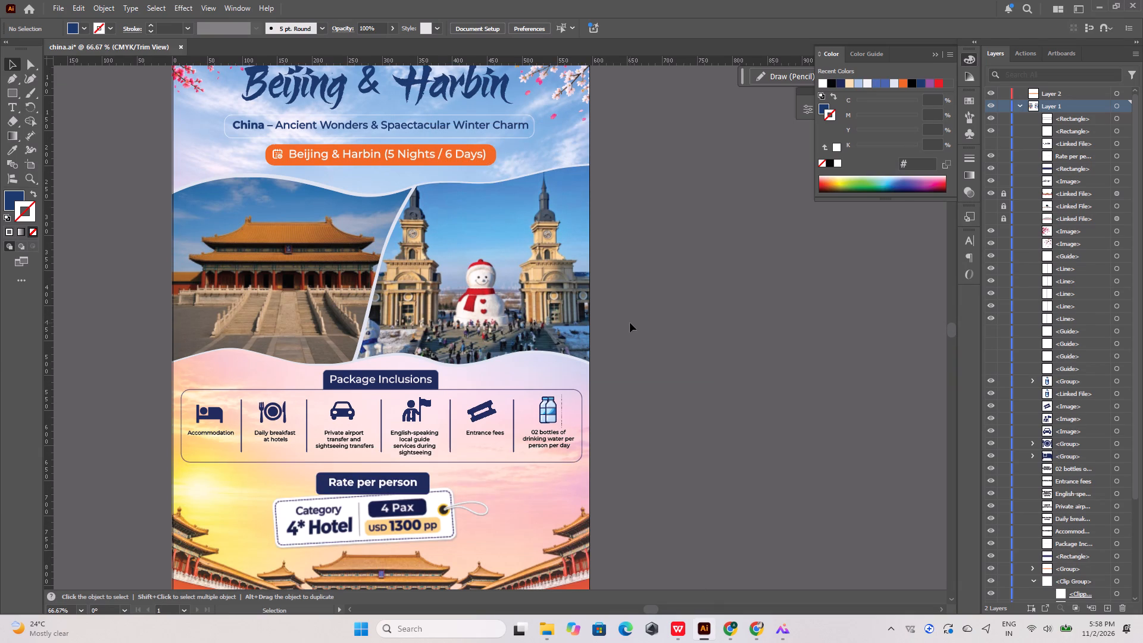
pyautogui.click(60, 4)
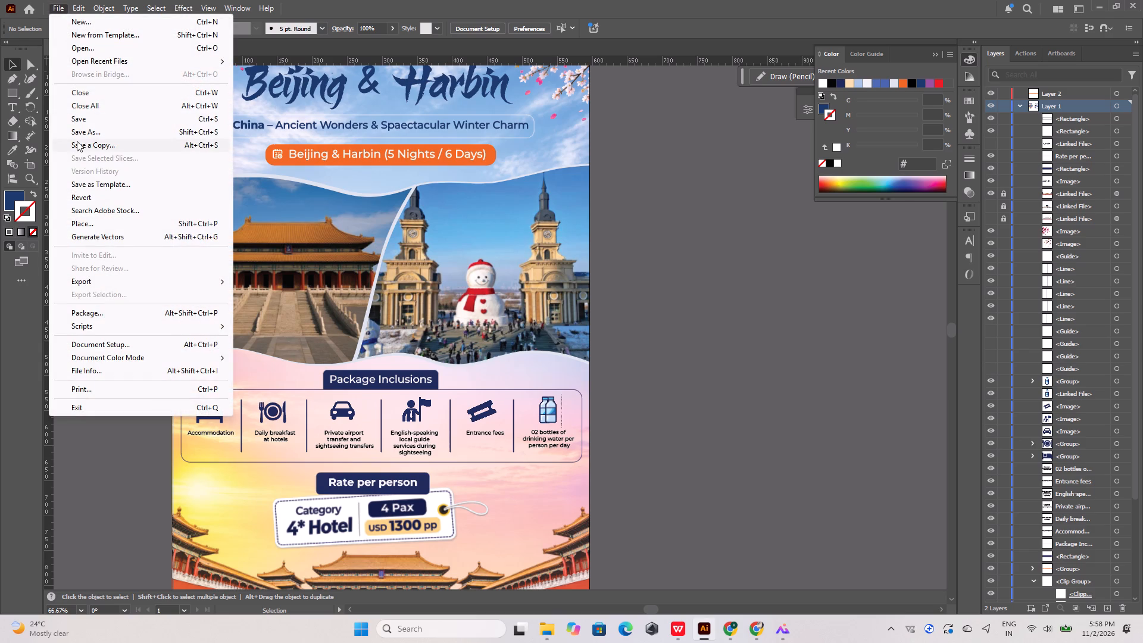
pyautogui.click(84, 134)
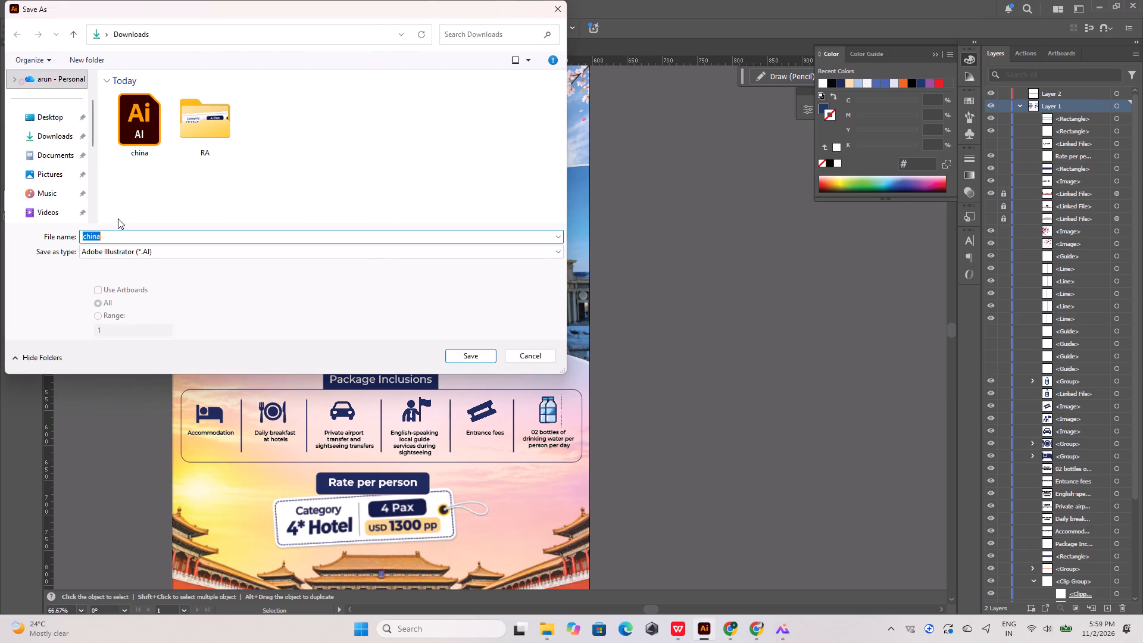
pyautogui.doubleClick(192, 130)
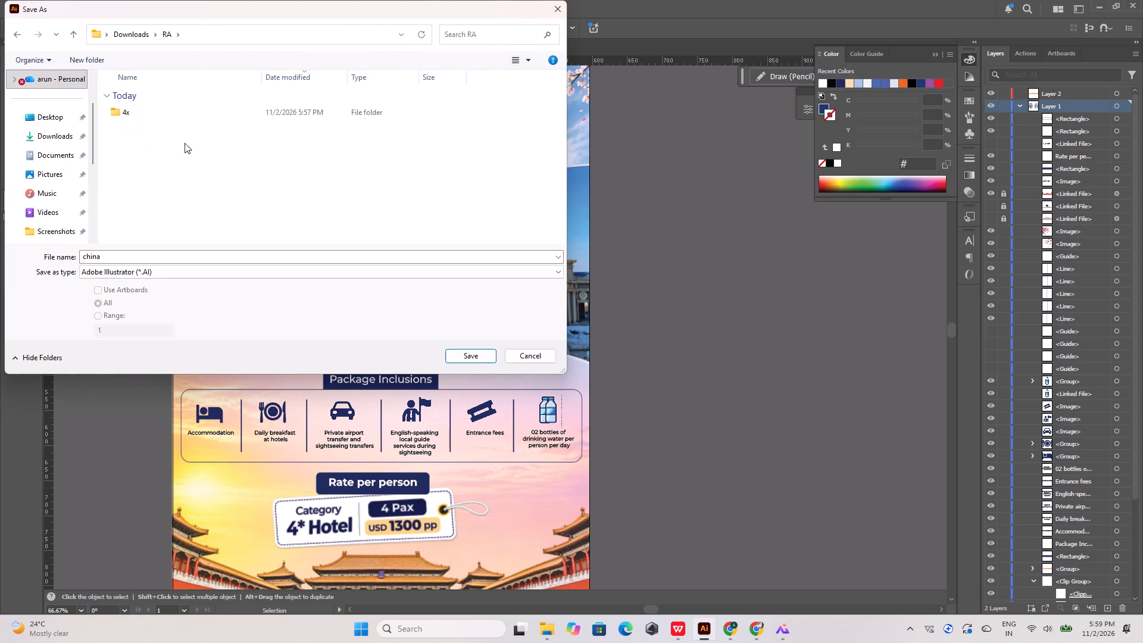
pyautogui.moveTo(127, 260); pyautogui.dragTo(112, 263)
pyautogui.click(119, 257)
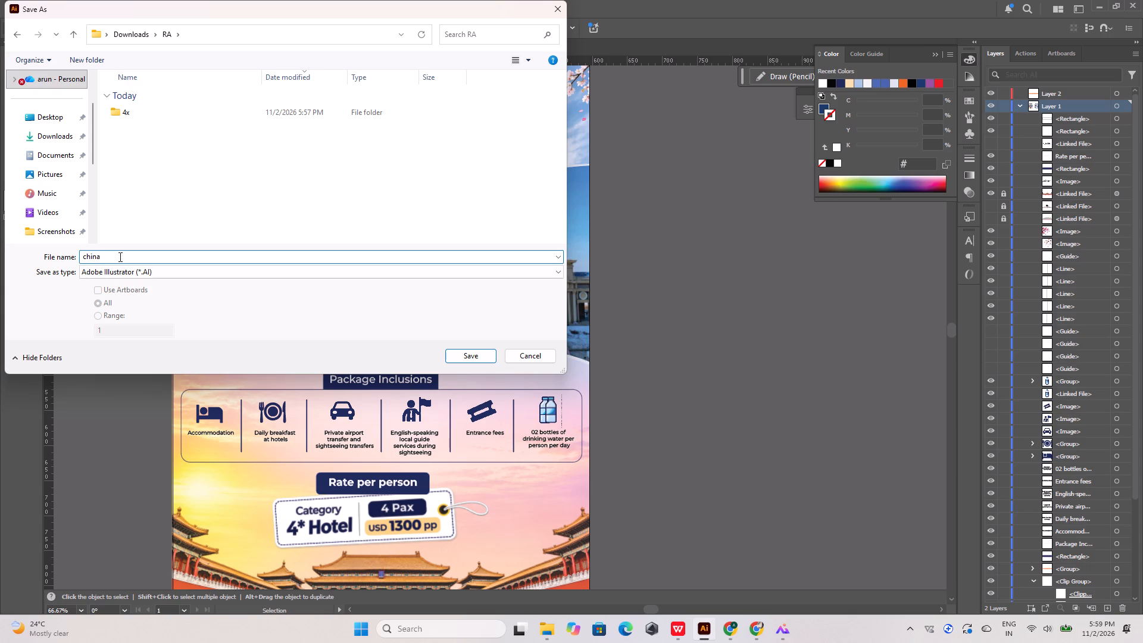
pyautogui.click(81, 254)
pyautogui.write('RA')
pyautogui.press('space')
pyautogui.click(474, 356)
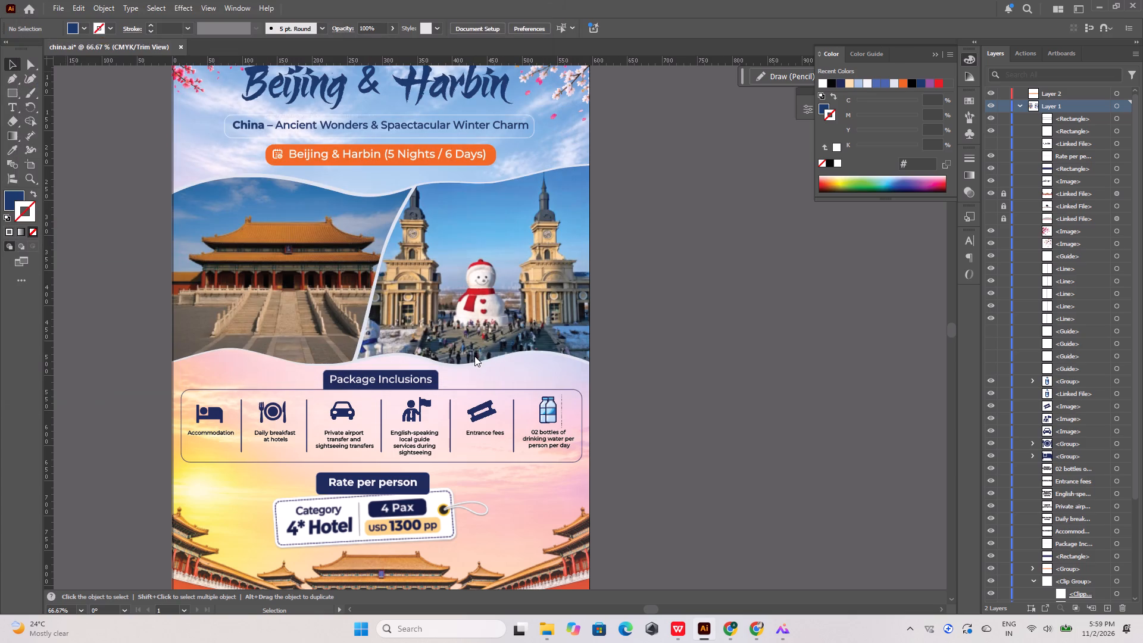
pyautogui.click(617, 492)
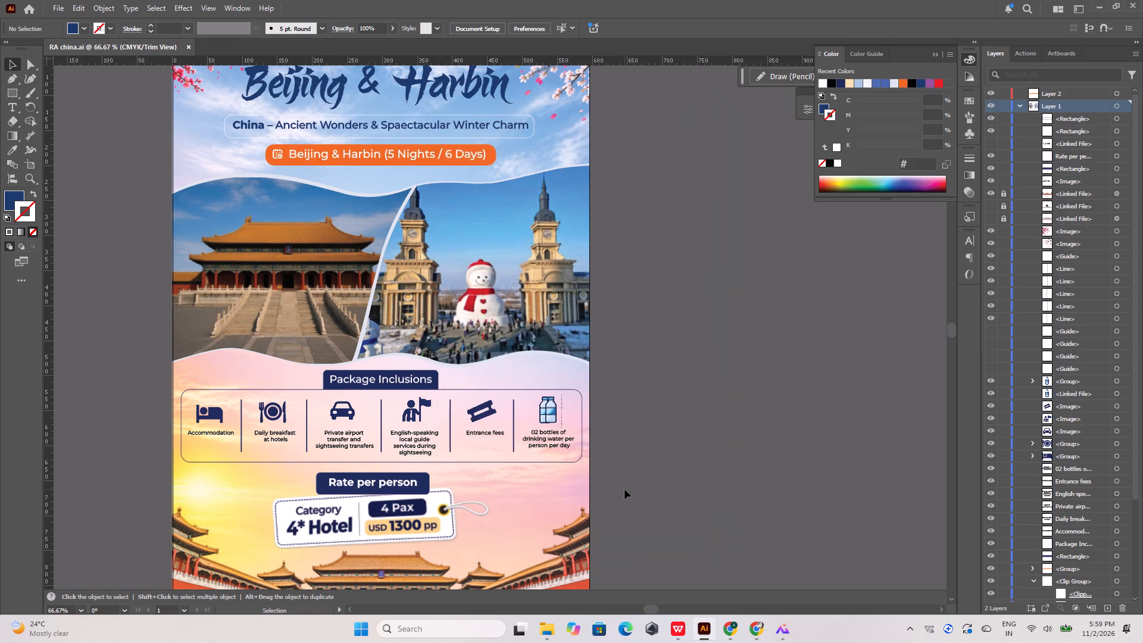
# Package the document into Downloads\RA as RA china_Folder with links, fonts and a report, accepting the font notice and dismissing the missing-links warning.
pyautogui.click(60, 7)
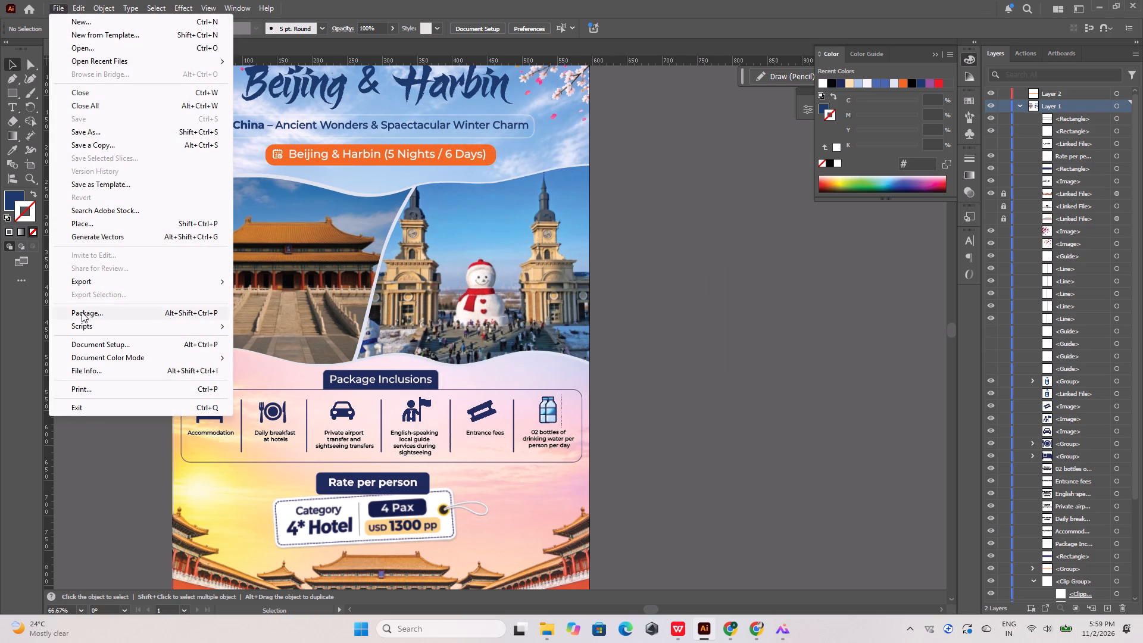
pyautogui.click(82, 313)
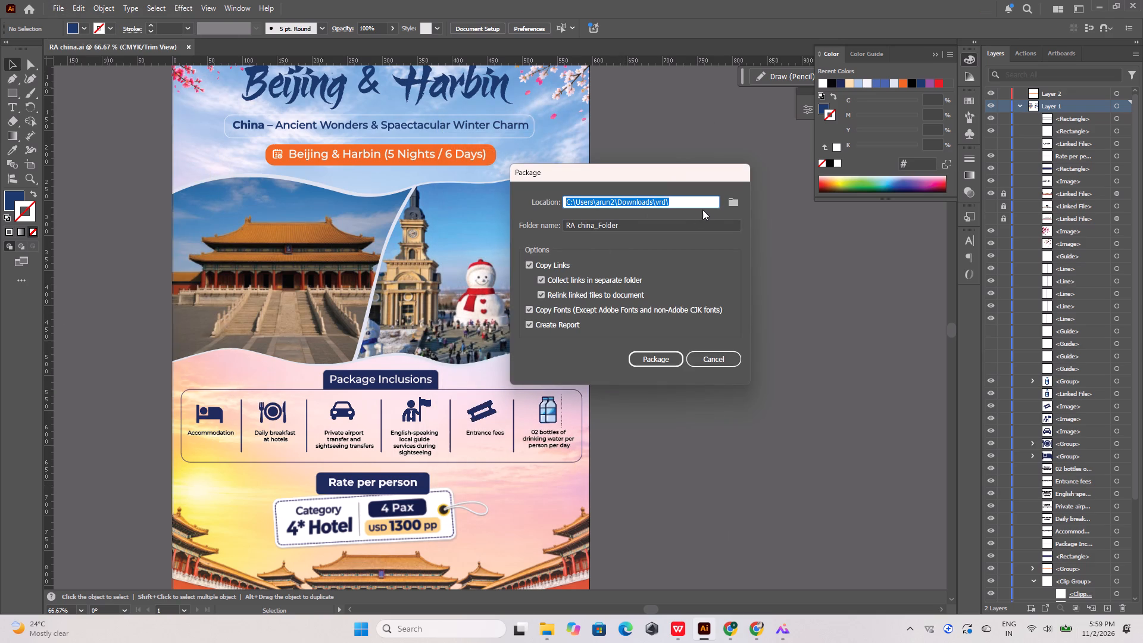
pyautogui.click(735, 203)
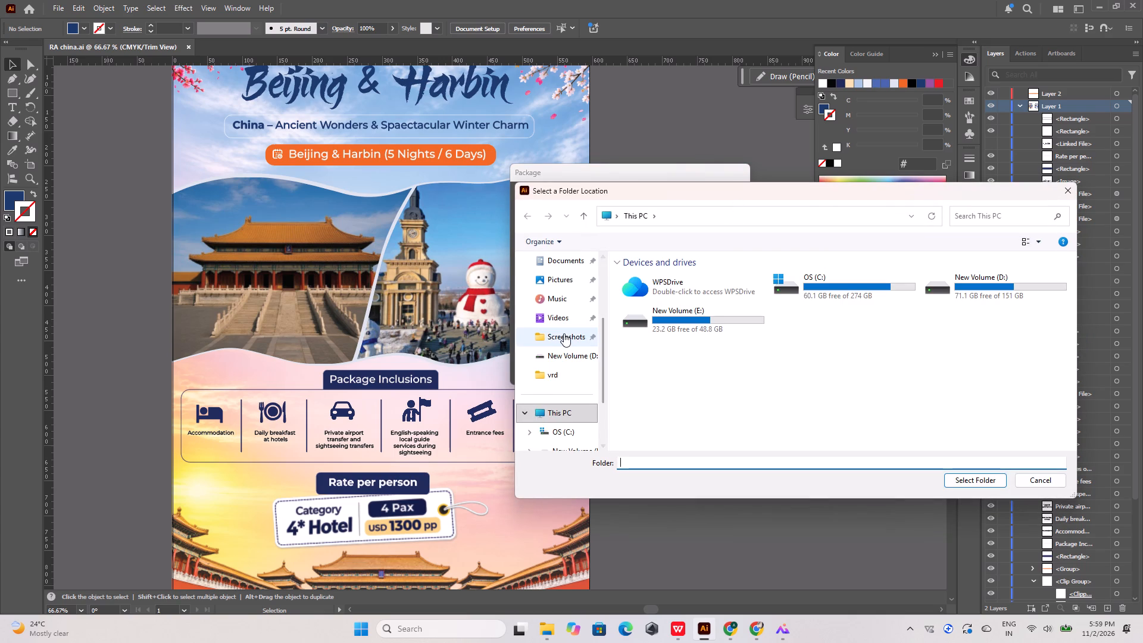
pyautogui.scroll(3, 564, 333)
pyautogui.click(564, 360)
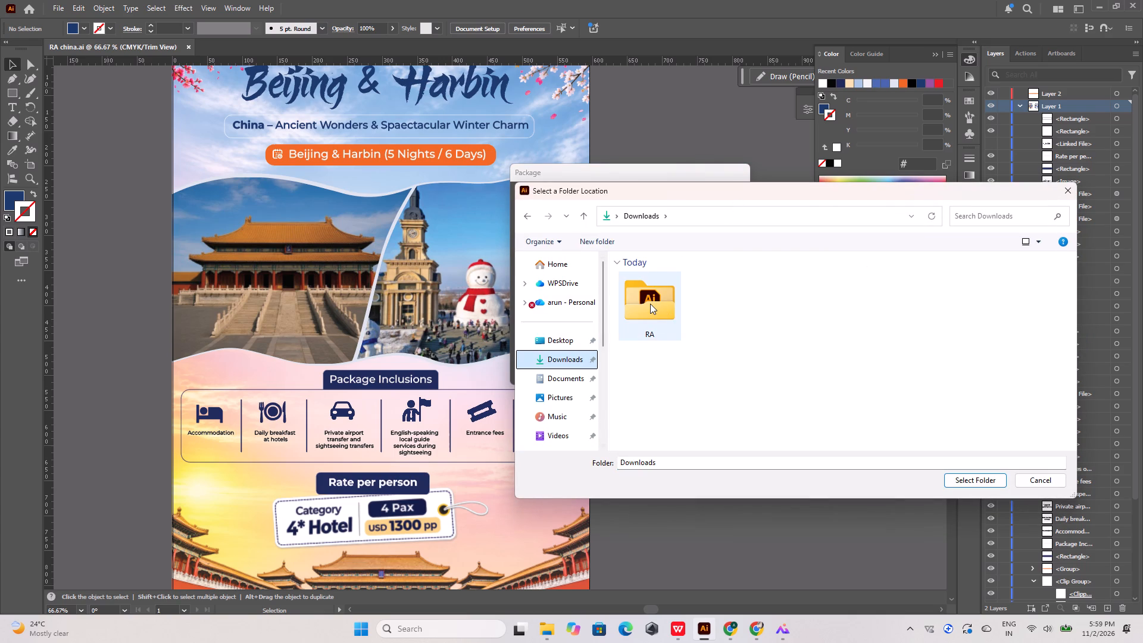
pyautogui.doubleClick(650, 304)
pyautogui.click(957, 483)
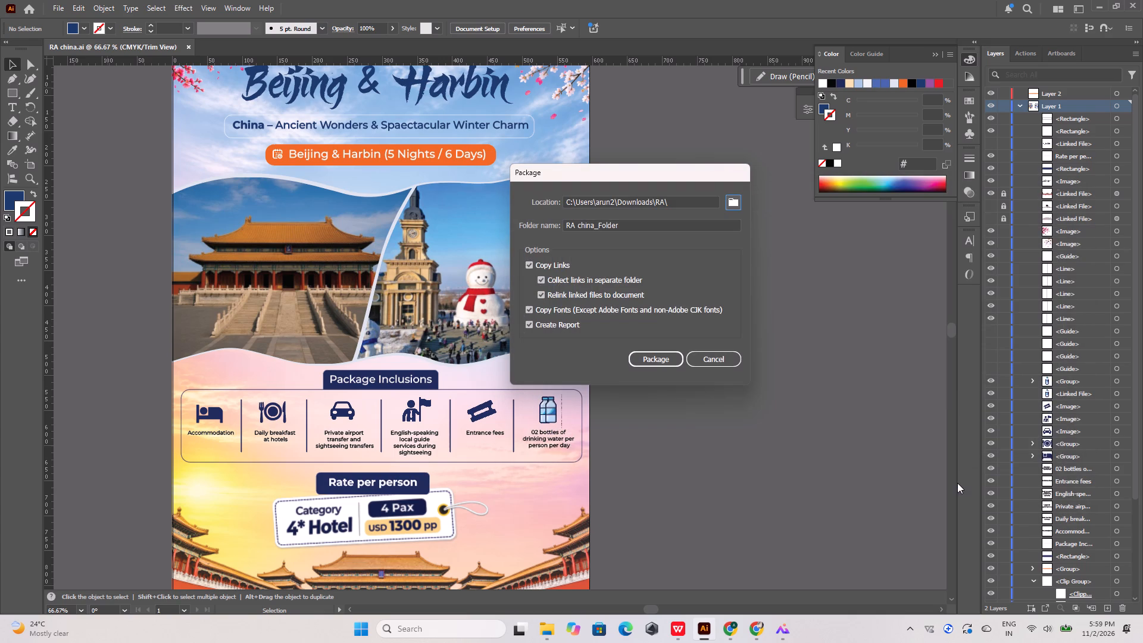
pyautogui.click(663, 359)
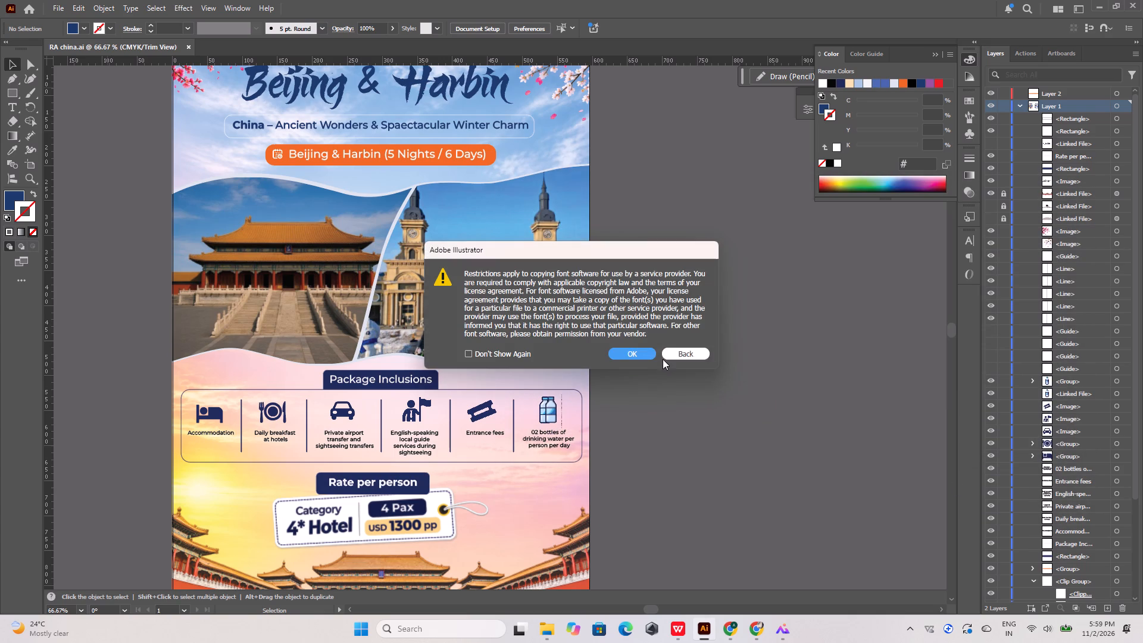
pyautogui.click(635, 356)
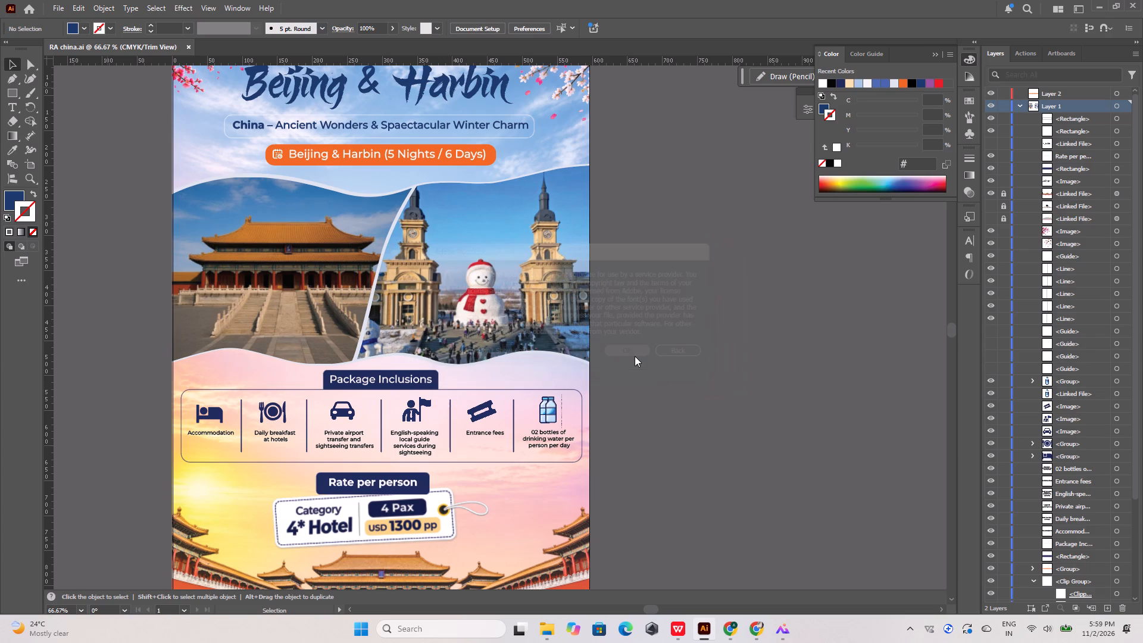
pyautogui.click(540, 622)
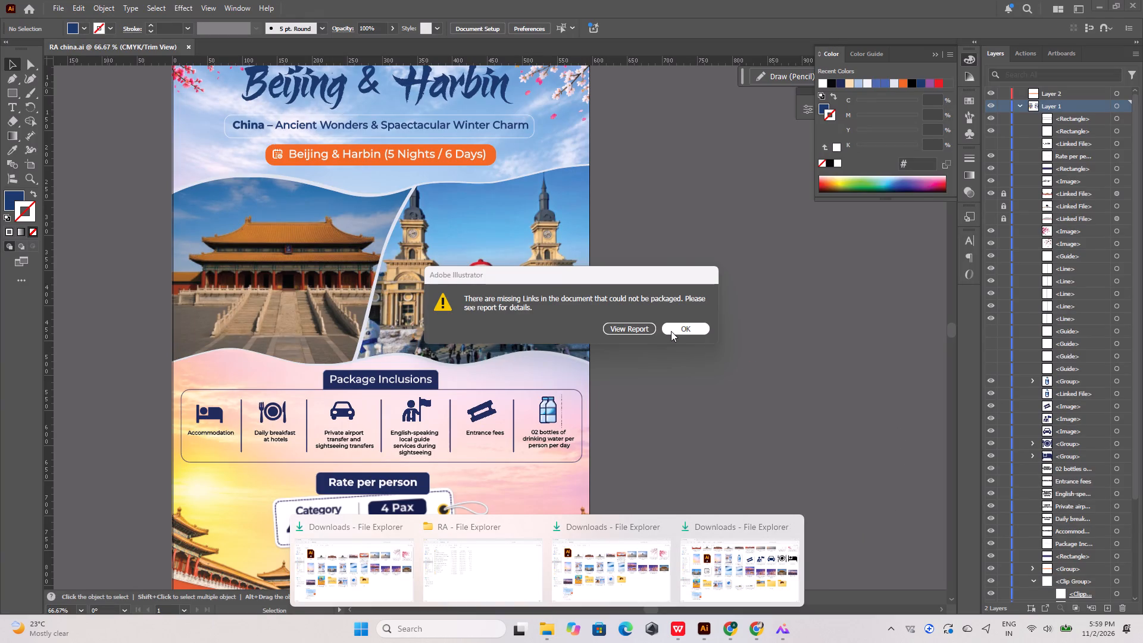
pyautogui.click(674, 329)
# Close the extra File Explorer windows, keep one Downloads window and open the RA folder in it.
pyautogui.click(704, 579)
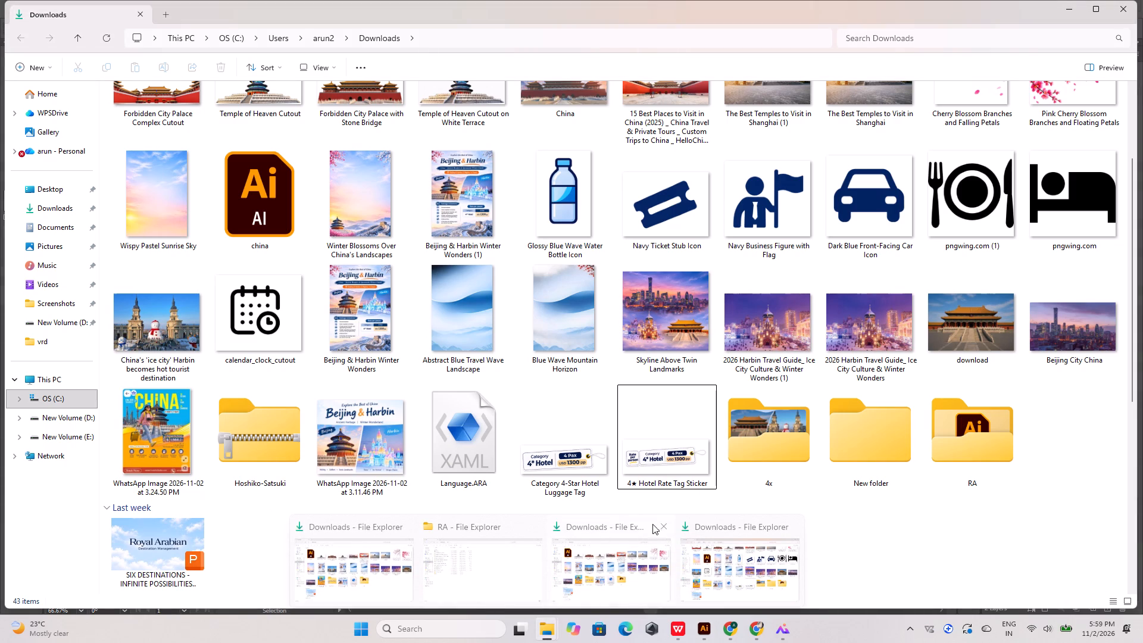
pyautogui.click(545, 526)
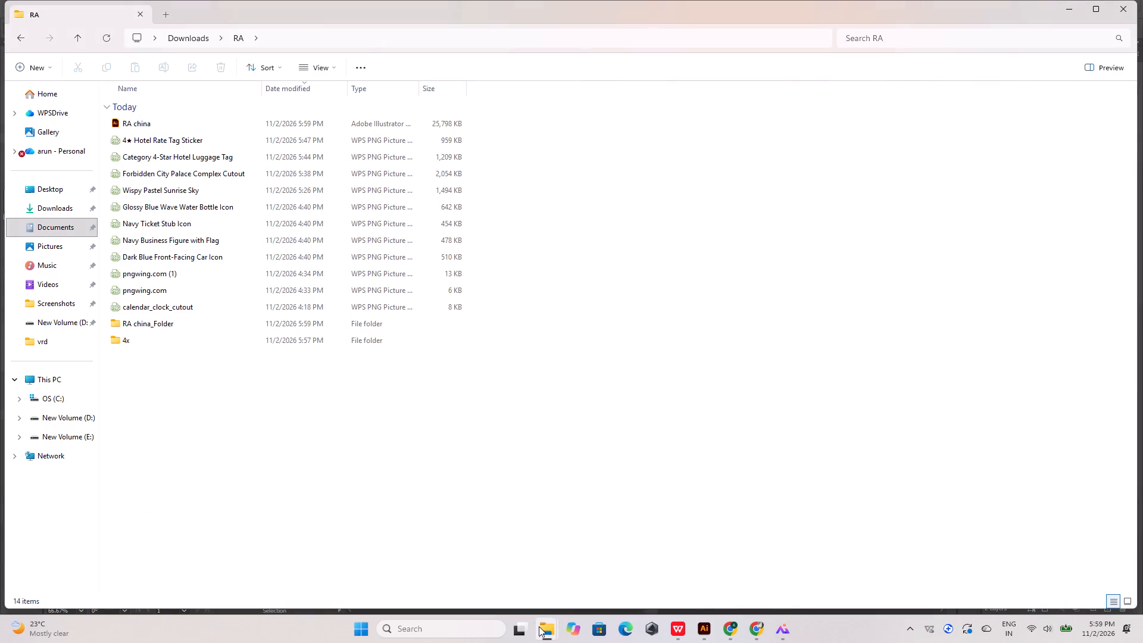
pyautogui.click(539, 523)
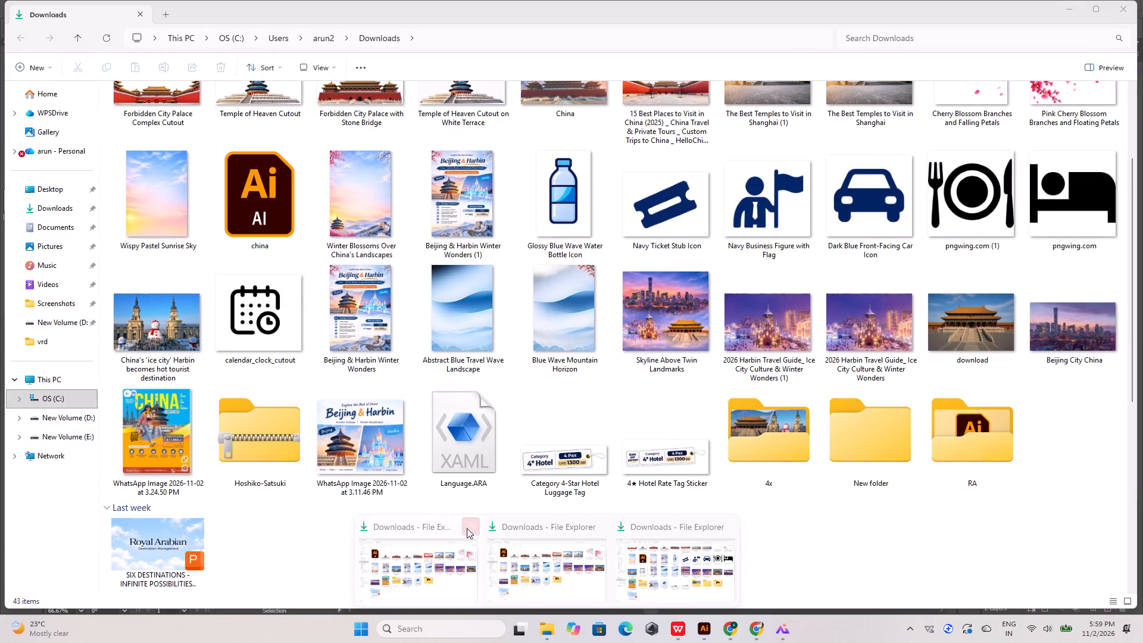
pyautogui.click(471, 526)
pyautogui.click(535, 529)
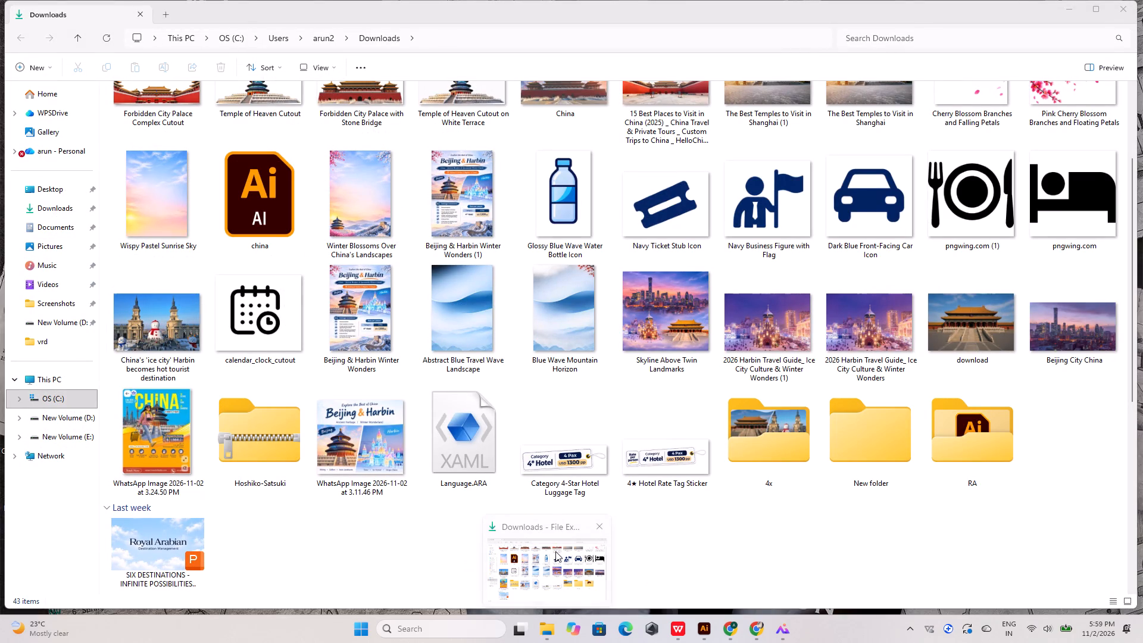
pyautogui.click(555, 551)
pyautogui.doubleClick(954, 442)
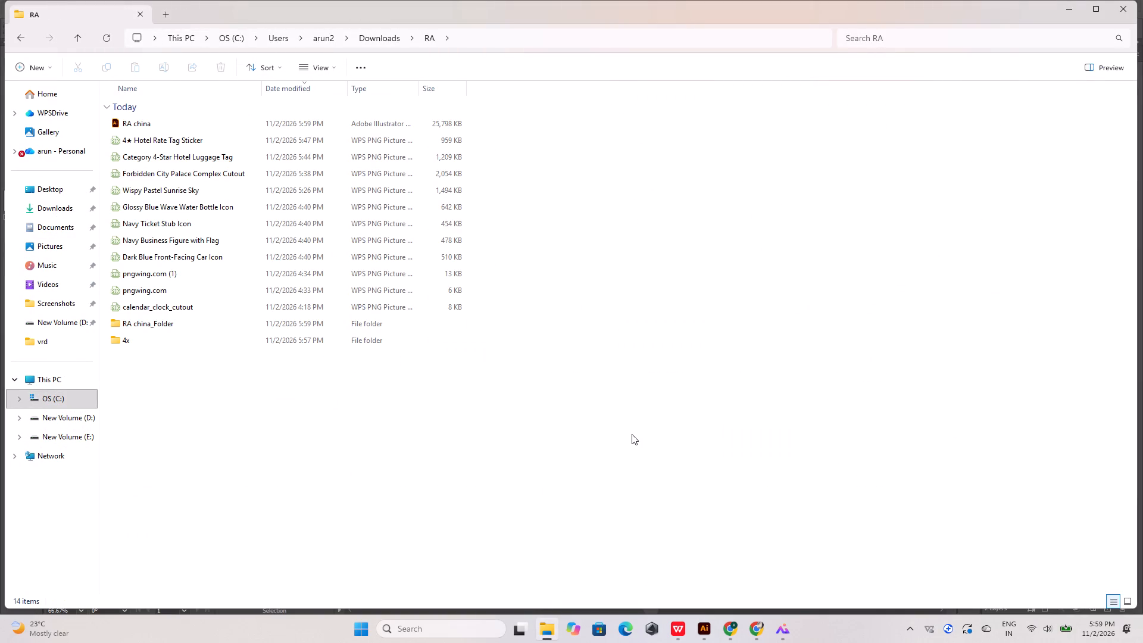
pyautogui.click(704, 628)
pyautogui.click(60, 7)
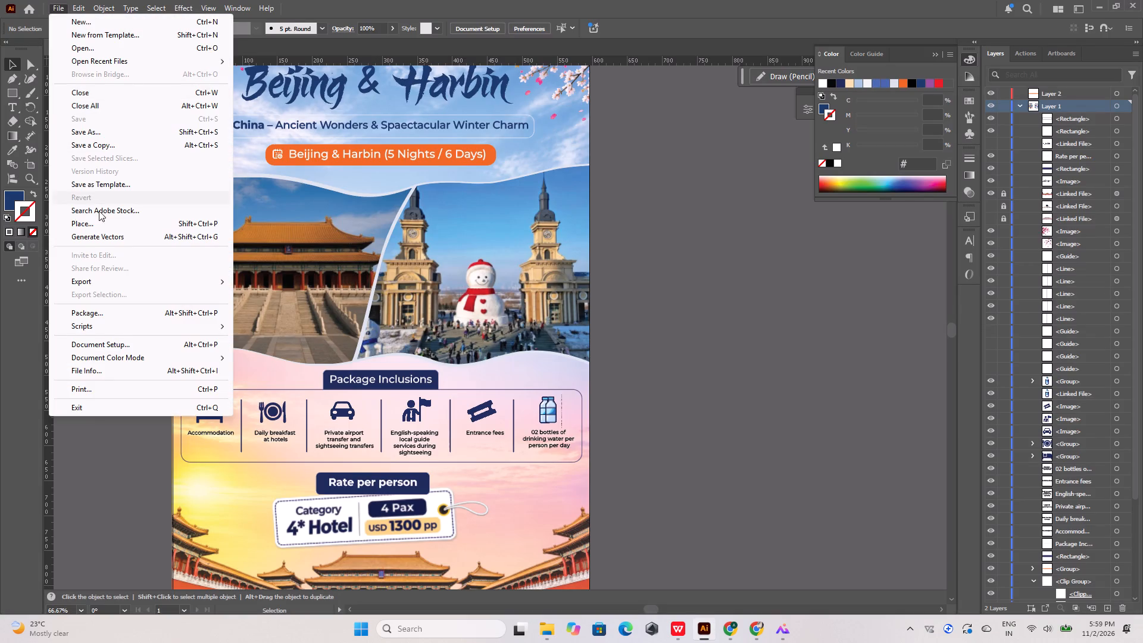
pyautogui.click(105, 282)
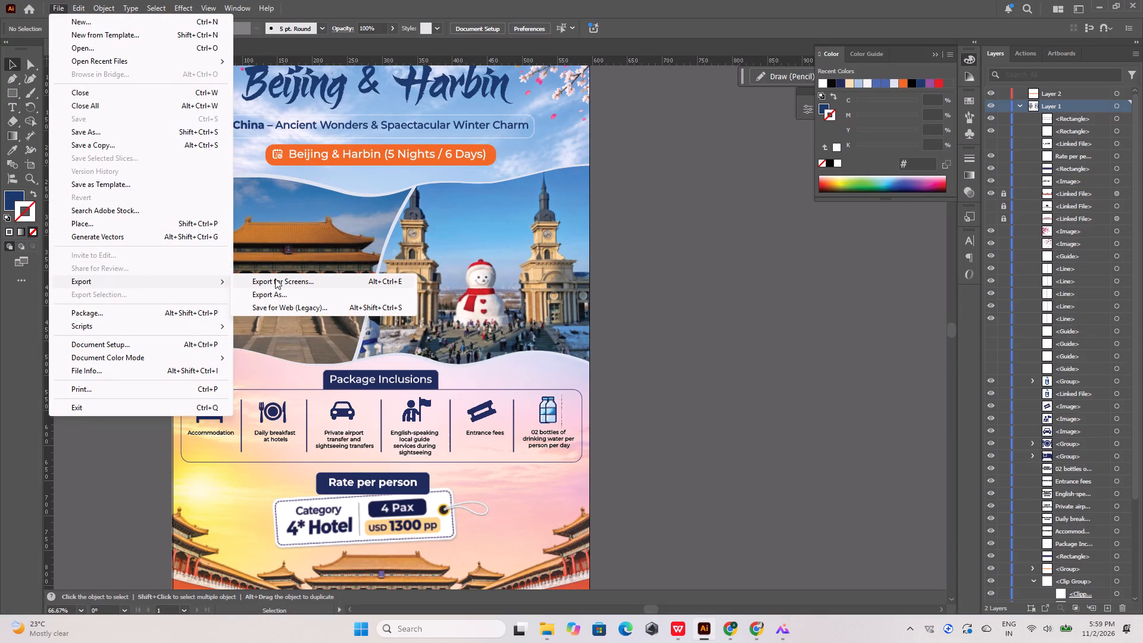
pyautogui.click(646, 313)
# In File Explorer, open the exported Artboard 1@4x-100 image from the 4x folder inside RA in Downloads.
pyautogui.click(552, 626)
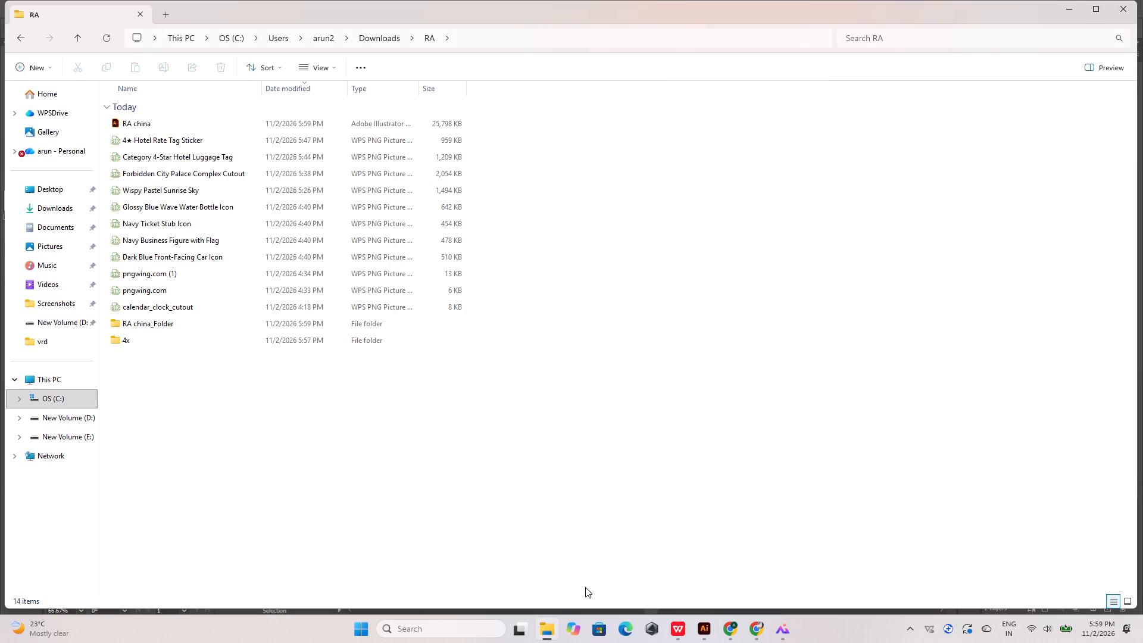
pyautogui.click(48, 204)
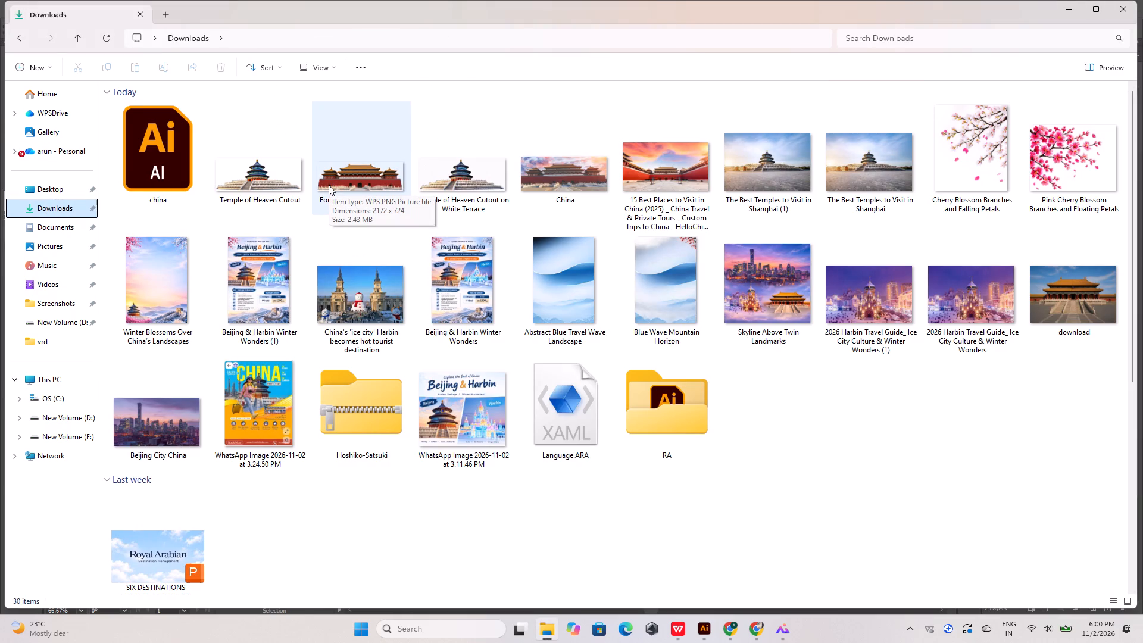
pyautogui.scroll(3, 318, 207)
pyautogui.doubleClick(645, 412)
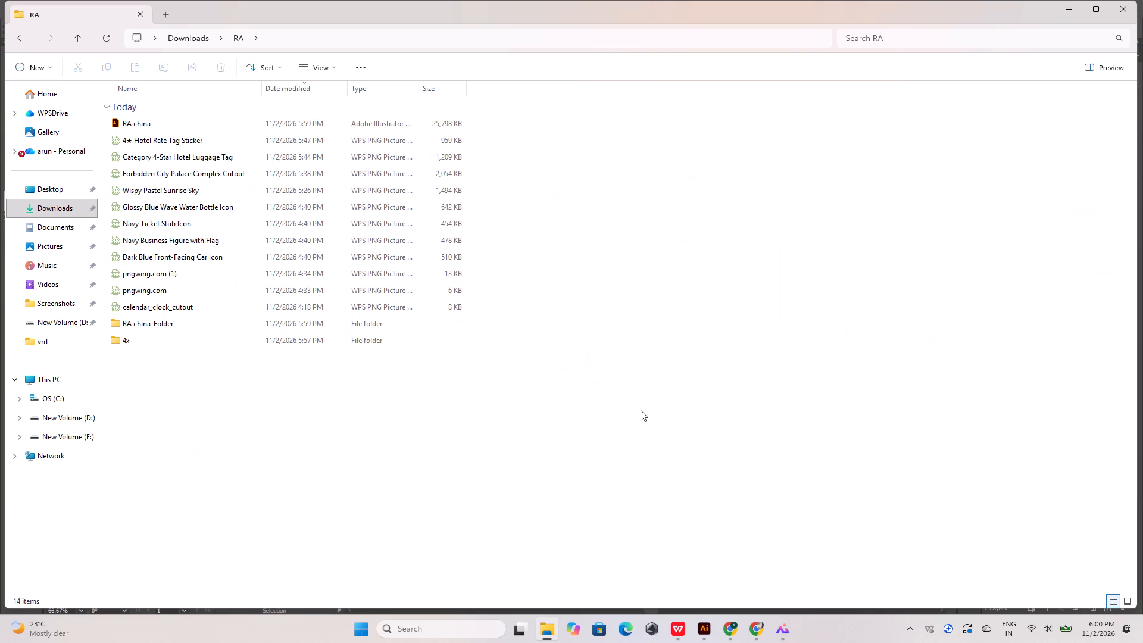
pyautogui.doubleClick(308, 340)
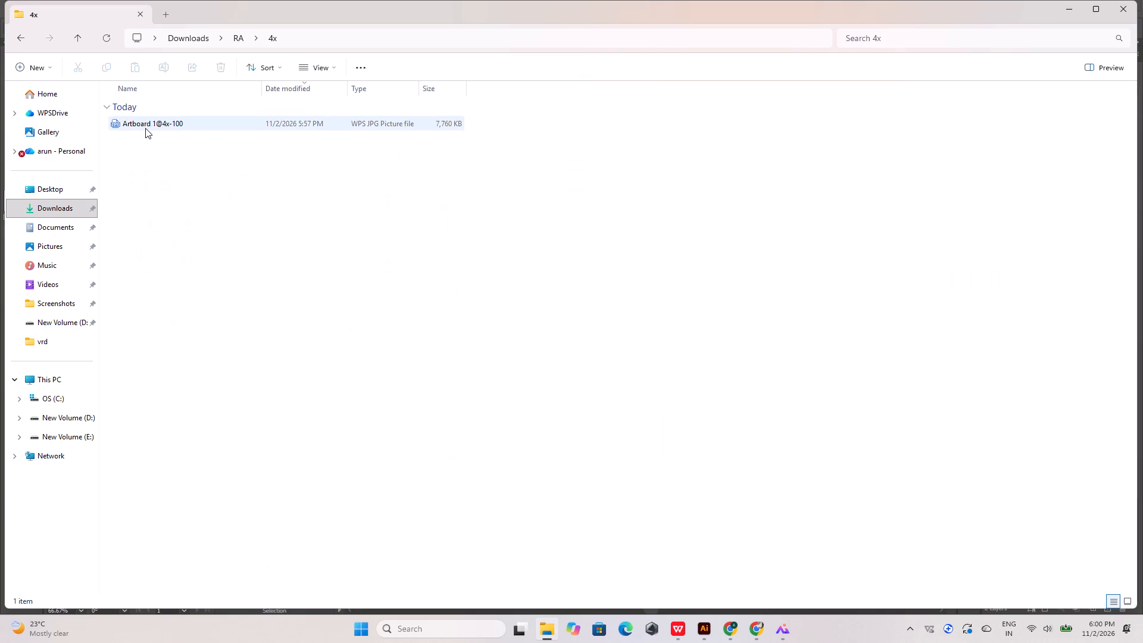
pyautogui.doubleClick(145, 128)
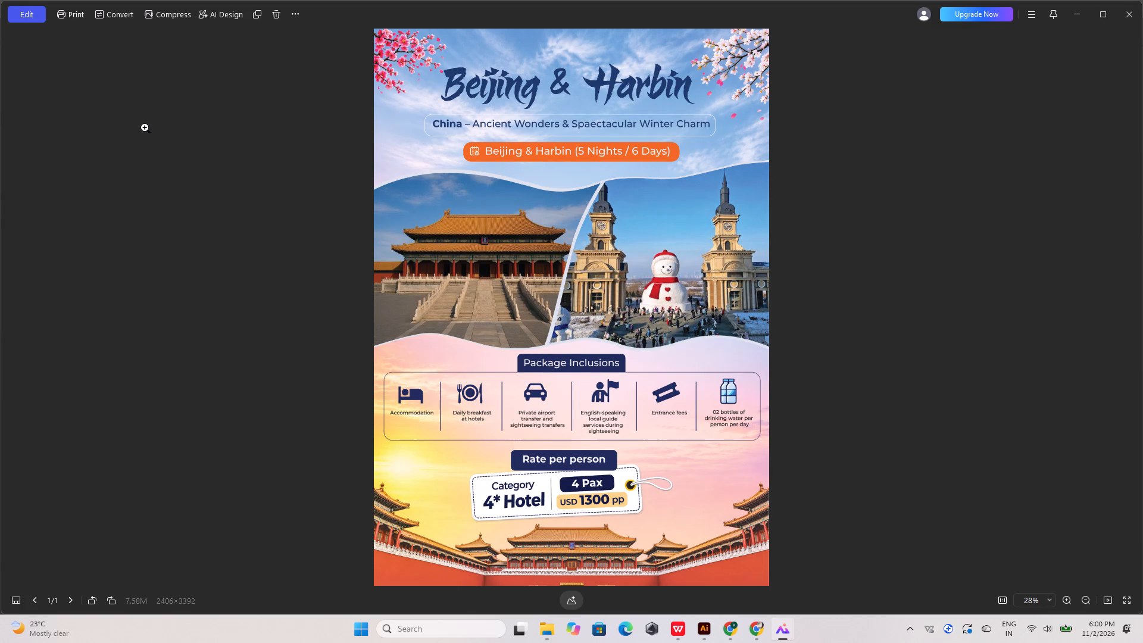
# Close the exported image, cut Artboard 1@4x-100 from the 4x folder, and go back to the RA folder.
pyautogui.click(1128, 14)
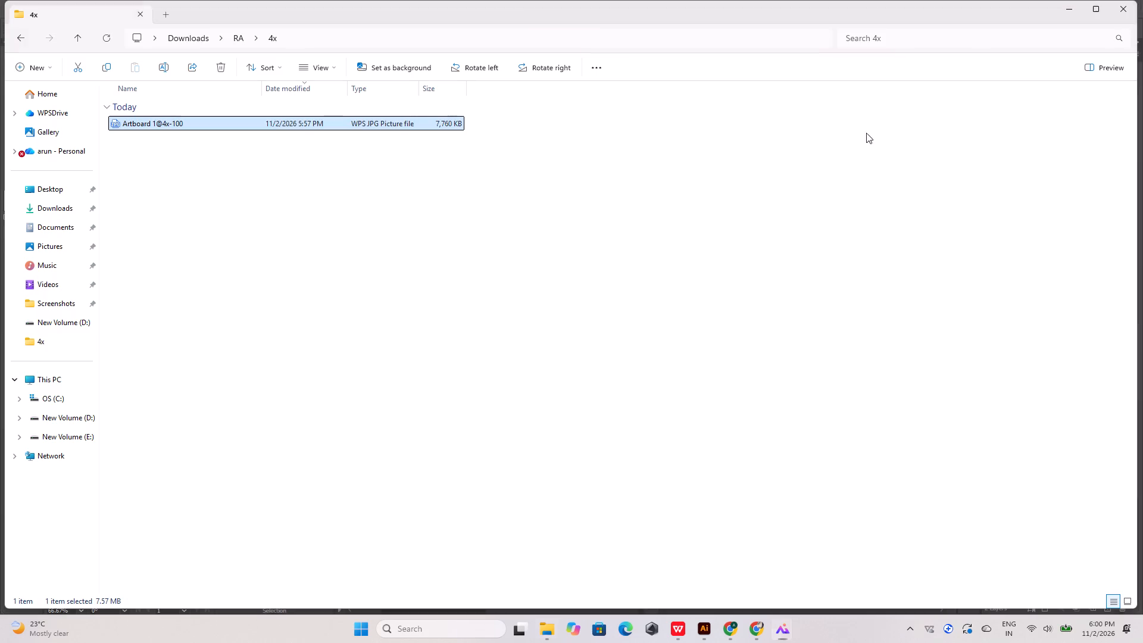
pyautogui.hotkey('ctrl', 'x')
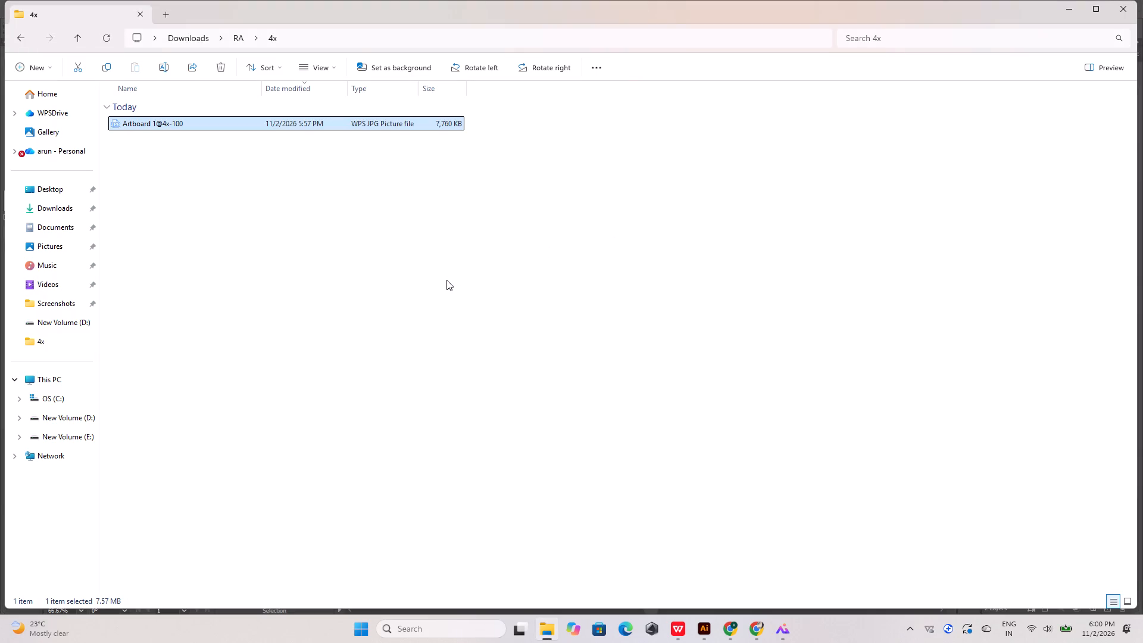
pyautogui.click(28, 42)
pyautogui.click(218, 383)
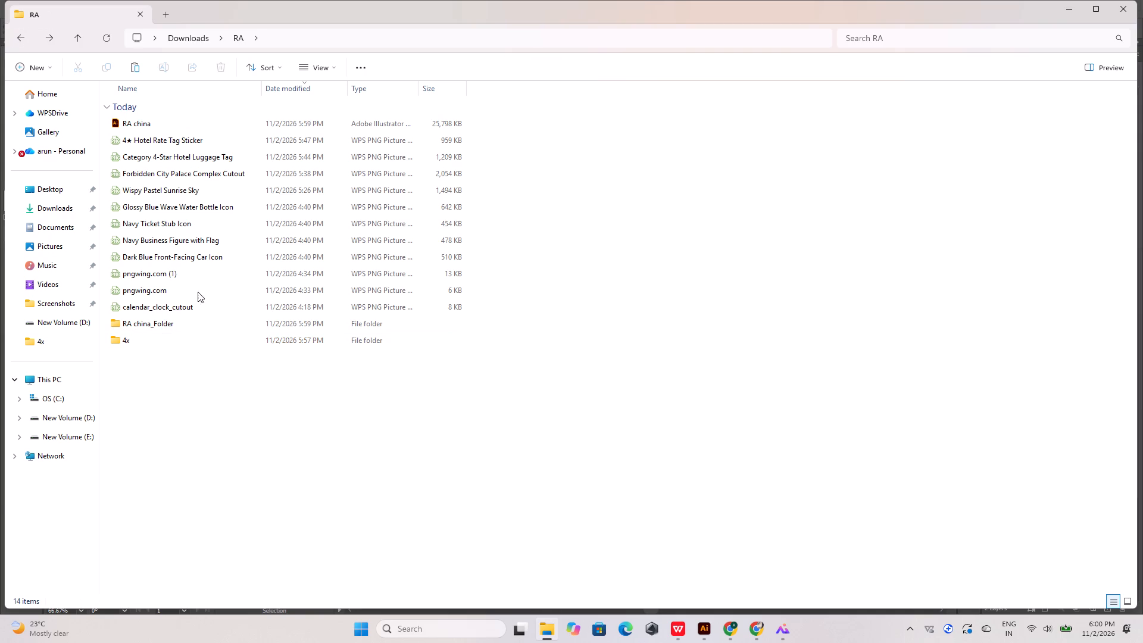
# Enlarge the RA folder's contents from the details list to large thumbnails.
pyautogui.keyDown('ctrl'); pyautogui.scroll(20, 221, 282); pyautogui.keyUp('ctrl')
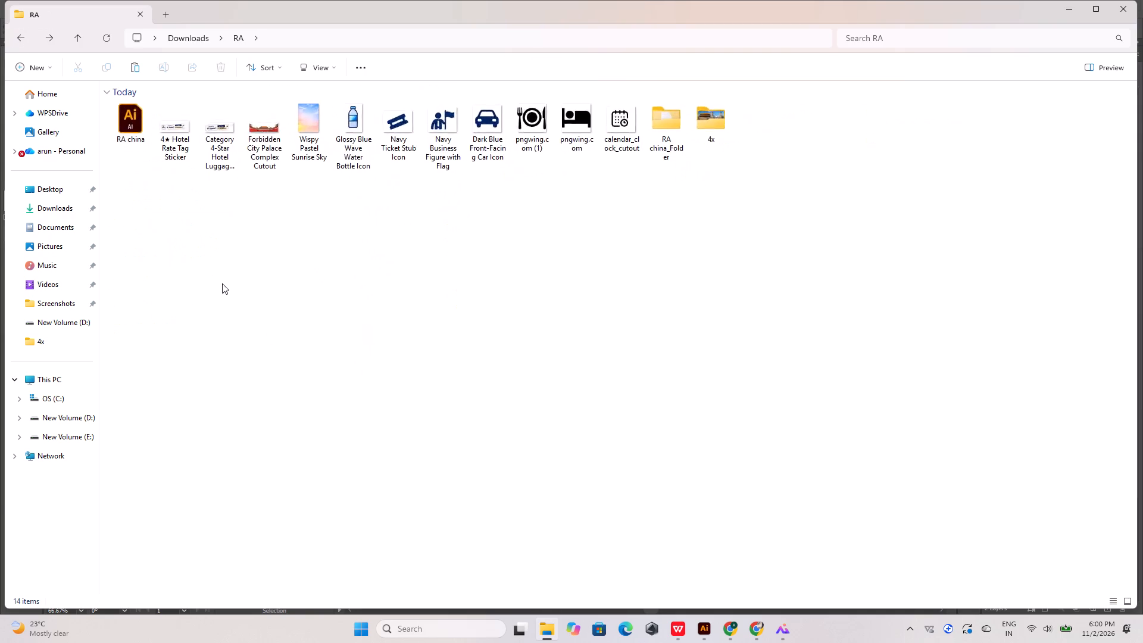
pyautogui.keyDown('ctrl'); pyautogui.scroll(11, 222, 283); pyautogui.keyUp('ctrl')
pyautogui.click(391, 372)
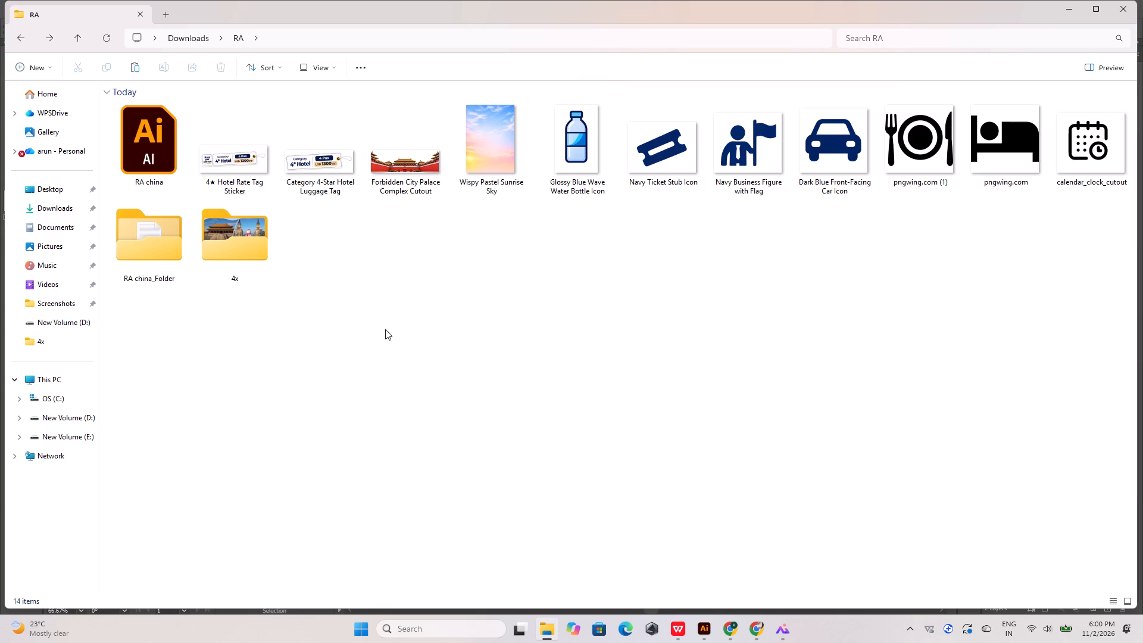
# Move the Cherry Blossom Branches and Falling Petals and Pink Cherry Blossom Branches and Floating Petals images from Downloads into the RA folder.
pyautogui.click(545, 624)
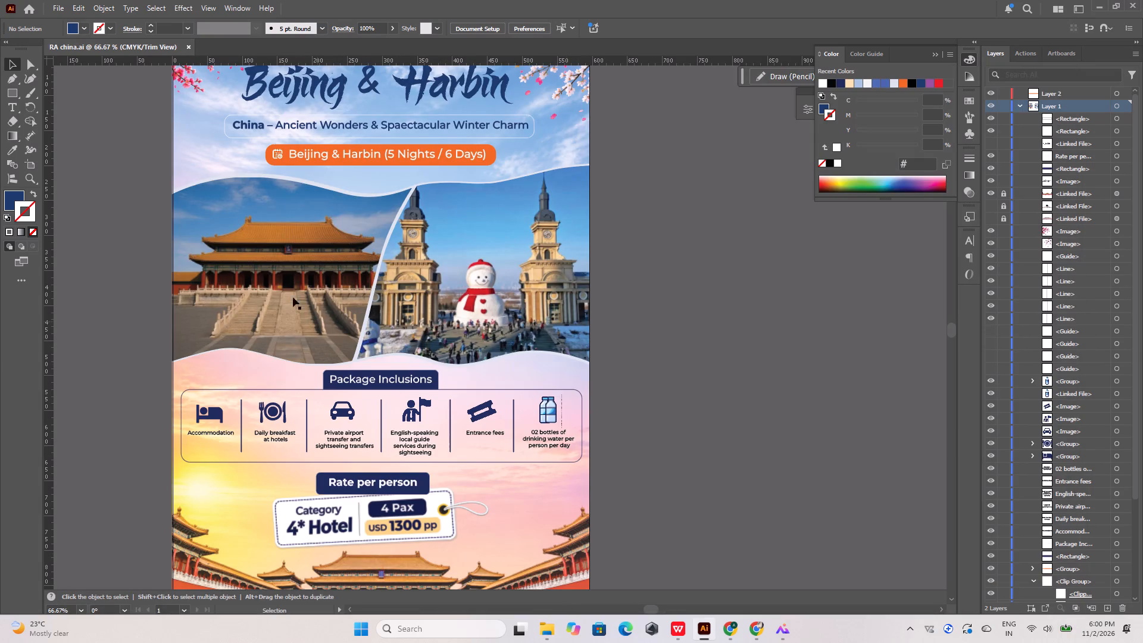
pyautogui.click(544, 637)
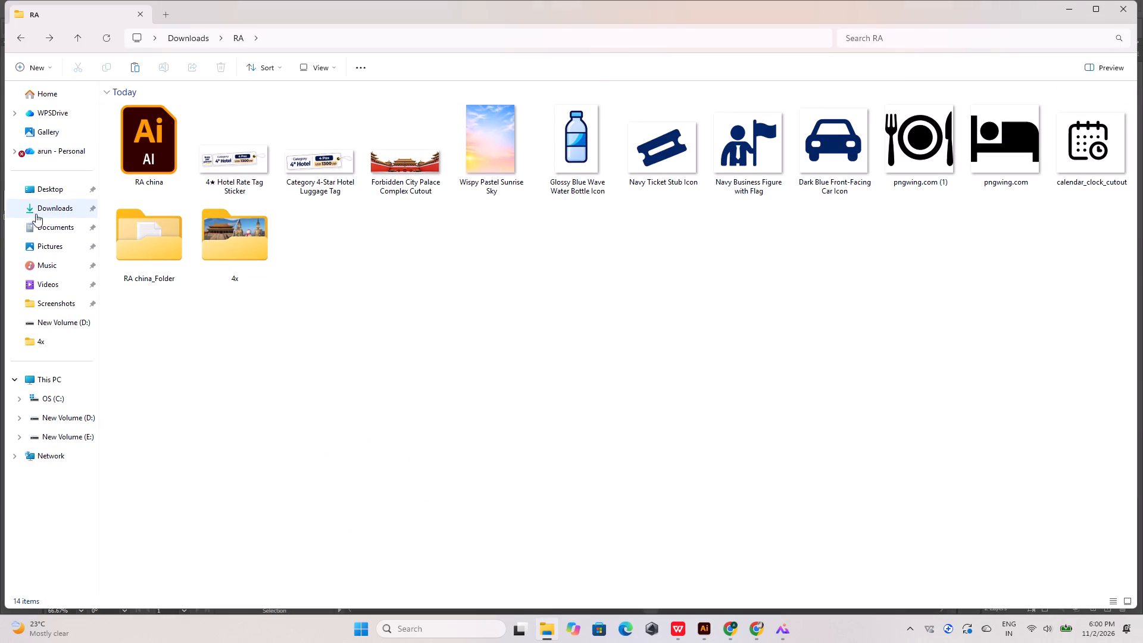
pyautogui.click(39, 211)
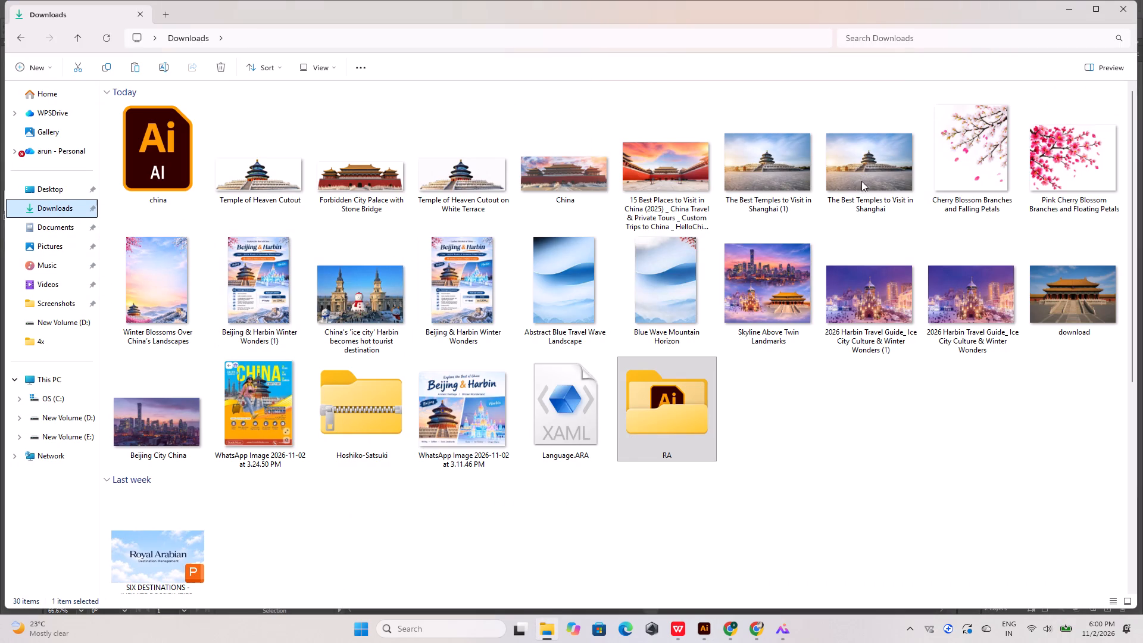
pyautogui.click(1040, 167)
pyautogui.keyDown('shift'); pyautogui.click(987, 157); pyautogui.keyUp('shift')
pyautogui.hotkey('ctrl', 'x')
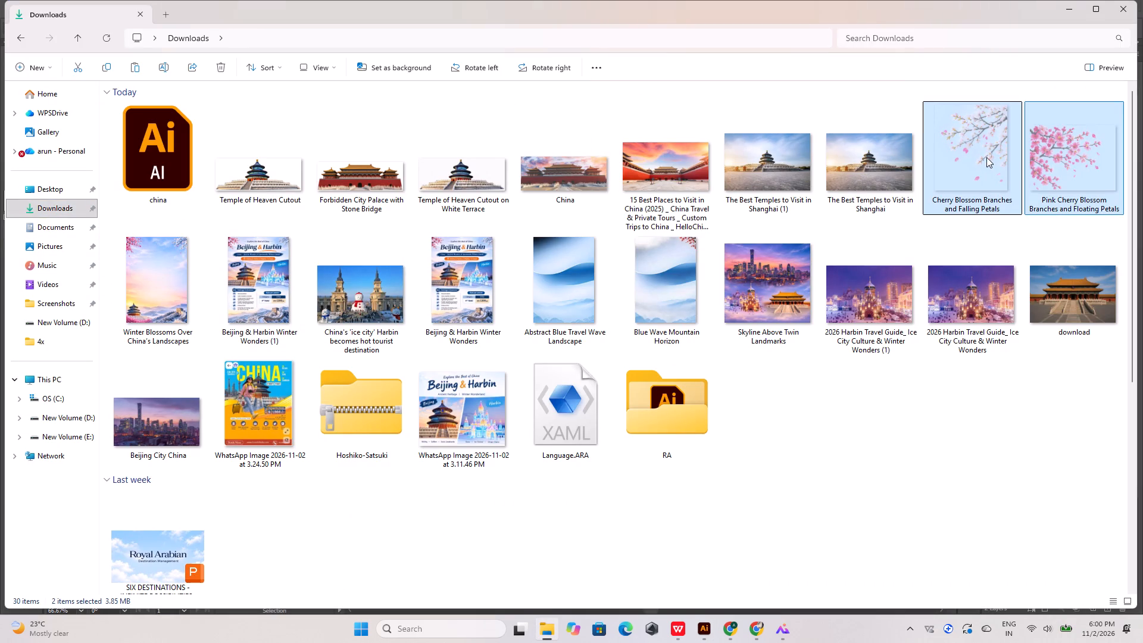
pyautogui.doubleClick(672, 411)
pyautogui.click(663, 405)
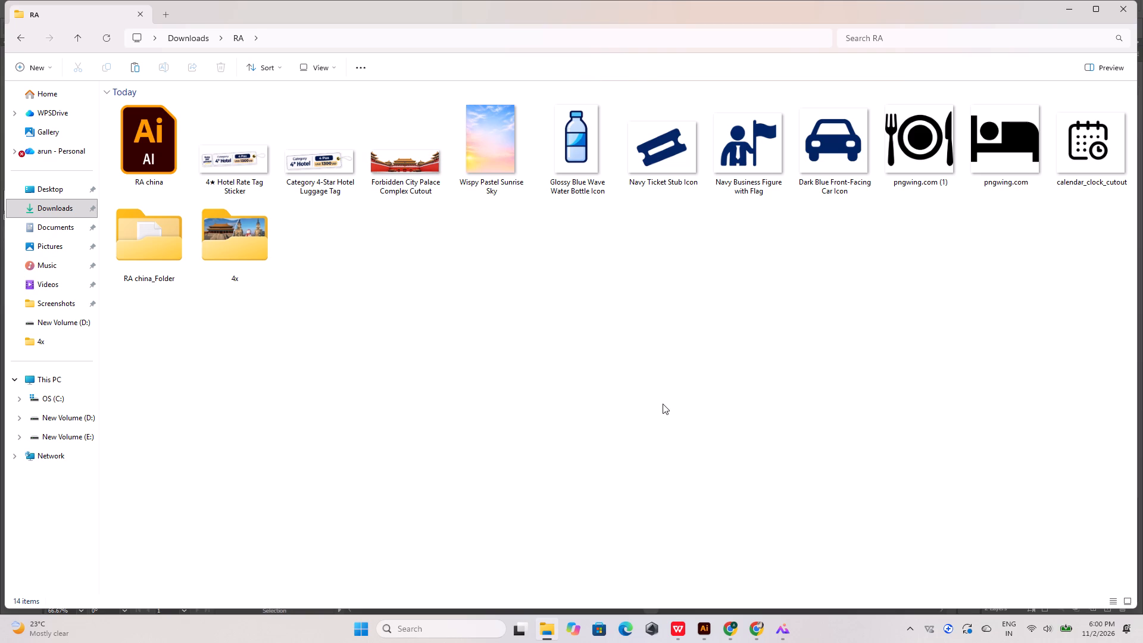
pyautogui.hotkey('ctrl', 'v')
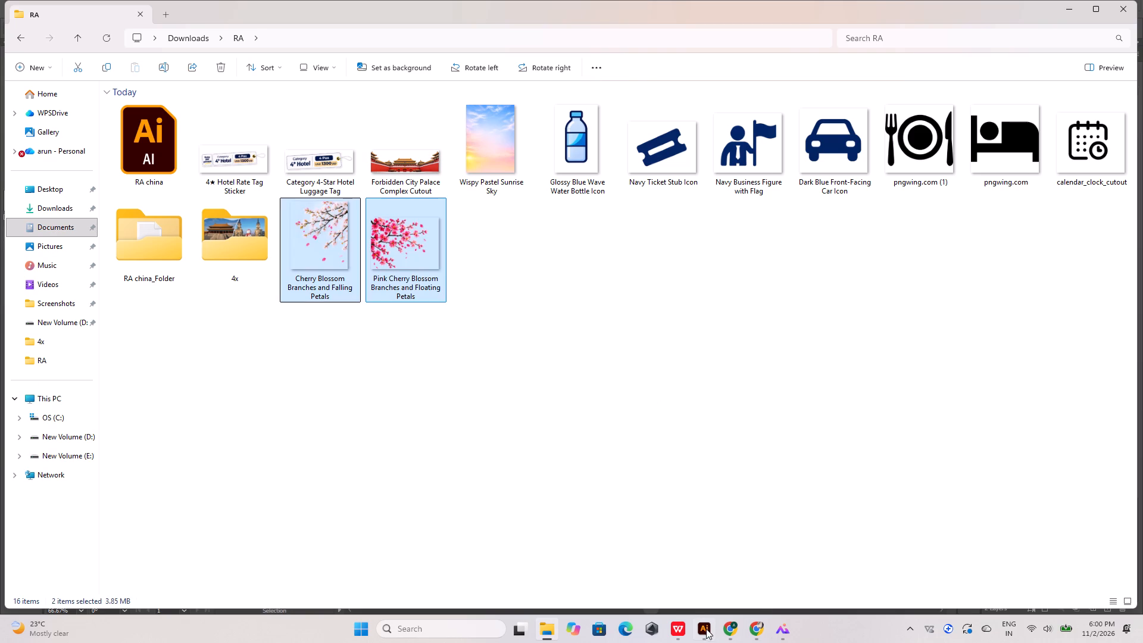
# Check the flyer in Illustrator against the Downloads folder for source images still missing from RA.
pyautogui.click(704, 628)
pyautogui.click(704, 628)
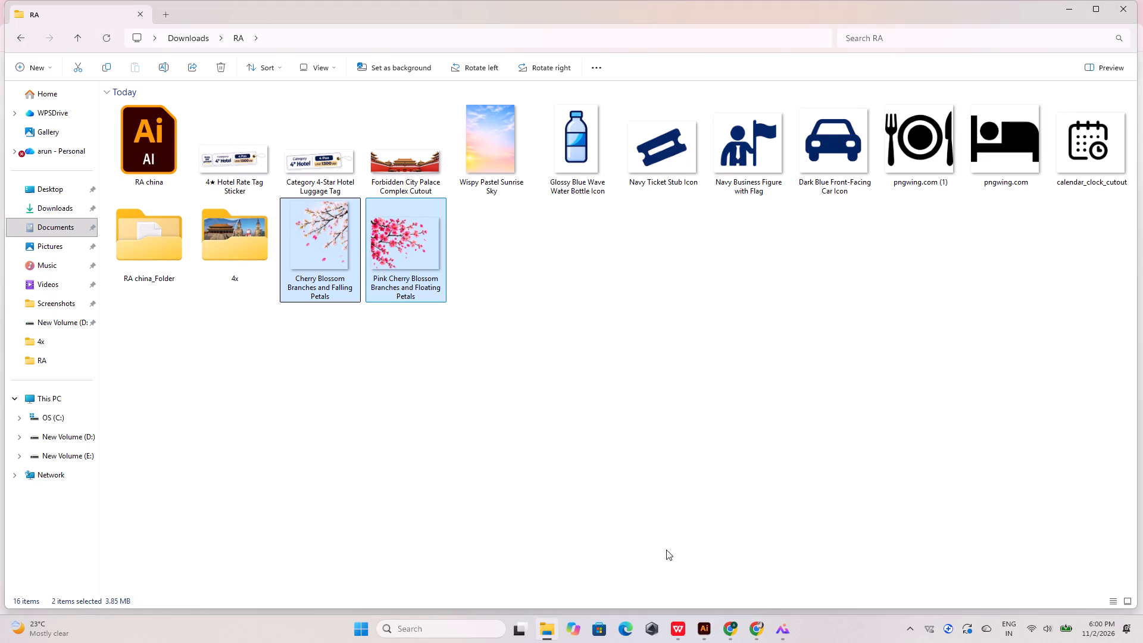
pyautogui.click(638, 475)
pyautogui.click(17, 38)
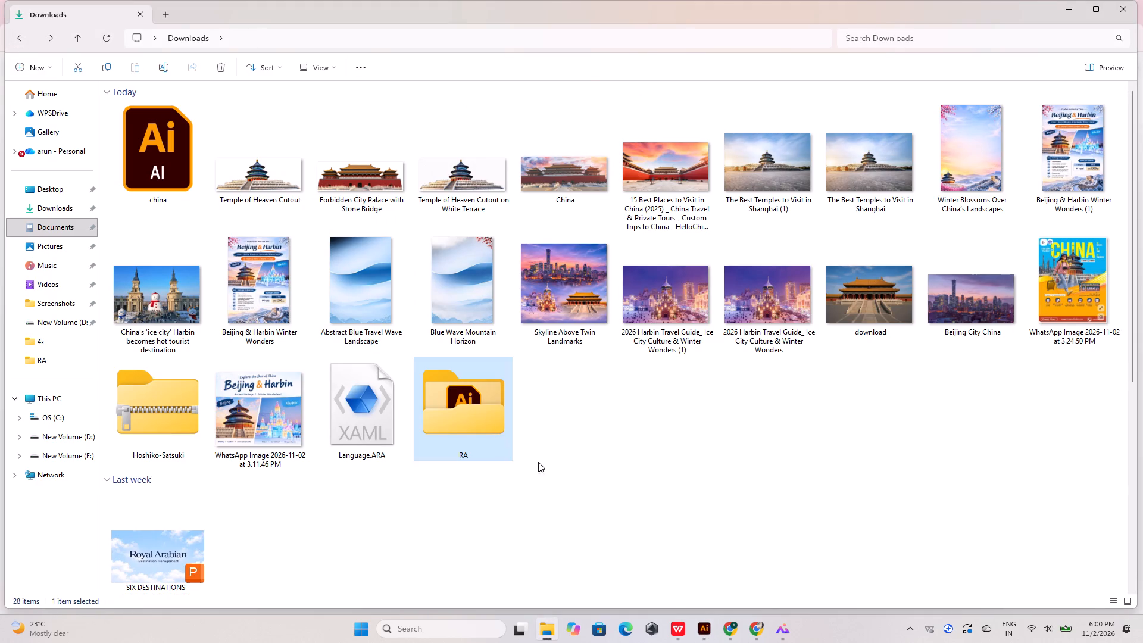
pyautogui.click(698, 625)
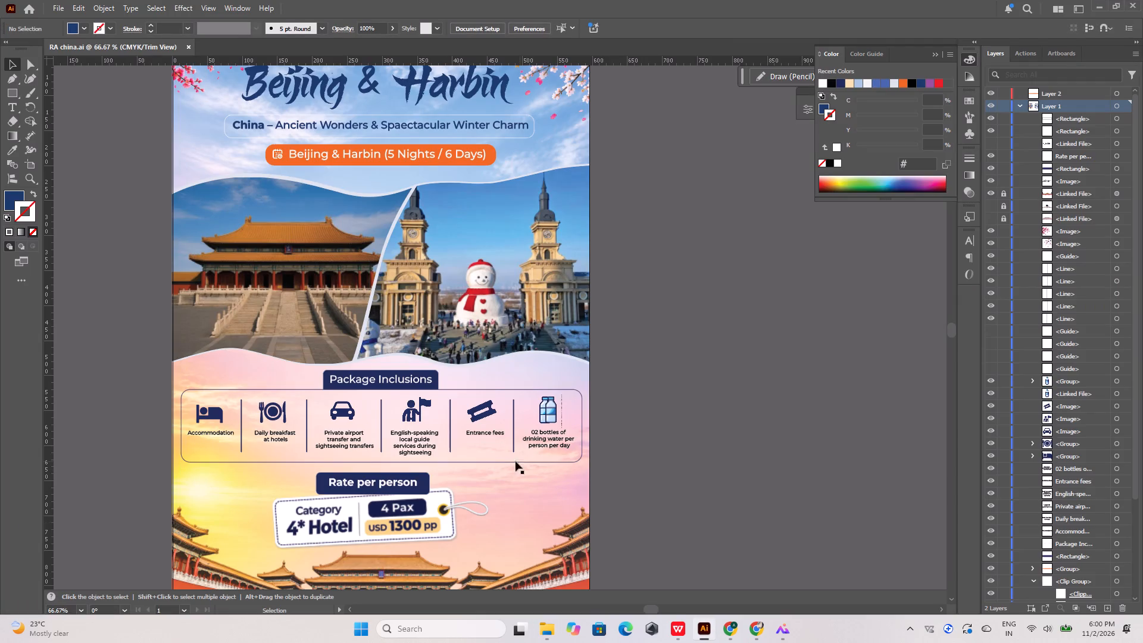
pyautogui.click(540, 627)
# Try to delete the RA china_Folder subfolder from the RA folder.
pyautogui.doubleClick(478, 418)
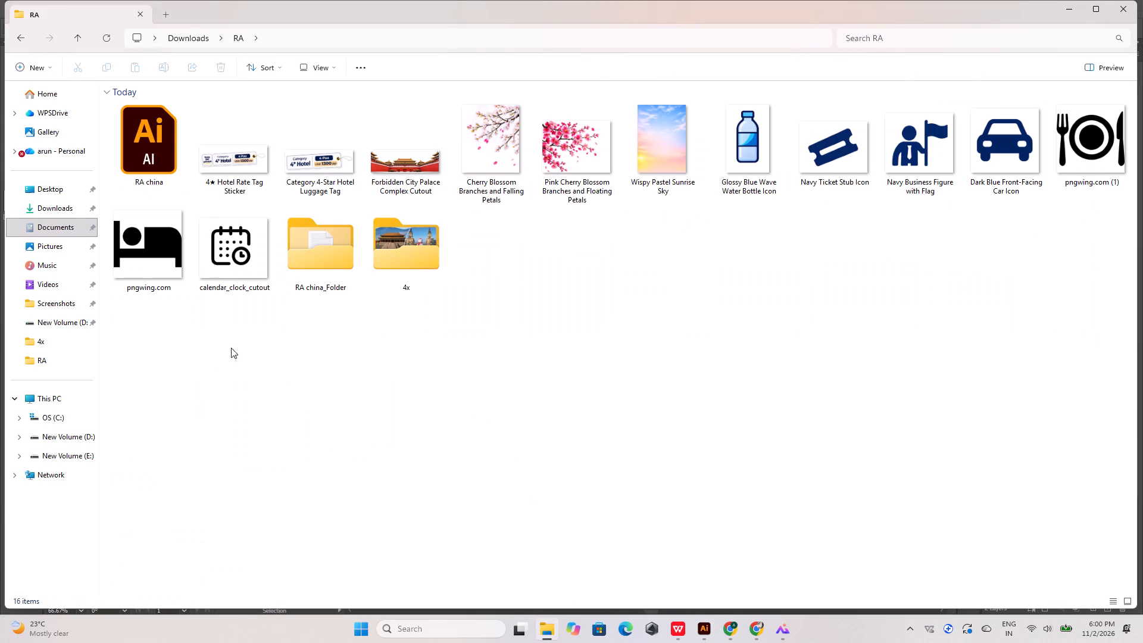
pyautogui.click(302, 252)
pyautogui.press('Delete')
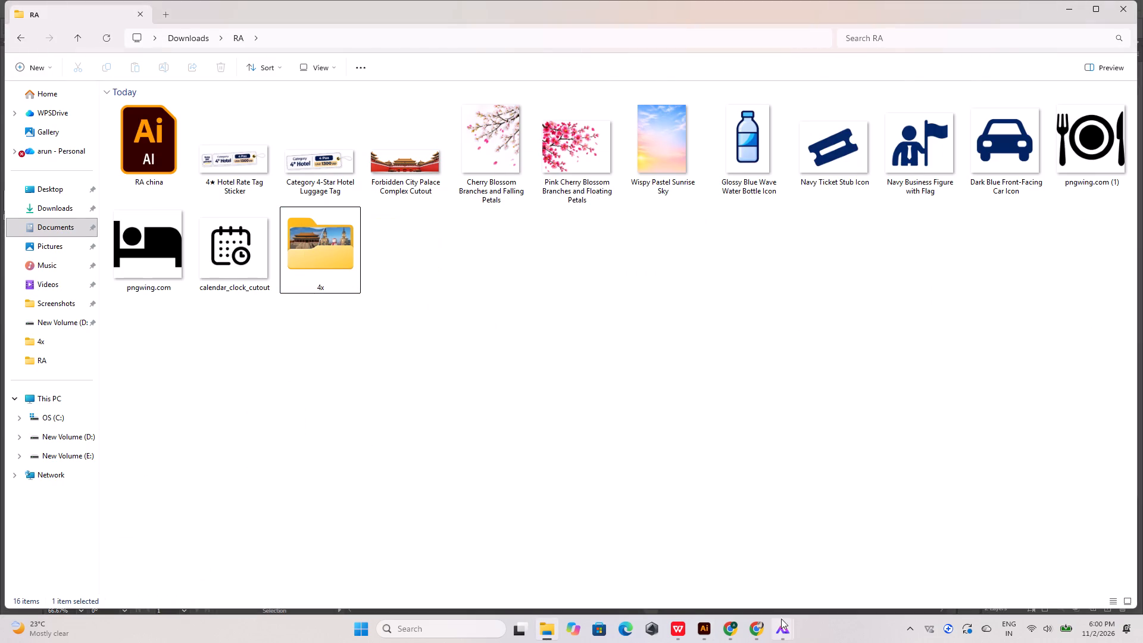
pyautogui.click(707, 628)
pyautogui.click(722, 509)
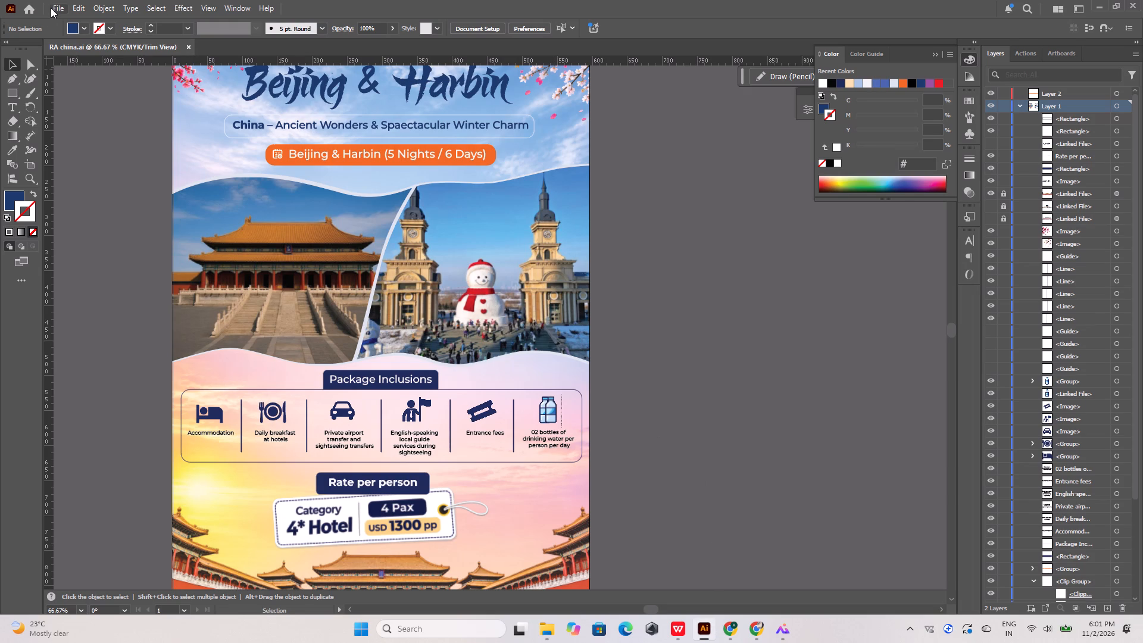
# Package the flyer into the RA folder in Downloads as RA china_Folder, including copied links, copied fonts and a report.
pyautogui.click(52, 6)
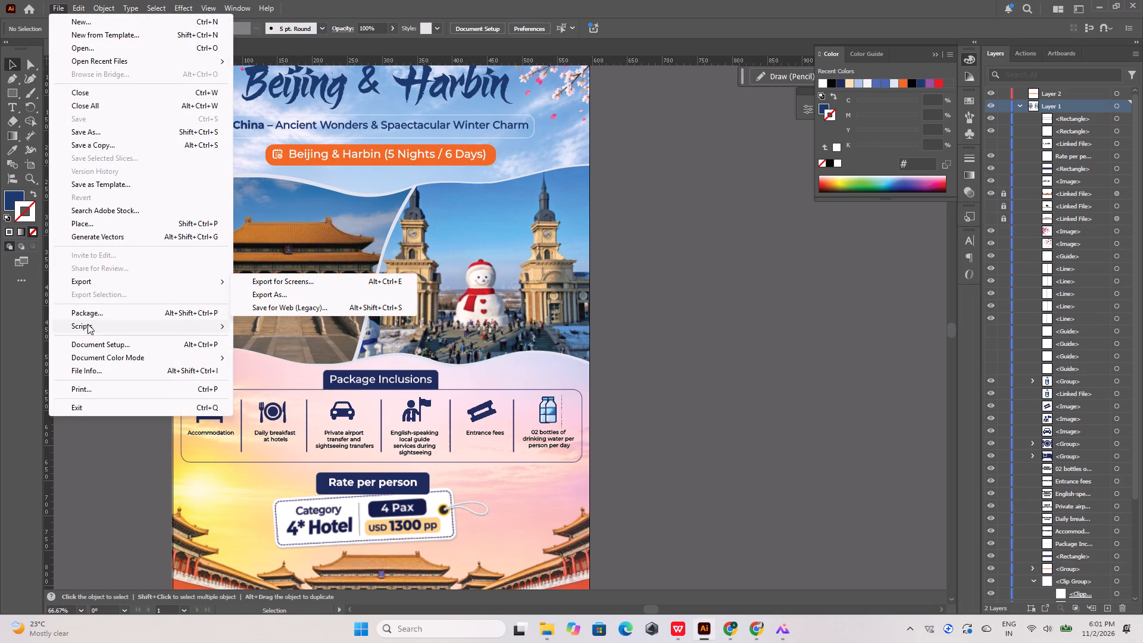
pyautogui.click(102, 315)
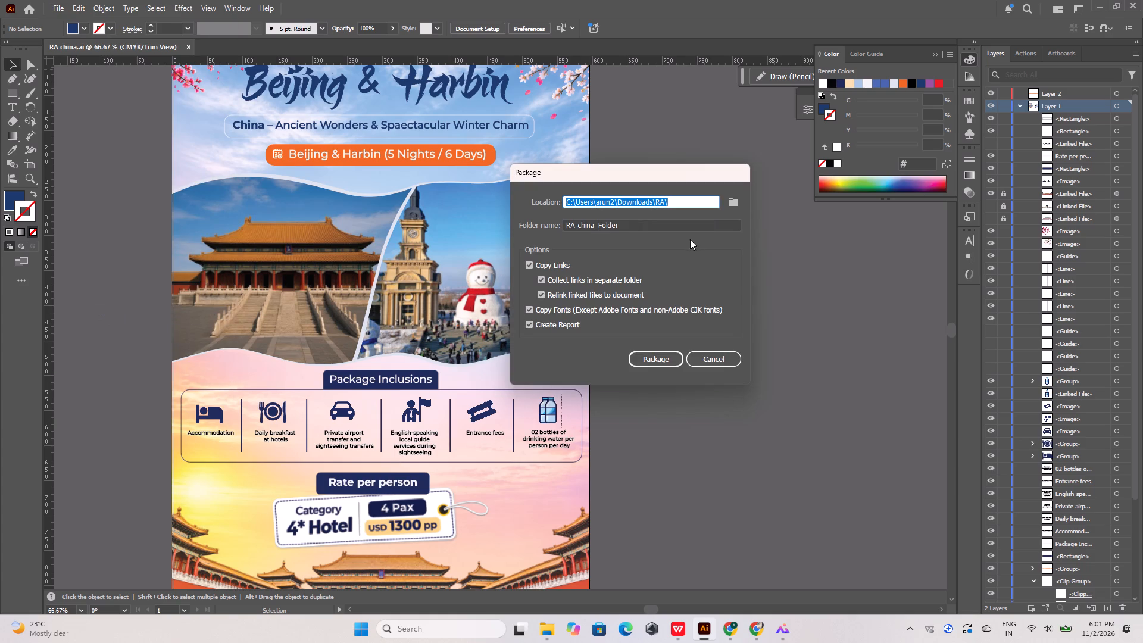
pyautogui.click(734, 202)
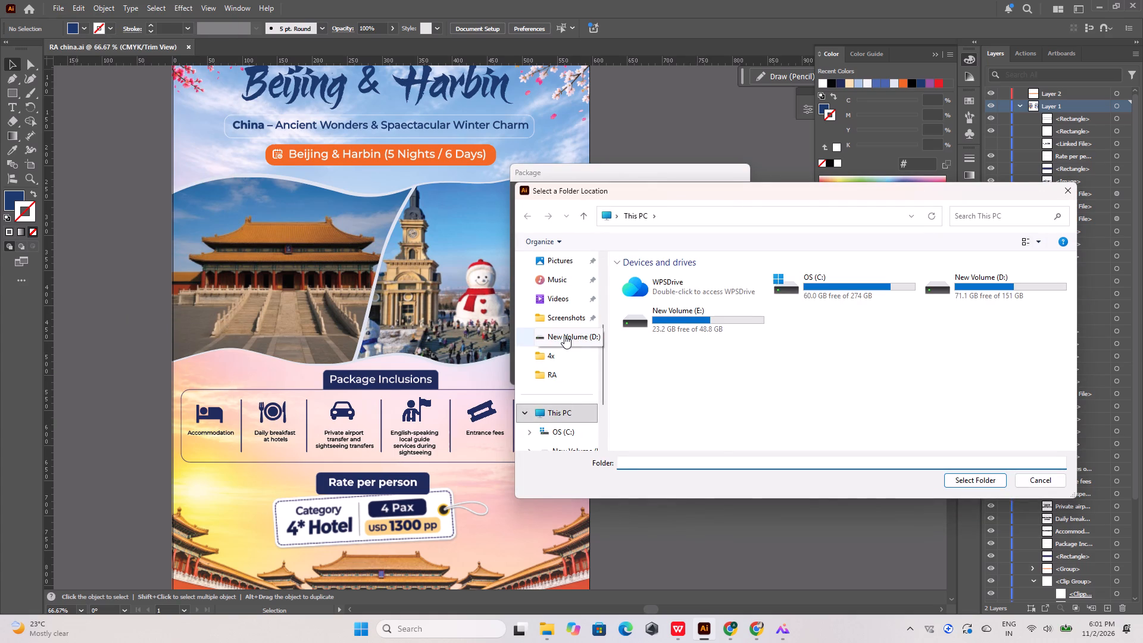
pyautogui.scroll(-2, 564, 329)
pyautogui.scroll(6, 564, 329)
pyautogui.click(566, 358)
pyautogui.click(645, 315)
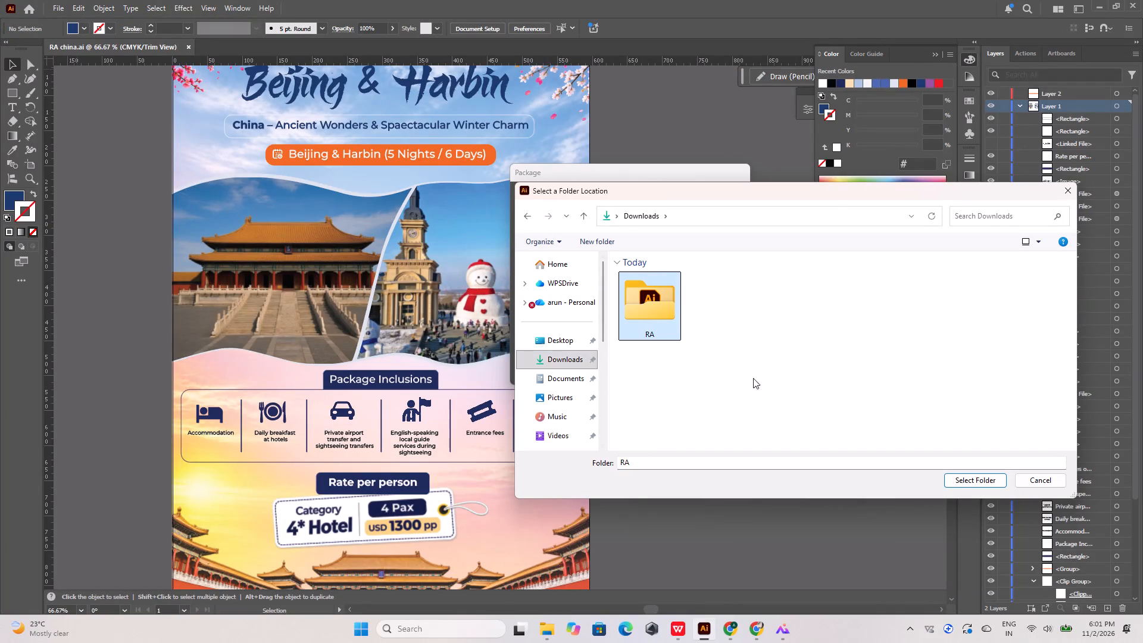
pyautogui.click(960, 476)
pyautogui.click(670, 358)
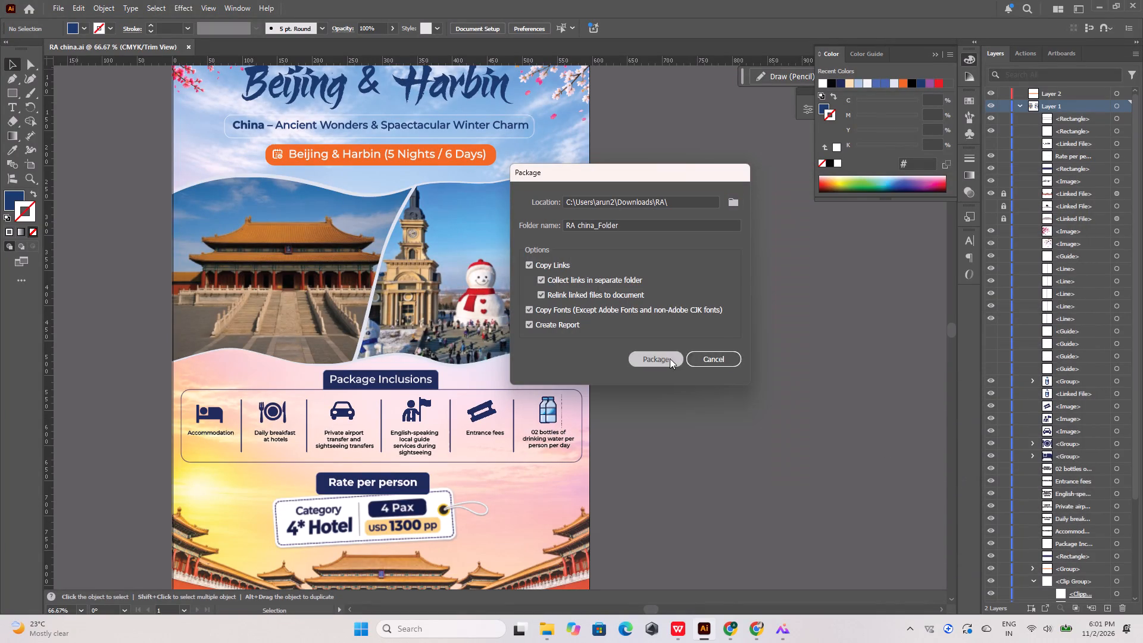
pyautogui.click(641, 355)
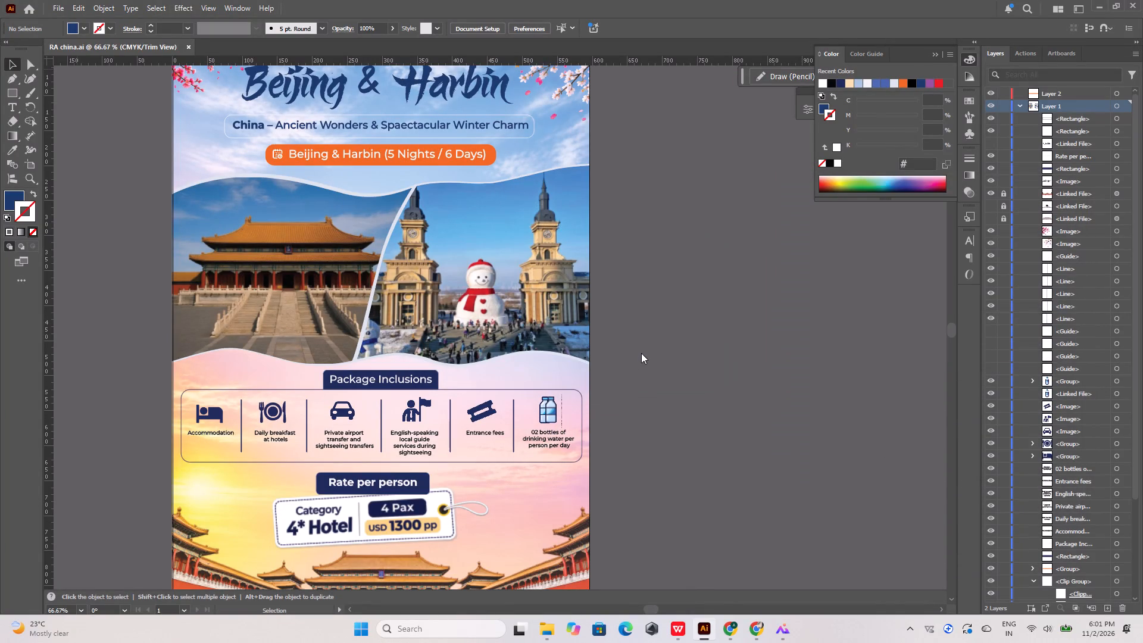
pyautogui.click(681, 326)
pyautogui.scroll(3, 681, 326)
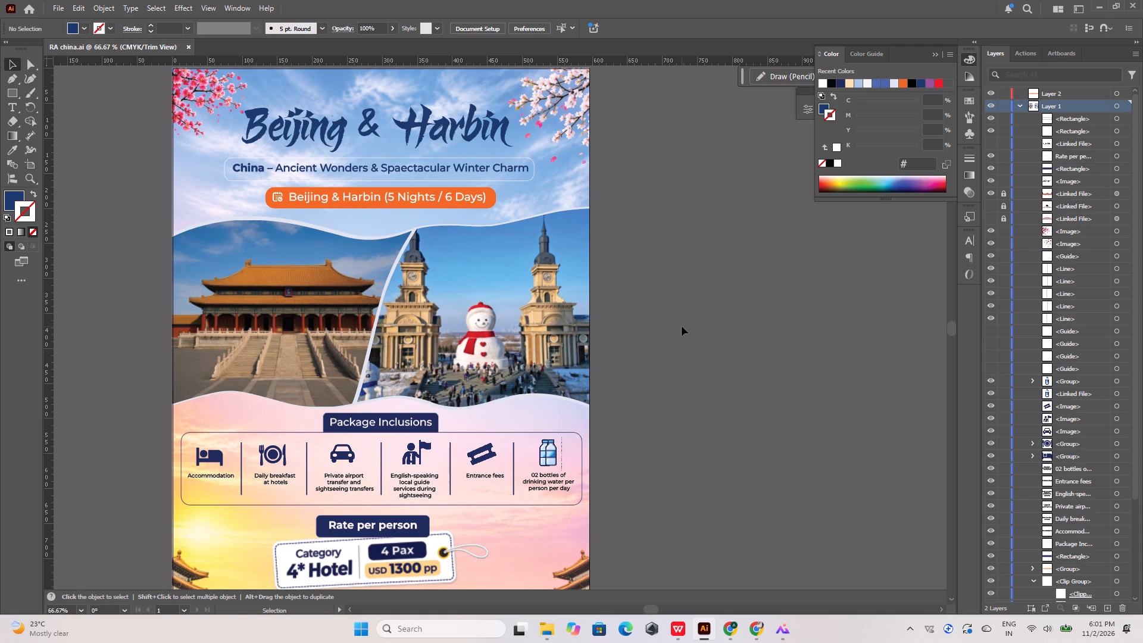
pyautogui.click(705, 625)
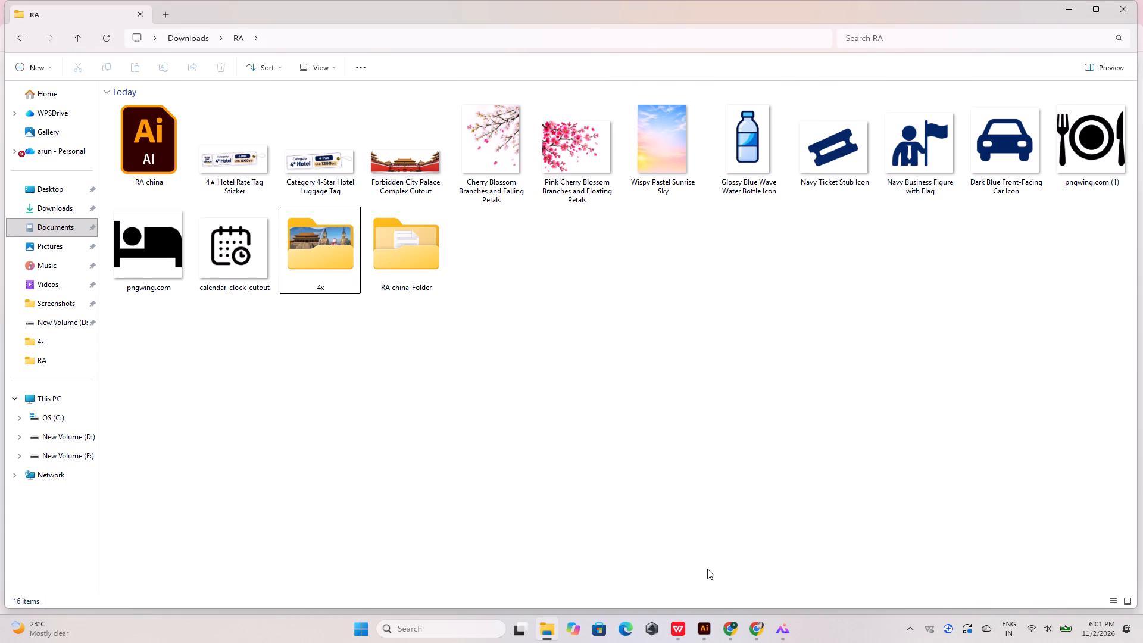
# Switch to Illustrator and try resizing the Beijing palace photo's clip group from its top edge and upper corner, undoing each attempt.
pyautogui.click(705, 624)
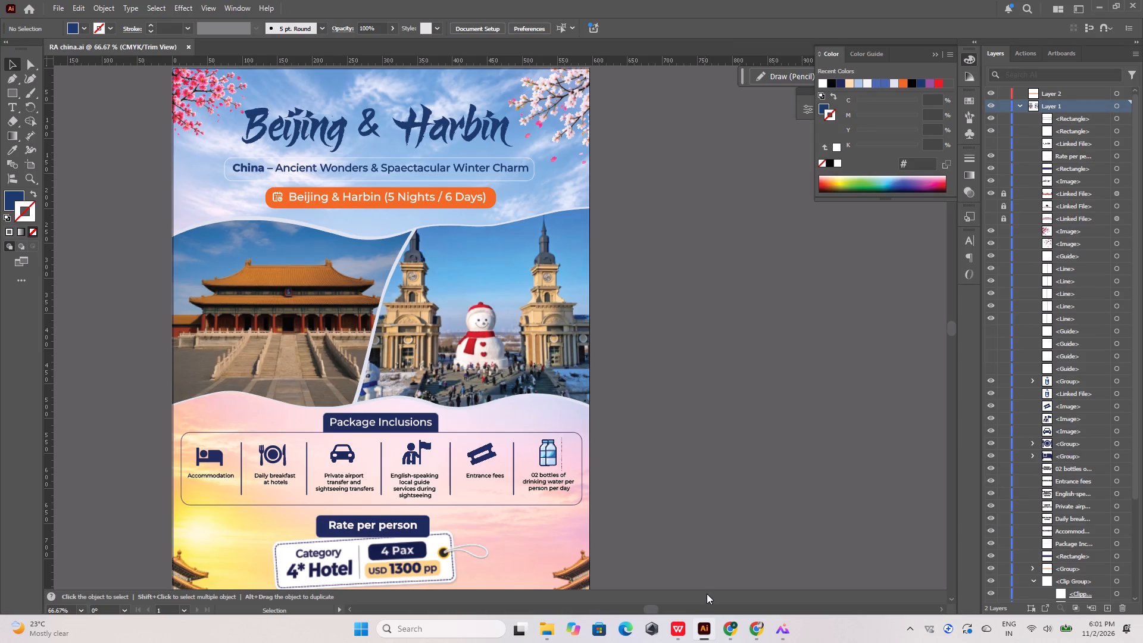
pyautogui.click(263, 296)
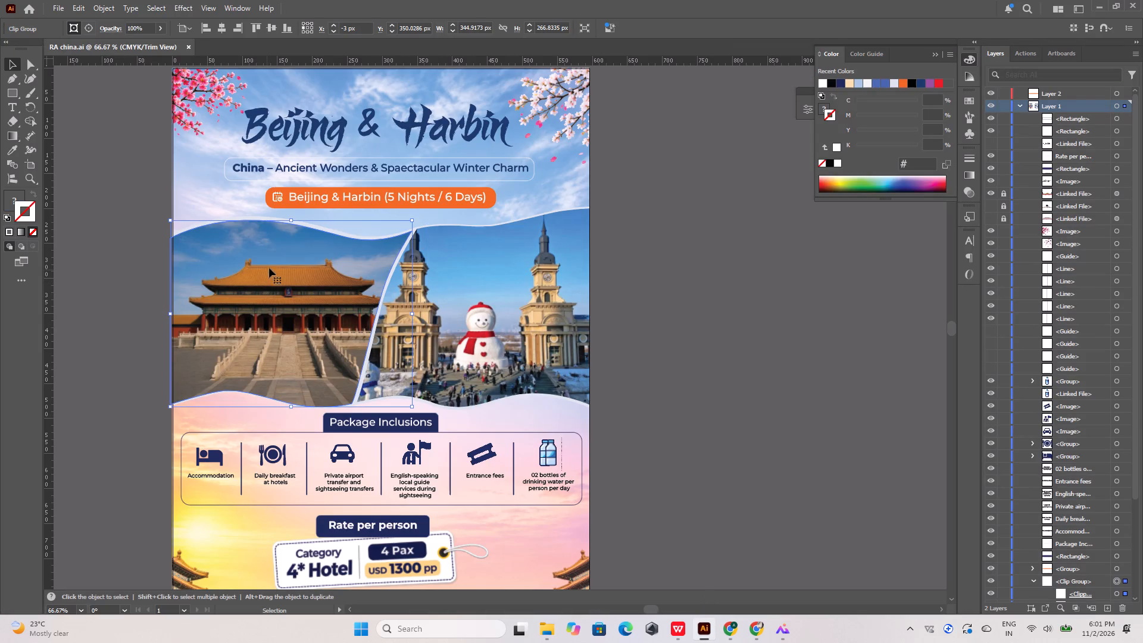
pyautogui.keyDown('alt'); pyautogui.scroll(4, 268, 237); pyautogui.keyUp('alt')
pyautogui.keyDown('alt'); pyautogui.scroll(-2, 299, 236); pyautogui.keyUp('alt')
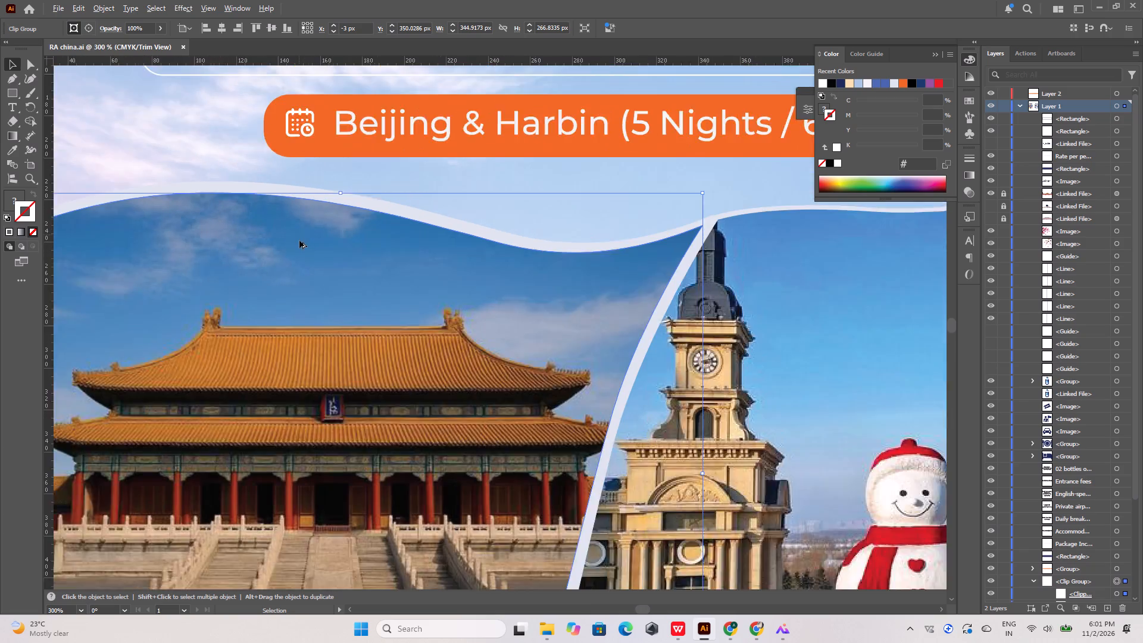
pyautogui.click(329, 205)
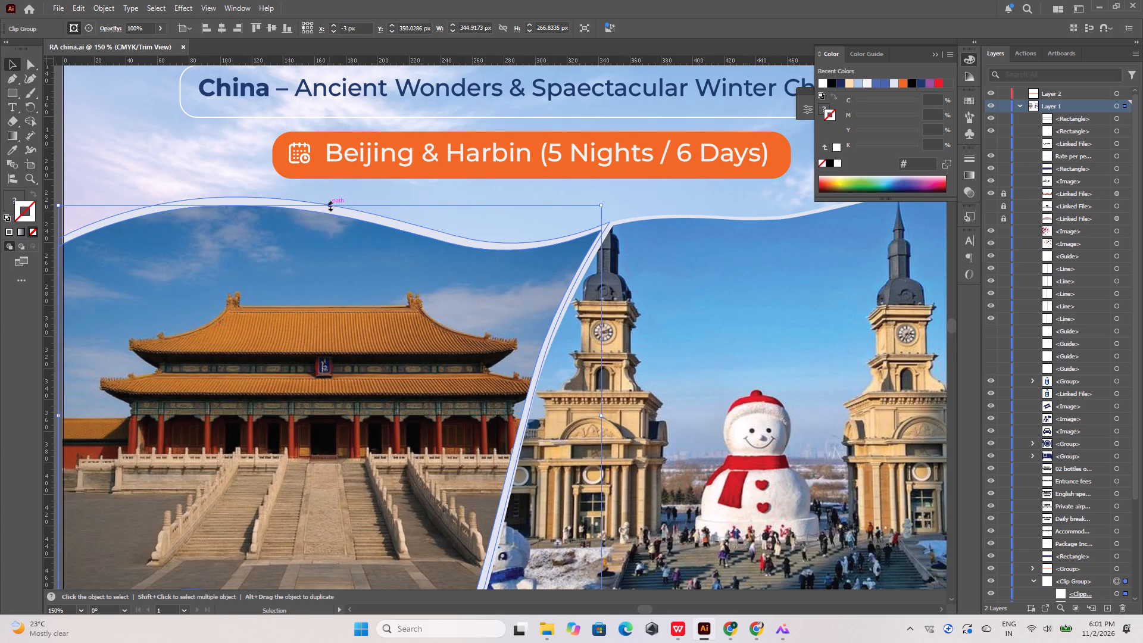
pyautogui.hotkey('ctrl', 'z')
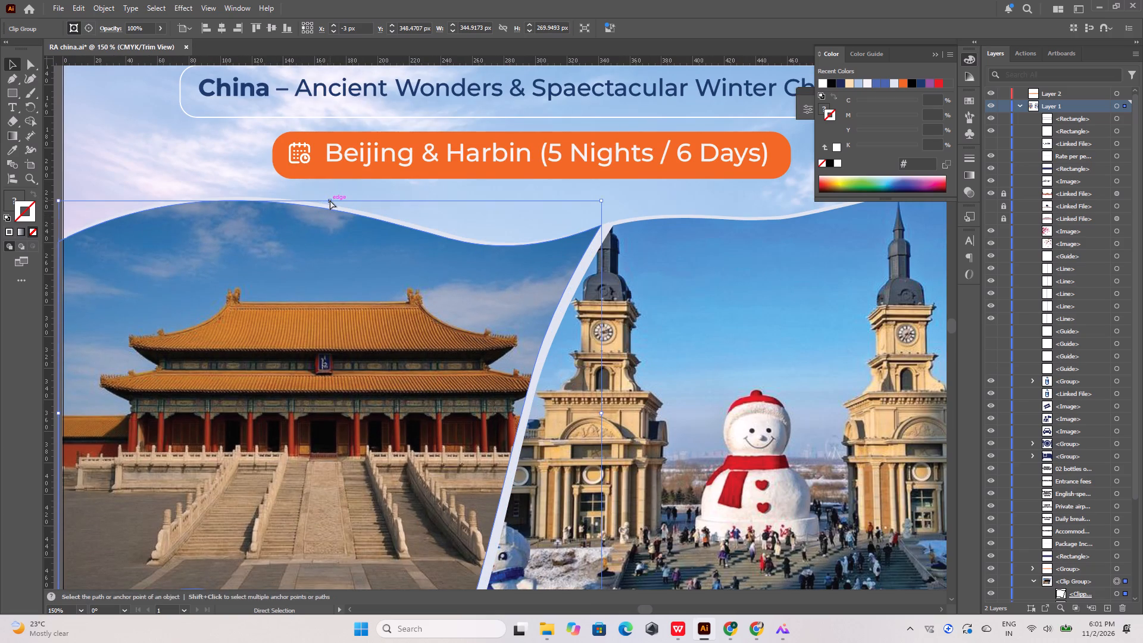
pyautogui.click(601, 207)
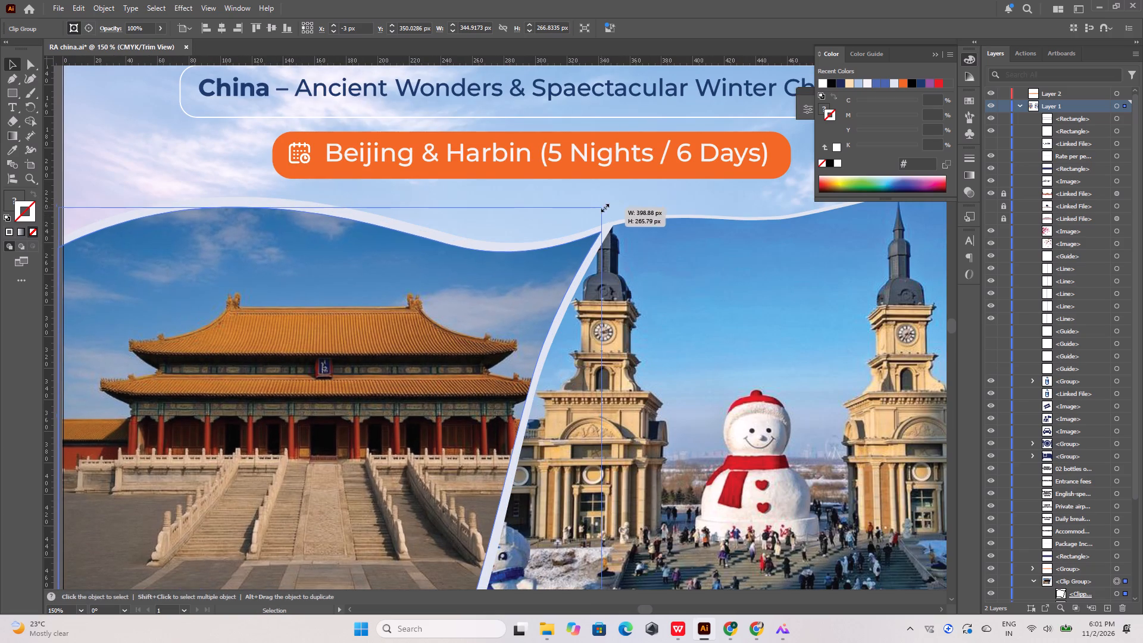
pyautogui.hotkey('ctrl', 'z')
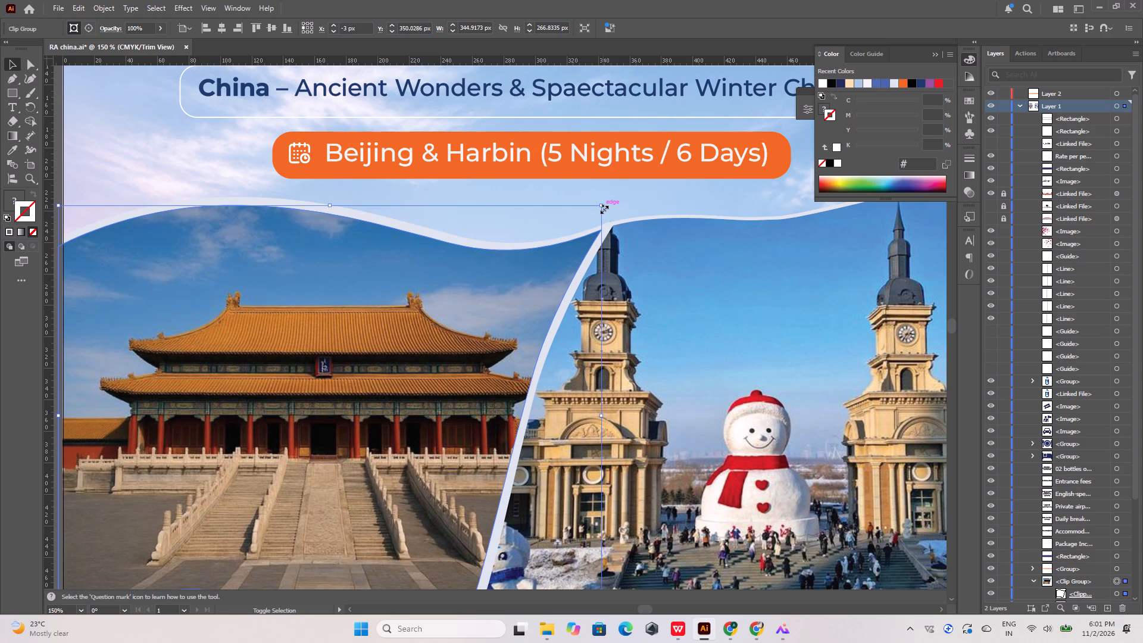
# Scale the Beijing palace photo's clip group proportionally to about 347 × 268 px, narrowing the light gap along its wavy top edge.
pyautogui.keyDown('shift'); pyautogui.click(603, 205); pyautogui.keyUp('shift')
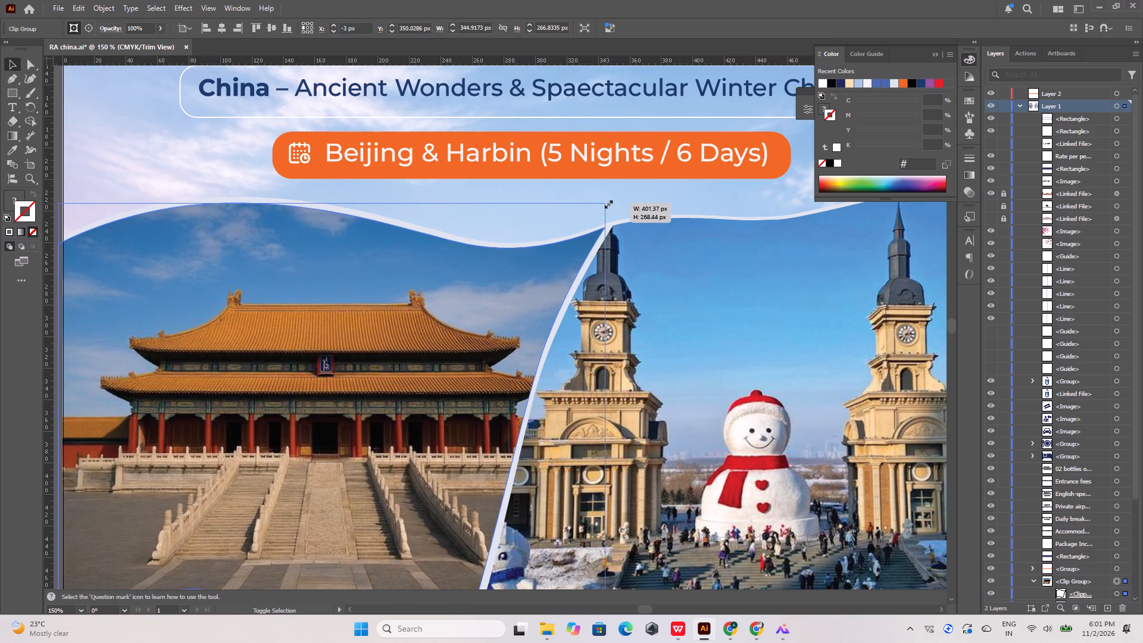
pyautogui.scroll(-2, 605, 204)
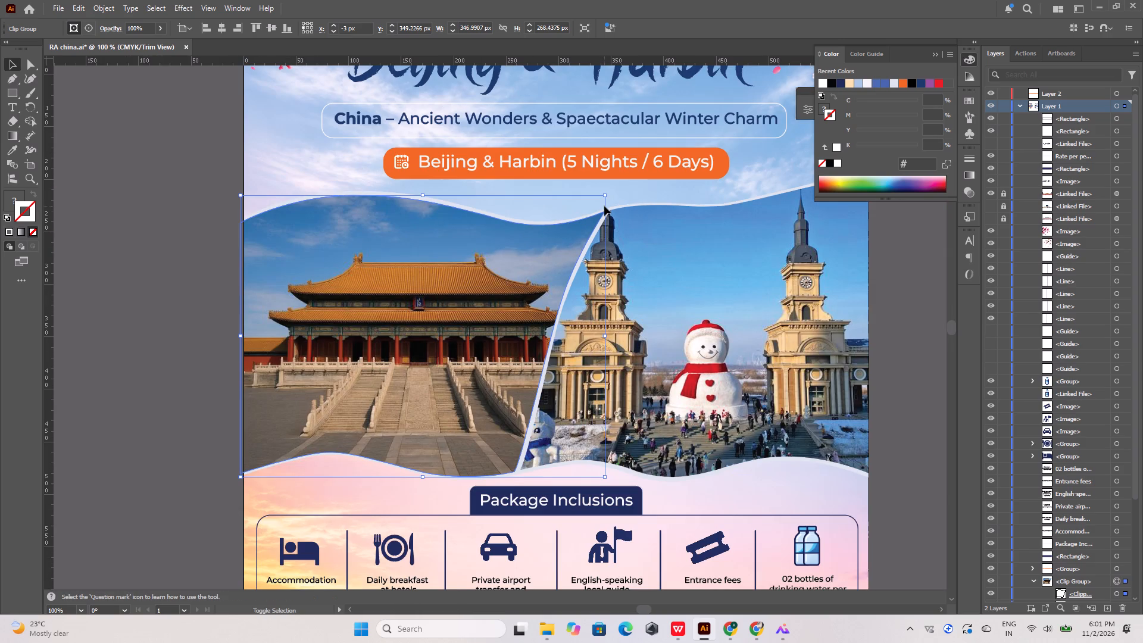
pyautogui.hotkey('shift', 'Up')
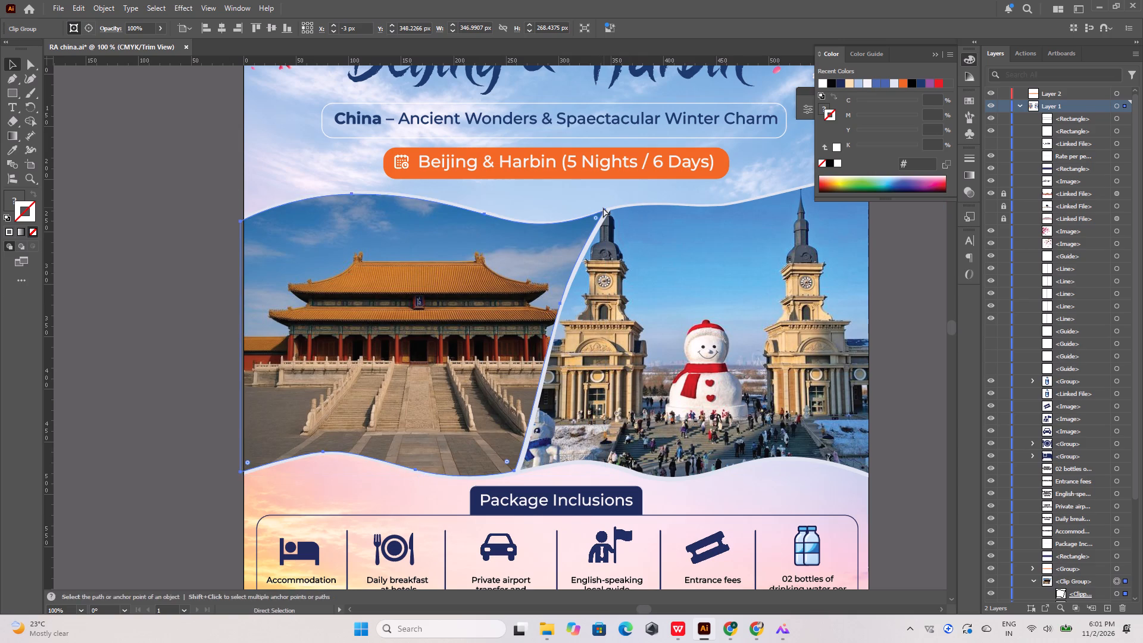
pyautogui.hotkey('ctrl', 'z')
# Switch to the Chrome window holding the ChatGPT image-editing chats and close it.
pyautogui.click(726, 628)
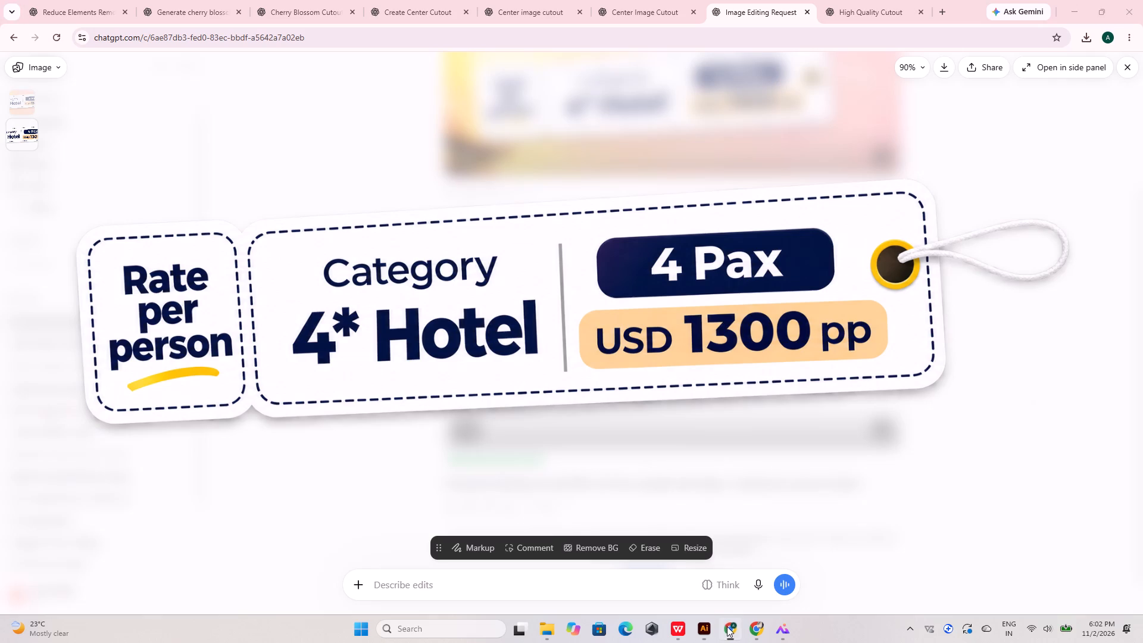
pyautogui.click(1141, 1)
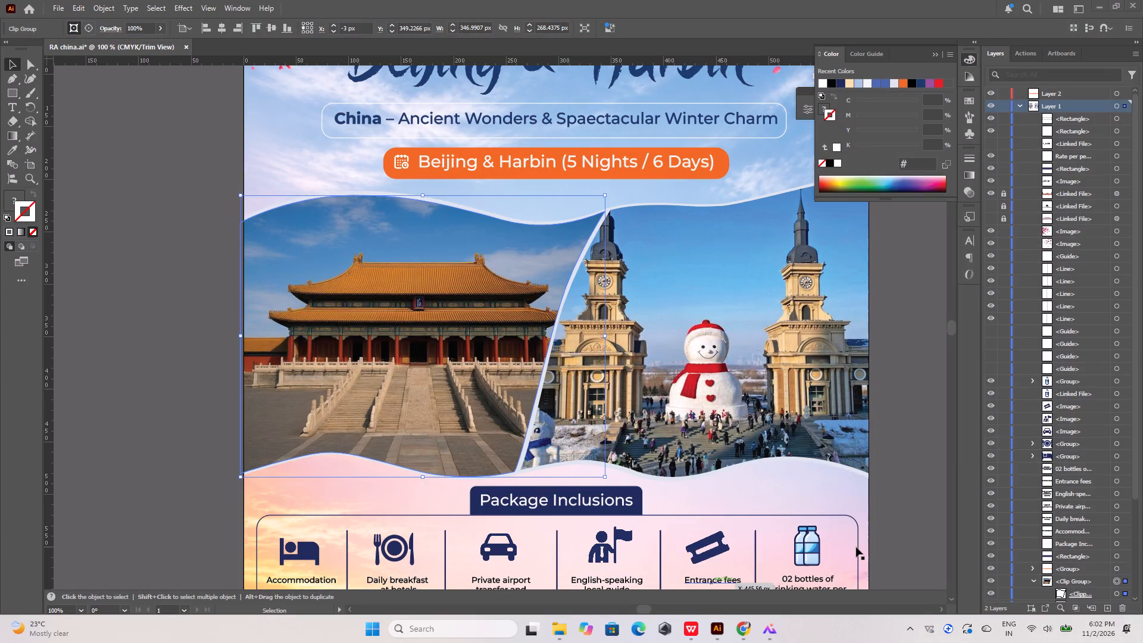
# Switch to the remaining Chrome window and bring up its YouTube page.
pyautogui.click(742, 630)
pyautogui.click(233, 8)
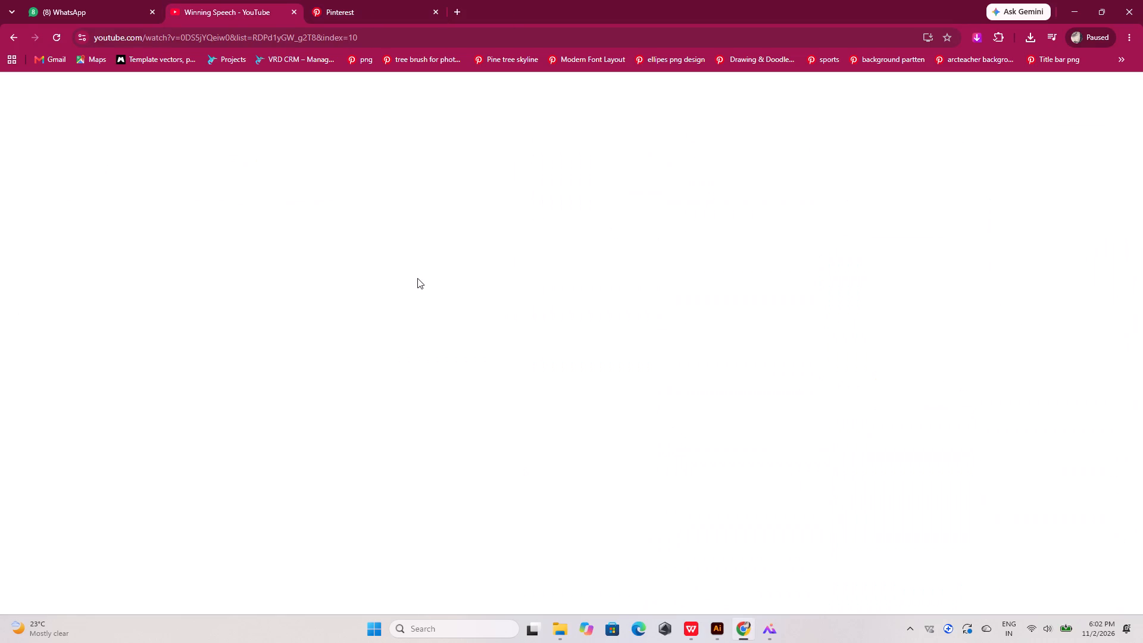
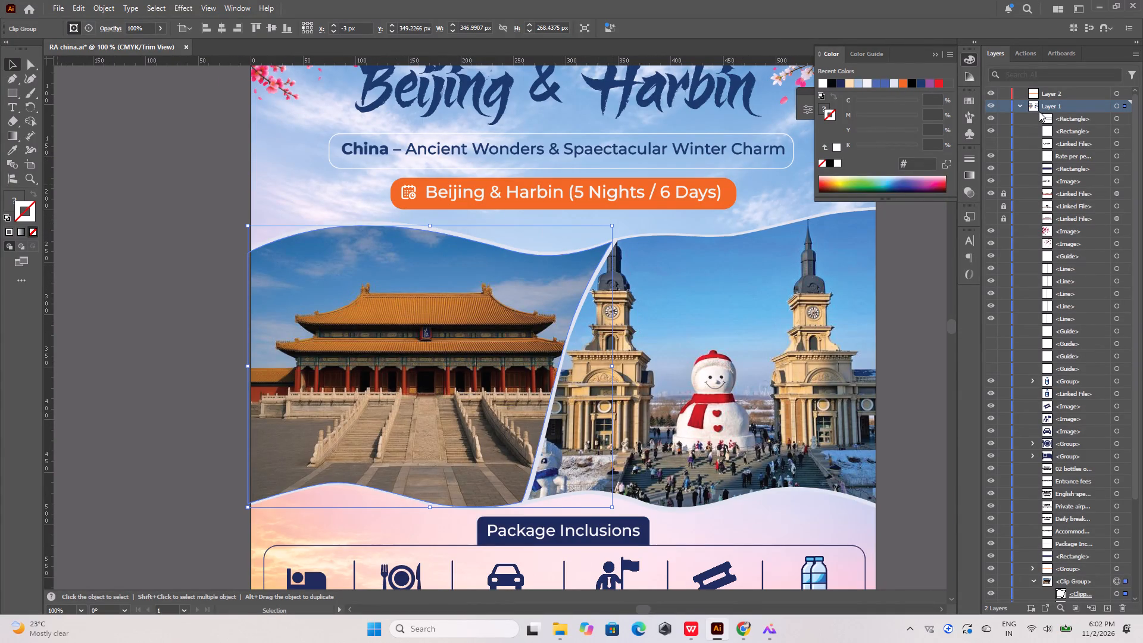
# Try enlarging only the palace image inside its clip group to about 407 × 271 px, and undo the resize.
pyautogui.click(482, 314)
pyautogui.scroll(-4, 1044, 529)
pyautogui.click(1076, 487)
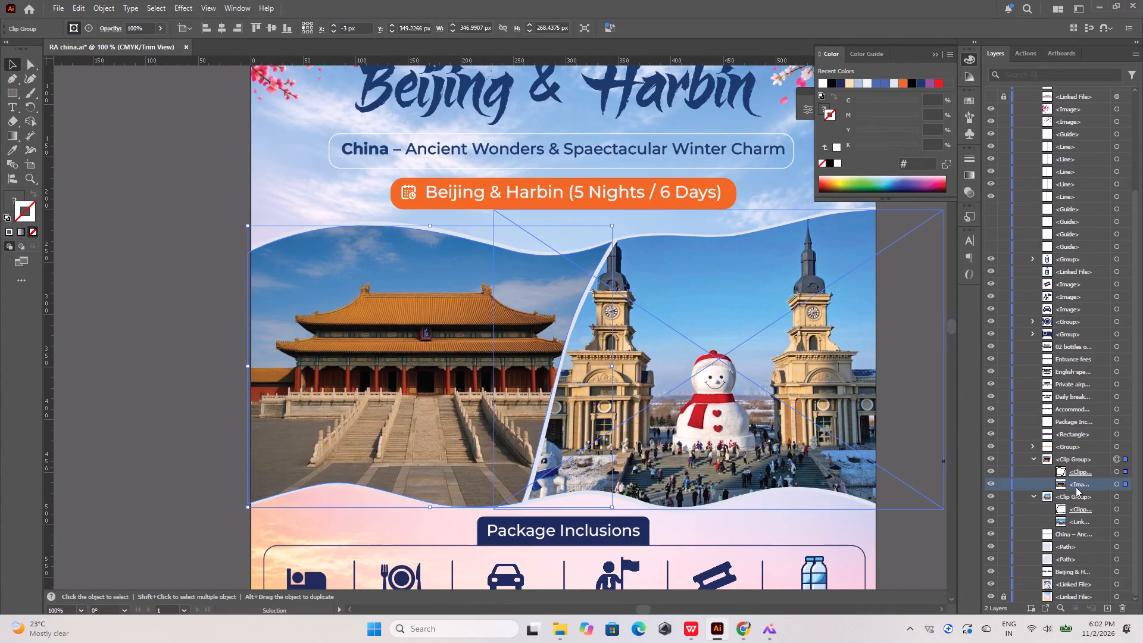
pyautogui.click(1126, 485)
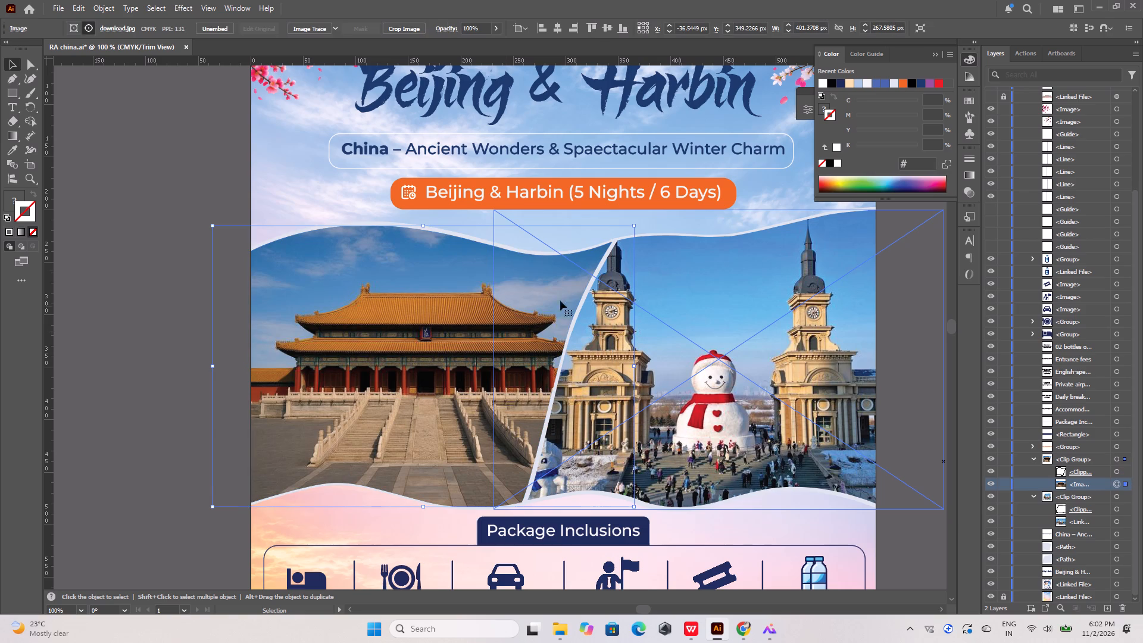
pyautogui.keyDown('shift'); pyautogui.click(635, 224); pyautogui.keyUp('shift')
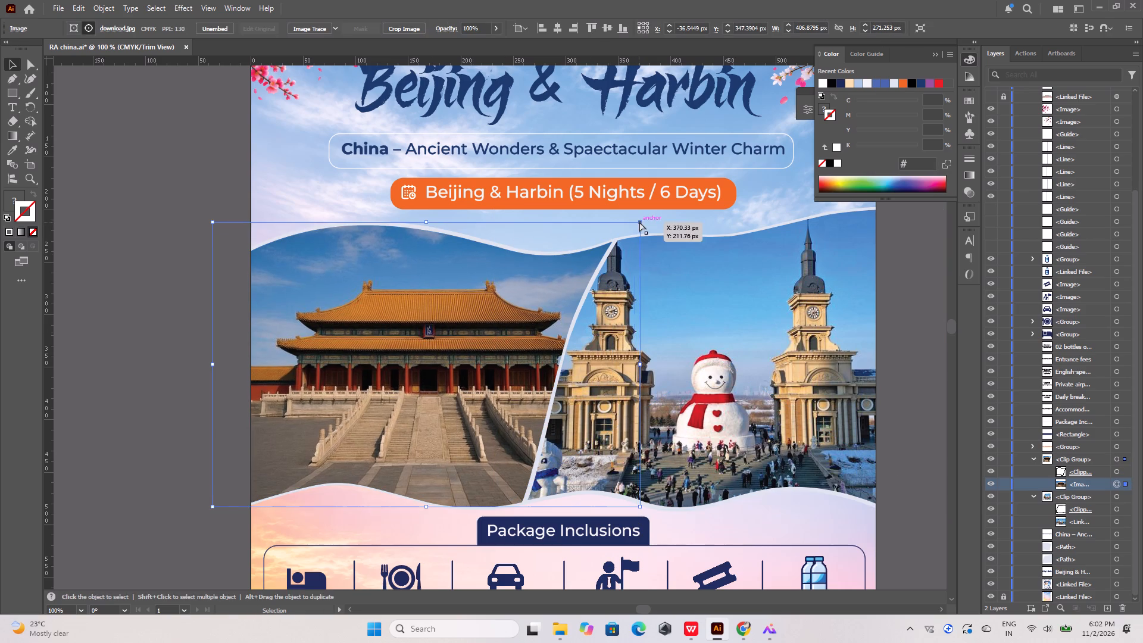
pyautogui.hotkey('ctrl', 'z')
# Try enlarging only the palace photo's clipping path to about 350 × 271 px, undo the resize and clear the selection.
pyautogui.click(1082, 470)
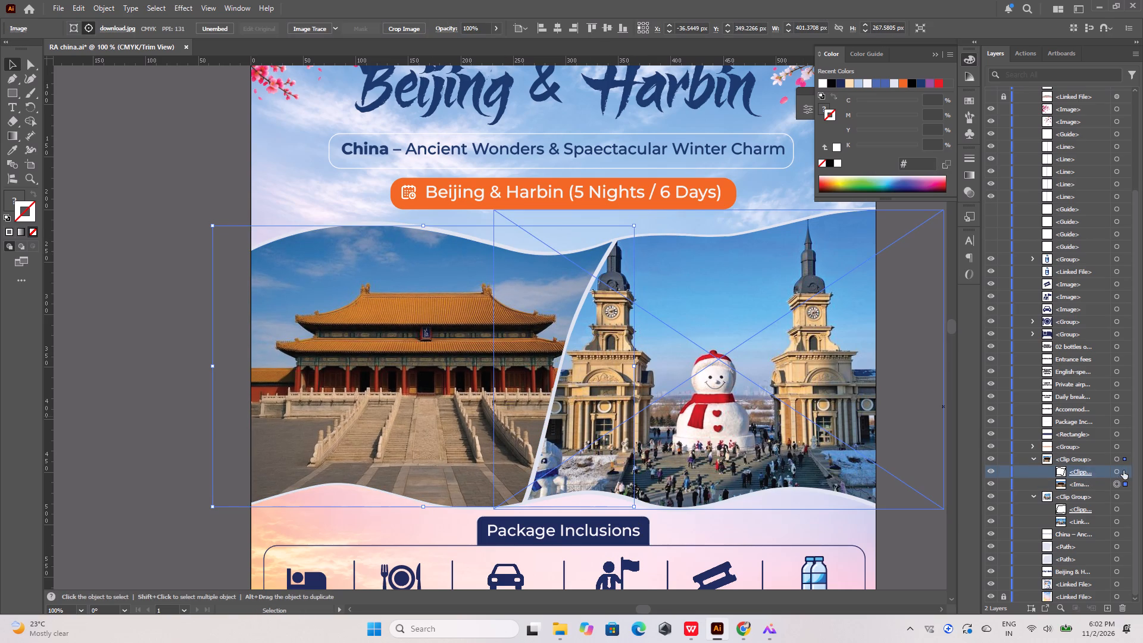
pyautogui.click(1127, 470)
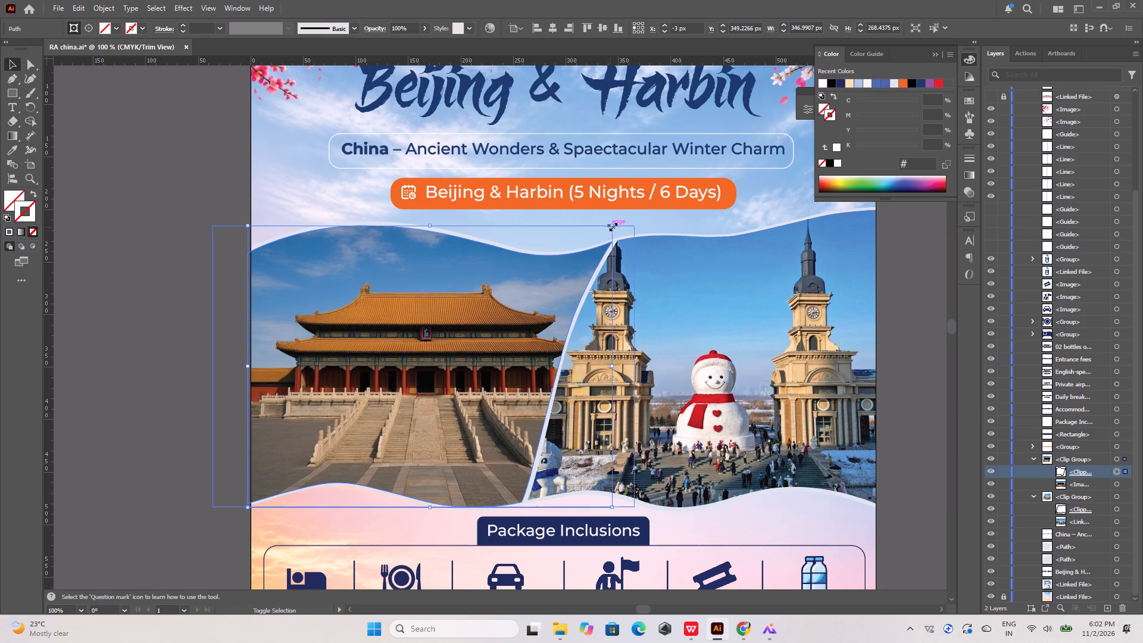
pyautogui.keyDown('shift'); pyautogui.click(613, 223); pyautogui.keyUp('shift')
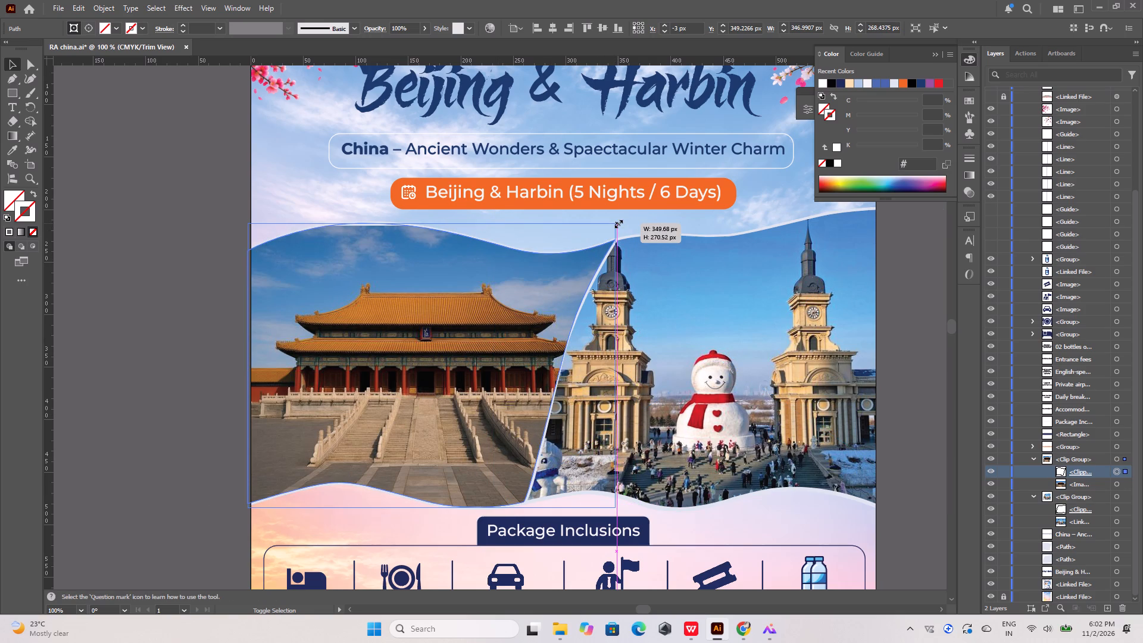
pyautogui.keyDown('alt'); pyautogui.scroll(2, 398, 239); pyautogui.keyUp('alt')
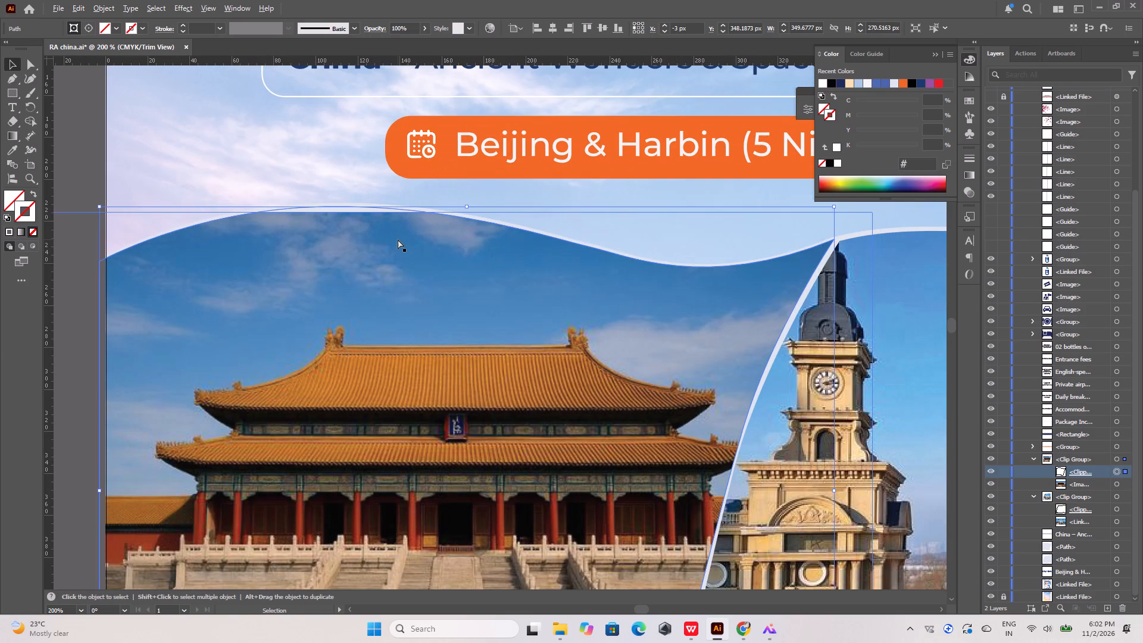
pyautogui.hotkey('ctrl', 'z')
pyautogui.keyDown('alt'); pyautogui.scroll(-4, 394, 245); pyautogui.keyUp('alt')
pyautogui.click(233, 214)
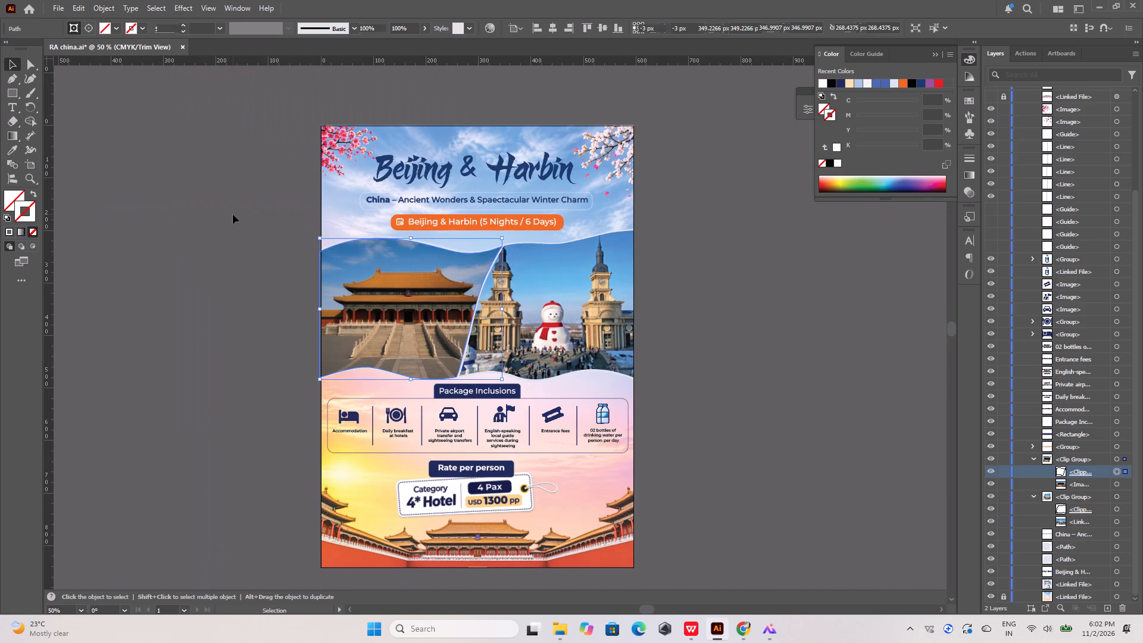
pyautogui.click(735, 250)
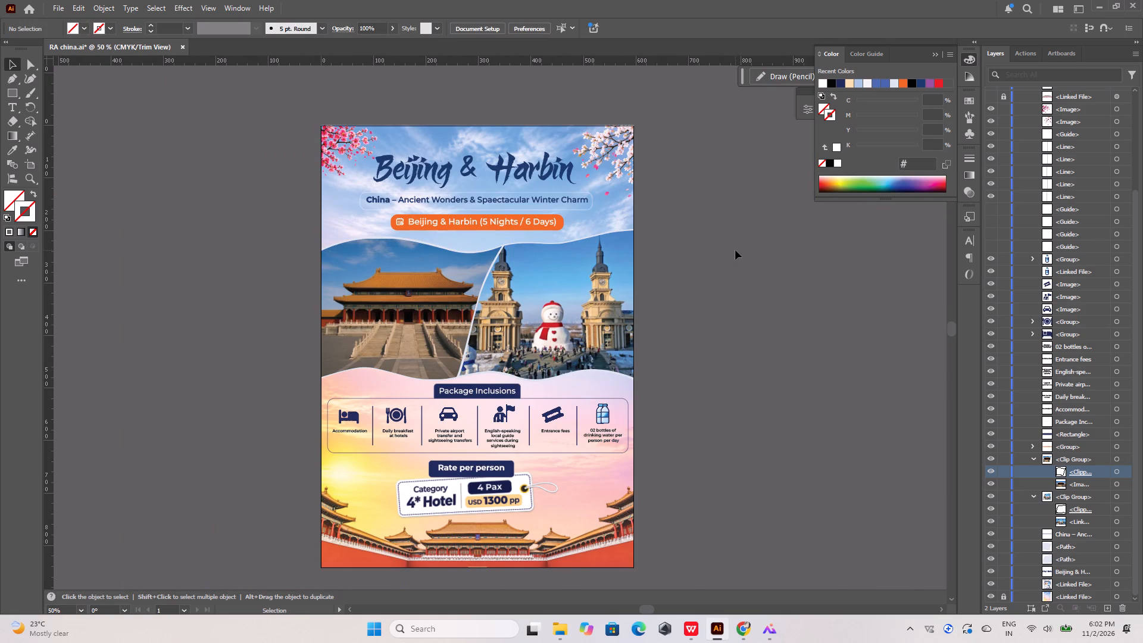